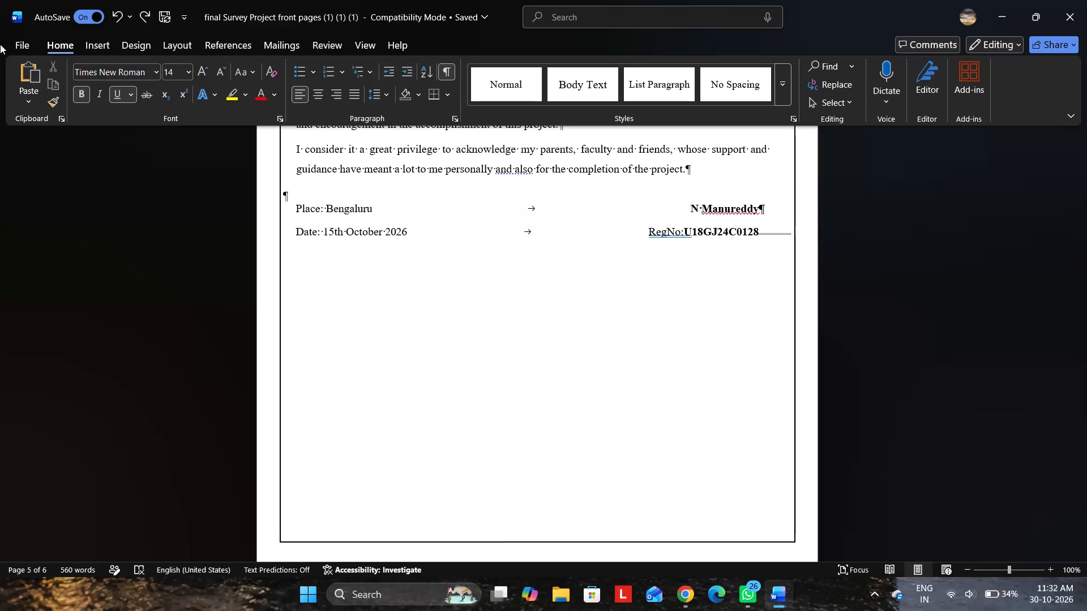
Check the page that follows the acknowledgement's place, date and registration number lines.
scroll(0, 38, down, 6)
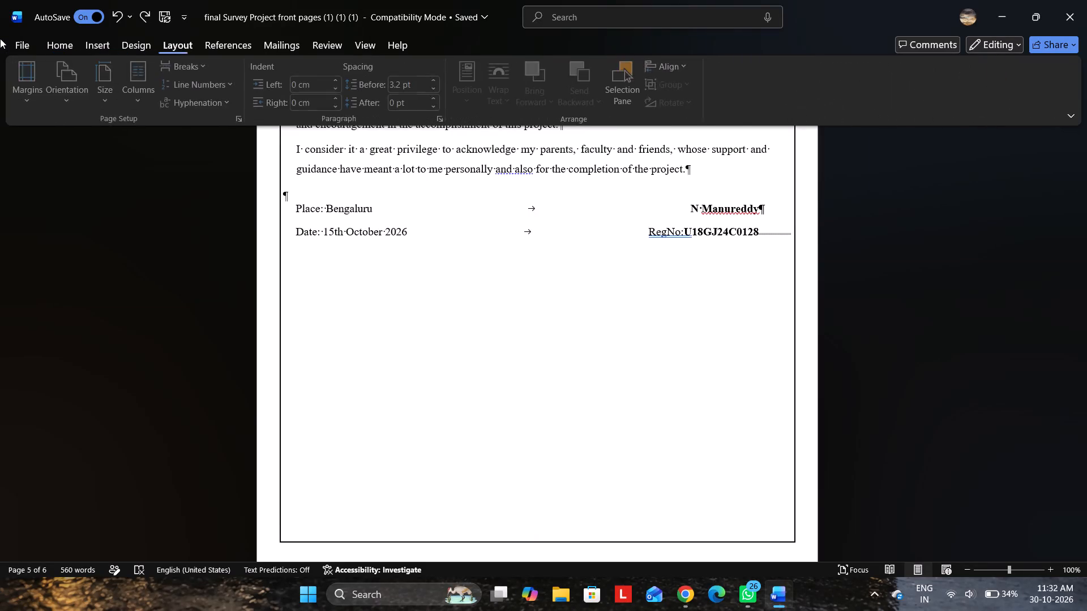
scroll(0, 38, down, 1)
click(49, 38)
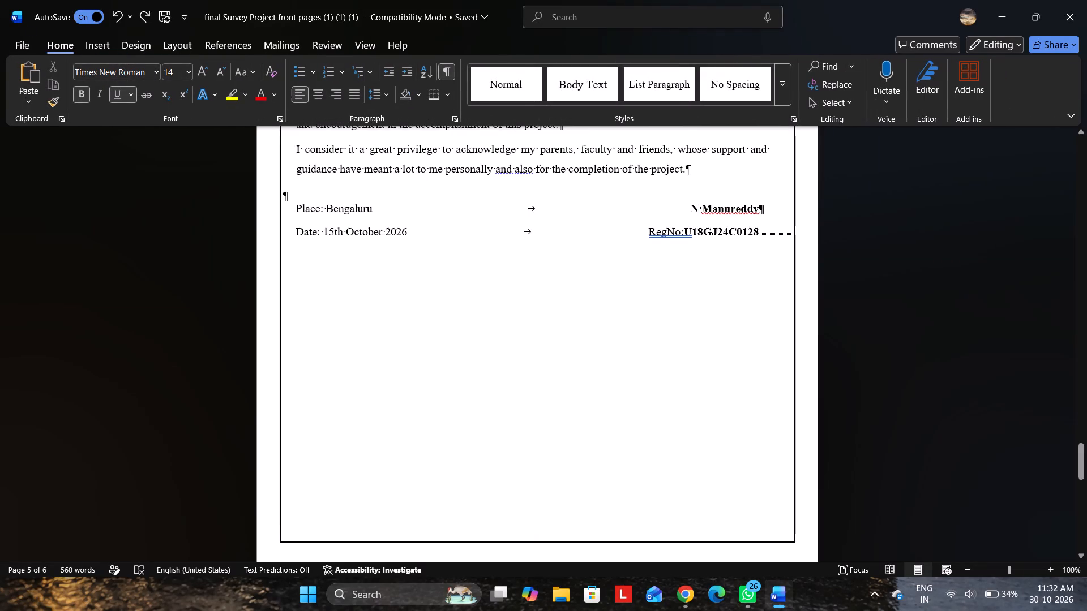
scroll(480, 359, down, 13)
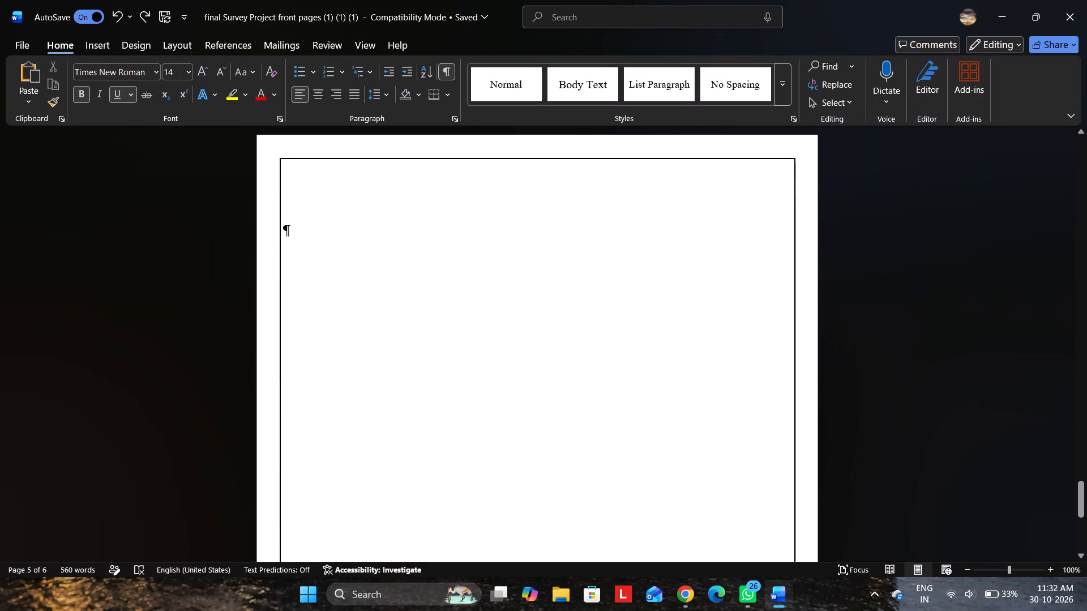
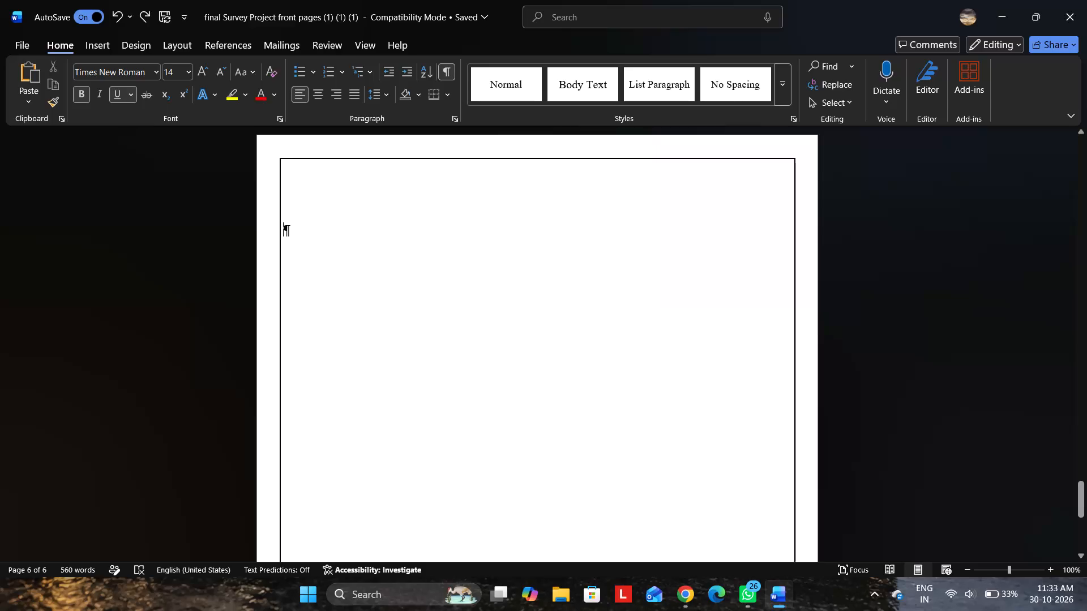
Delete the empty paragraph on the blank last page to remove the extra page after the acknowledgement.
key(BackSpace)
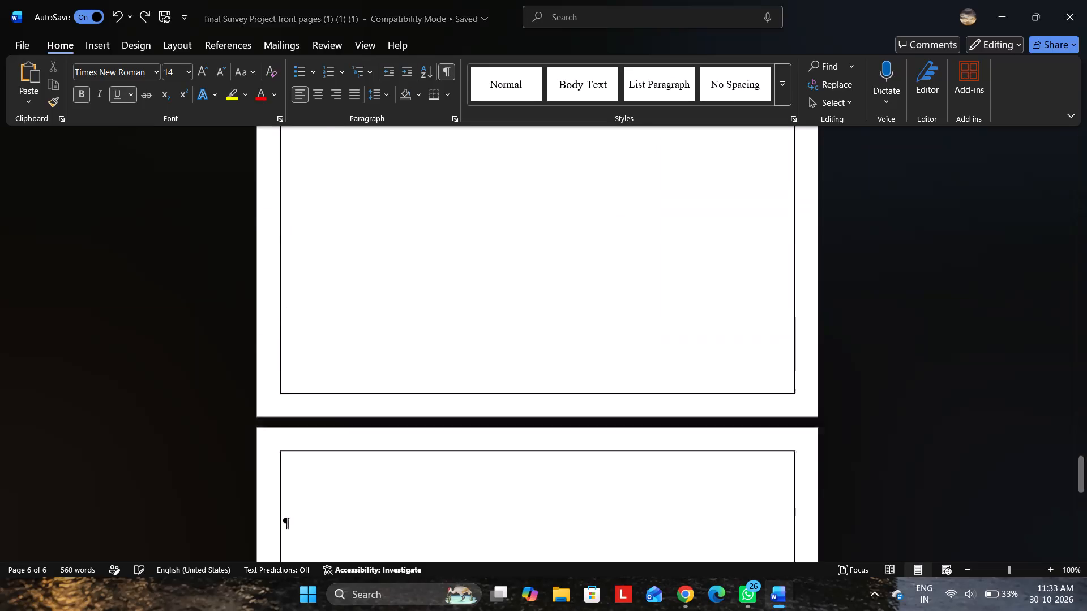
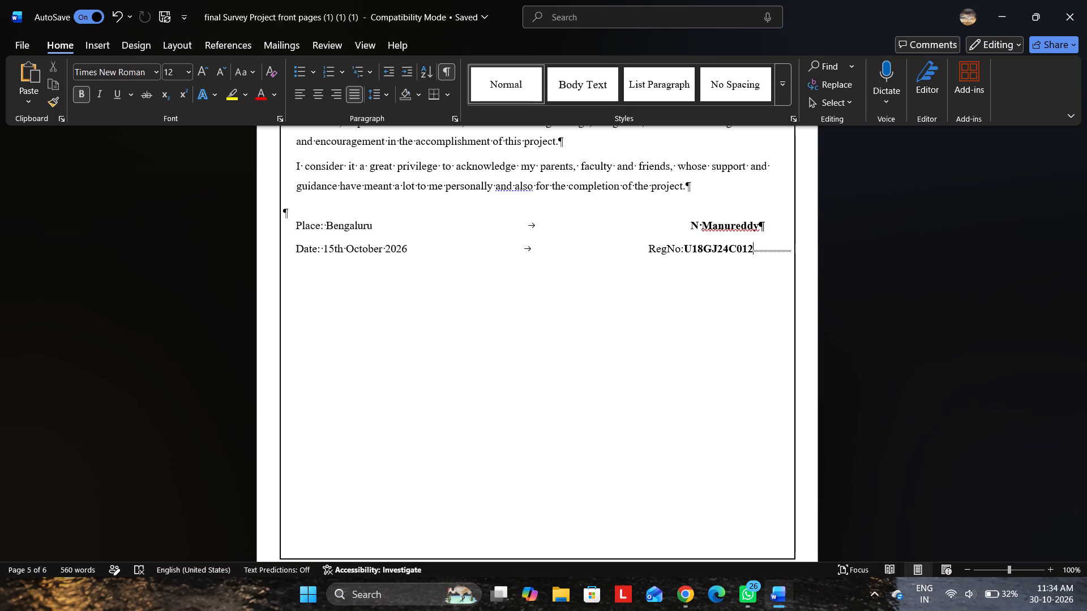
Undo the recent deletion at the end of the acknowledgement to restore the registration number line.
click(126, 10)
click(115, 12)
Delete the section break right after the registration number on the acknowledgement page to remove the blank last page.
scroll(261, 248, up, 2)
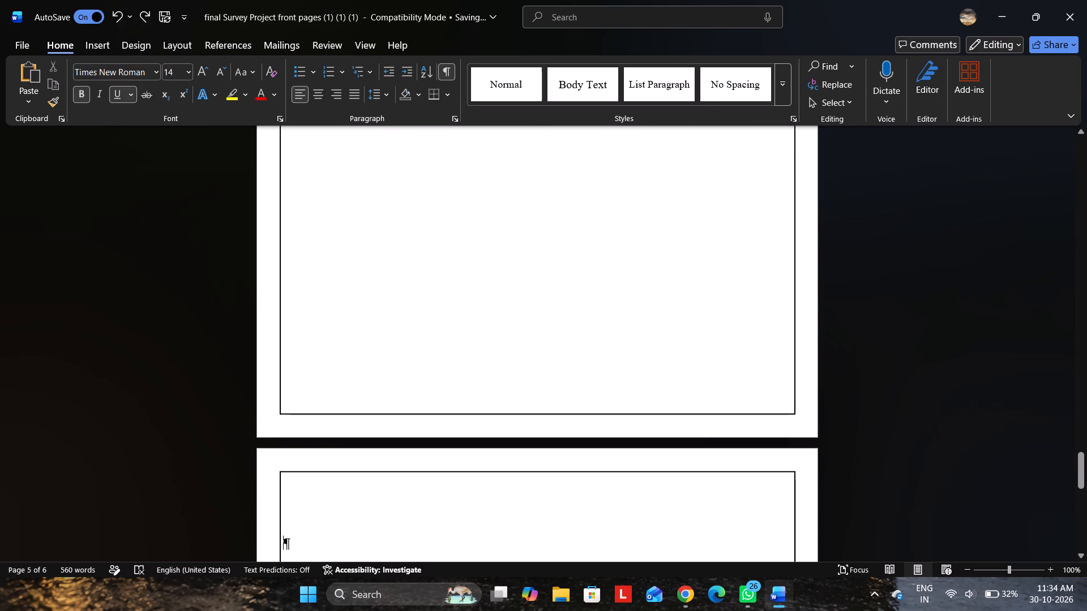
scroll(261, 248, up, 8)
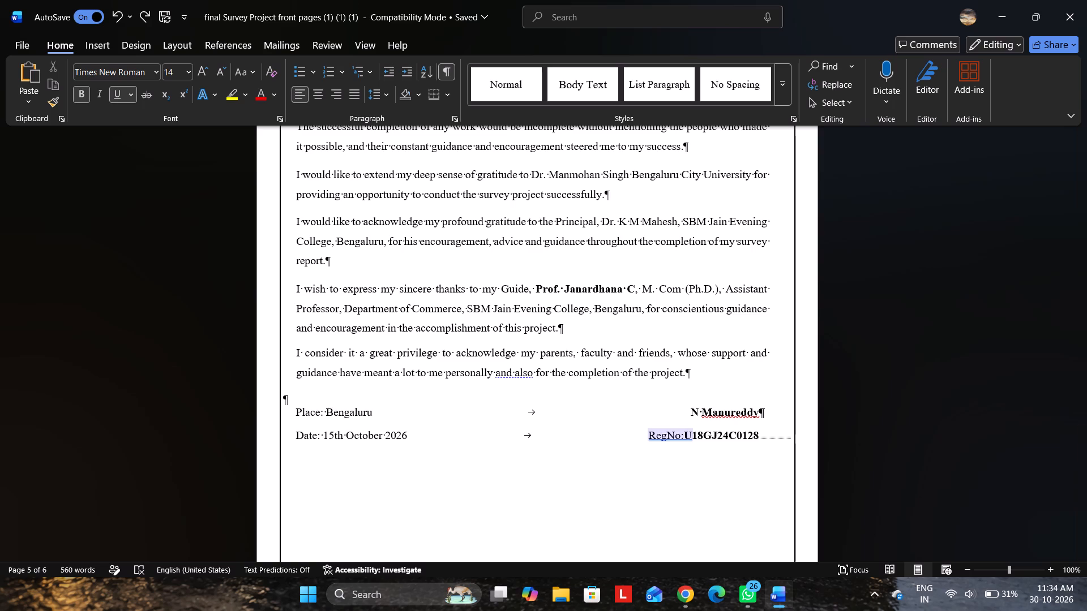
click(758, 434)
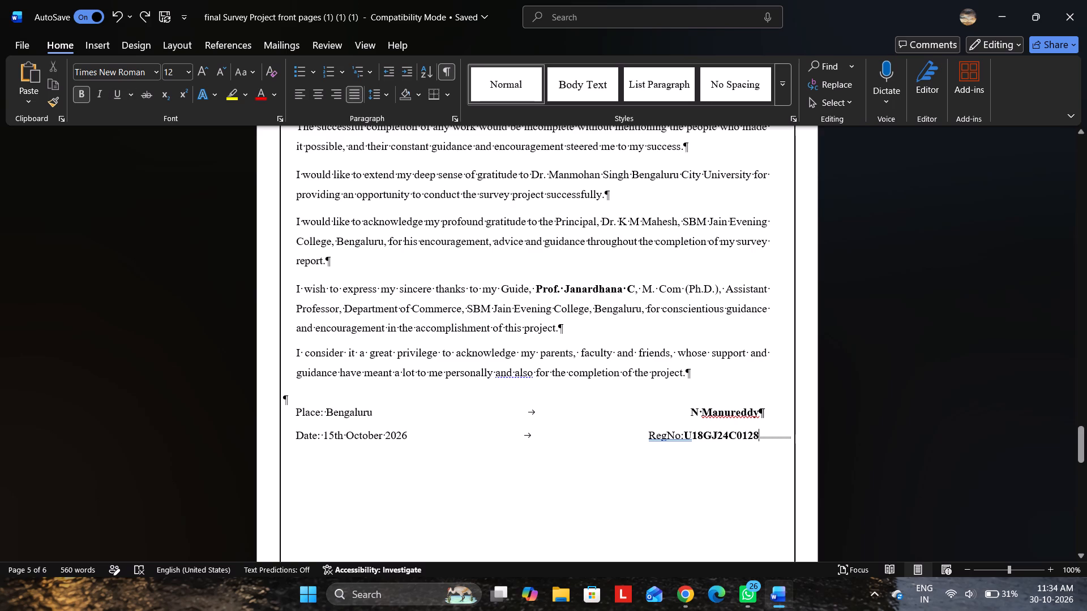
key(Delete)
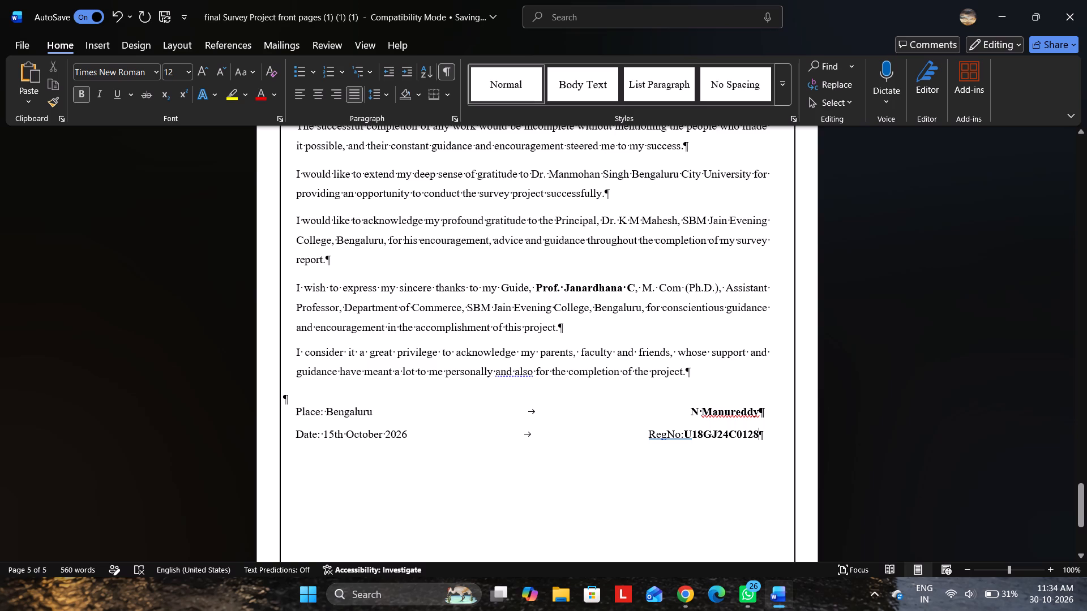
Examine the document from the end of the acknowledgement back through the guide's certificate to the evaluation summary for stray blank pages.
scroll(785, 479, down, 16)
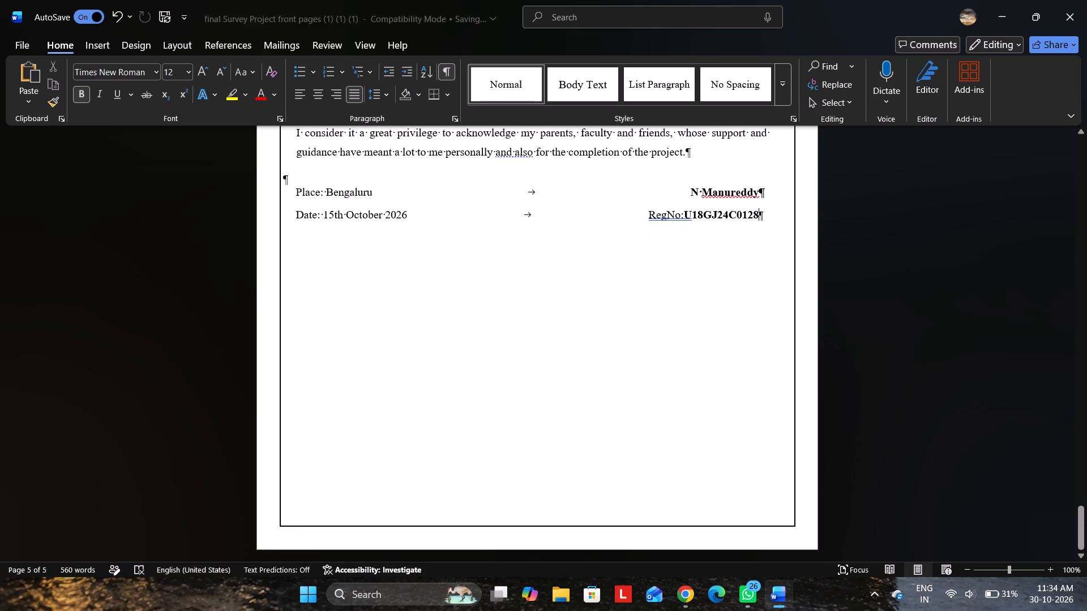
scroll(784, 479, down, 1)
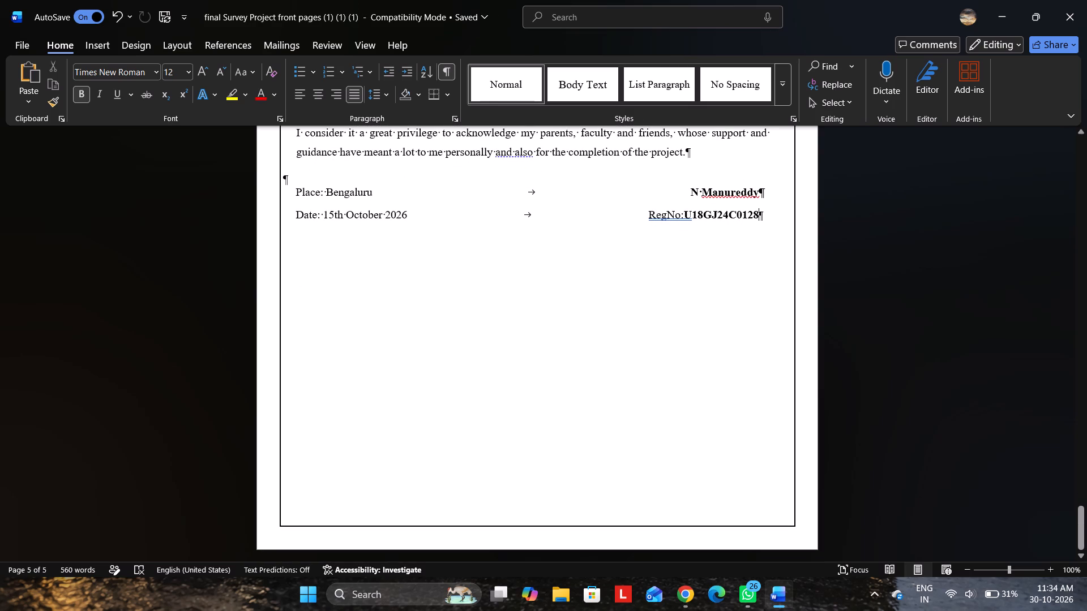
scroll(784, 479, up, 3)
scroll(784, 479, down, 4)
scroll(778, 335, down, 4)
scroll(778, 335, up, 15)
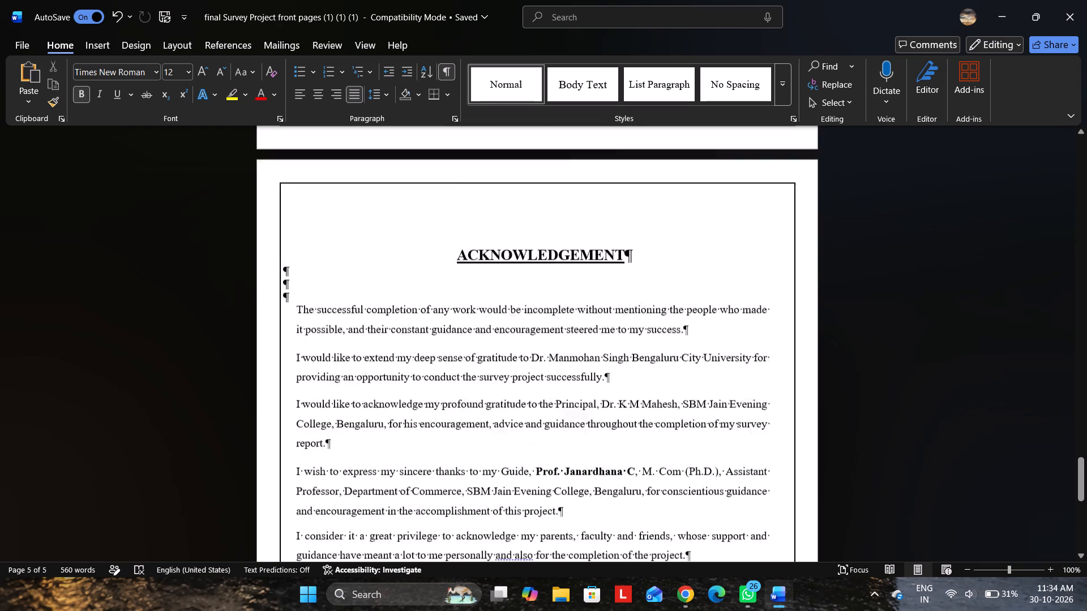
scroll(763, 330, up, 18)
scroll(763, 330, up, 20)
scroll(763, 330, up, 1)
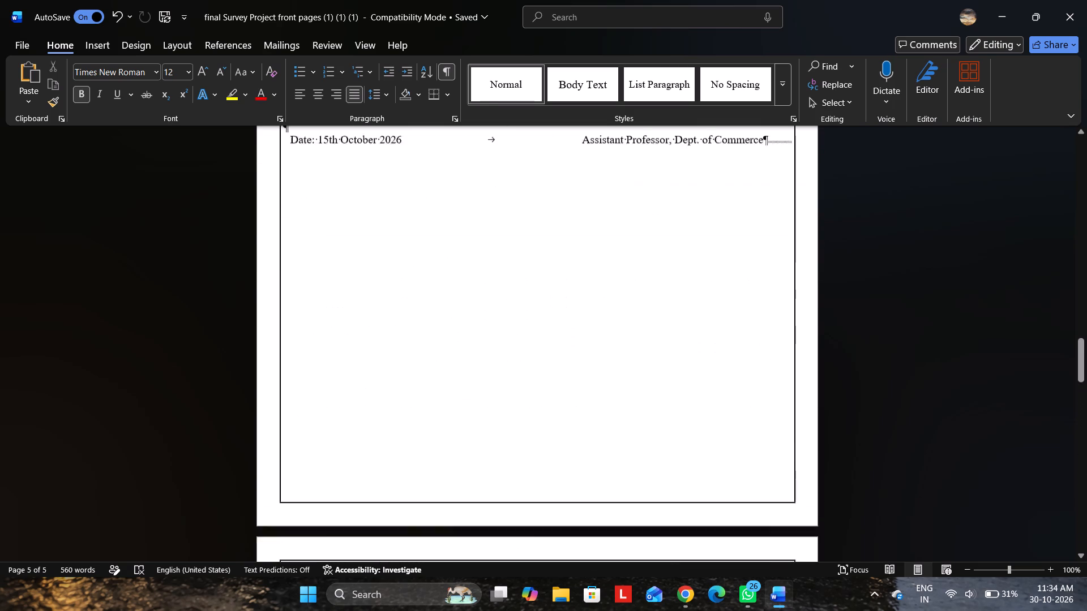
scroll(763, 330, up, 17)
scroll(763, 330, down, 12)
scroll(763, 330, up, 3)
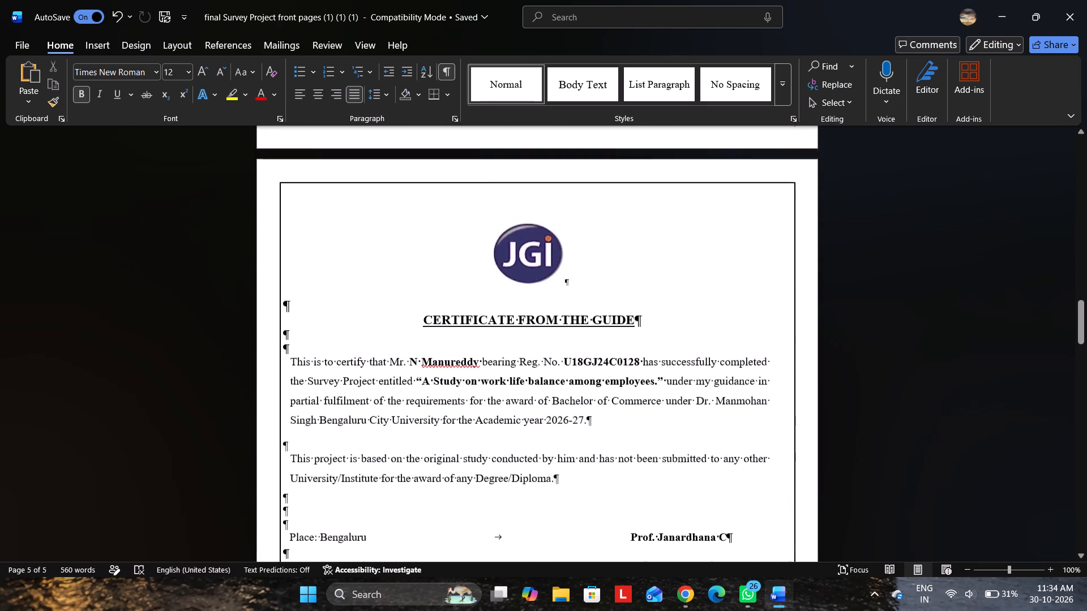
scroll(763, 330, up, 10)
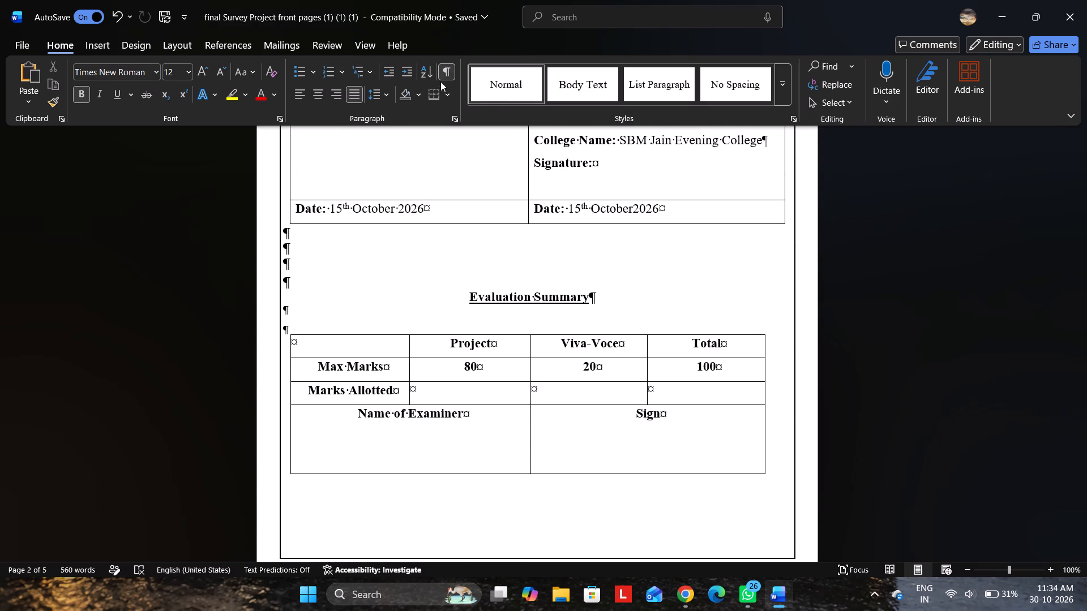
Hide the paragraph marks and other formatting symbols throughout the document.
click(447, 70)
scroll(674, 460, up, 10)
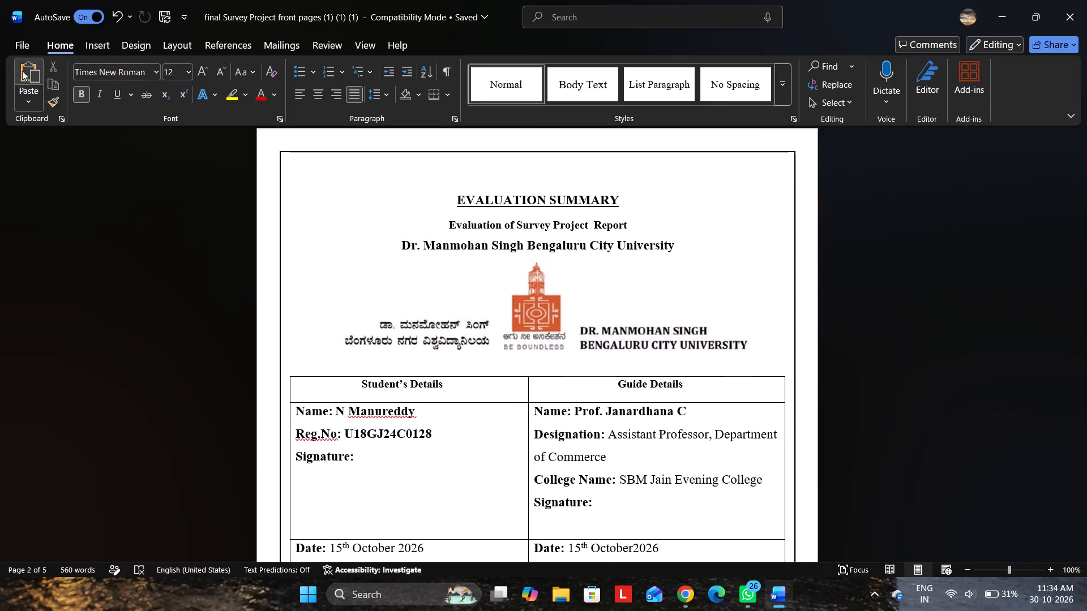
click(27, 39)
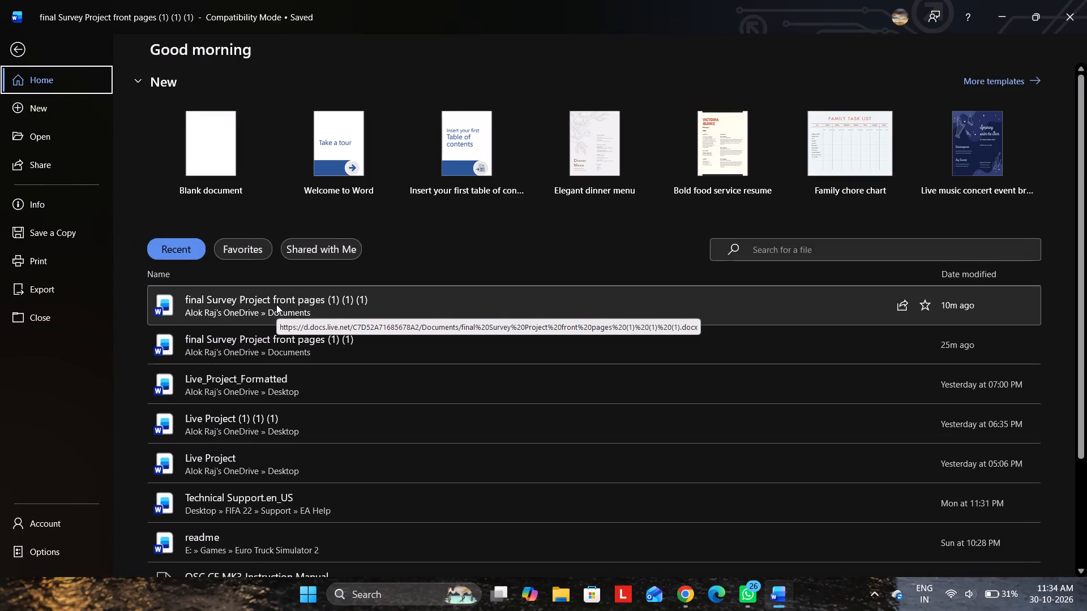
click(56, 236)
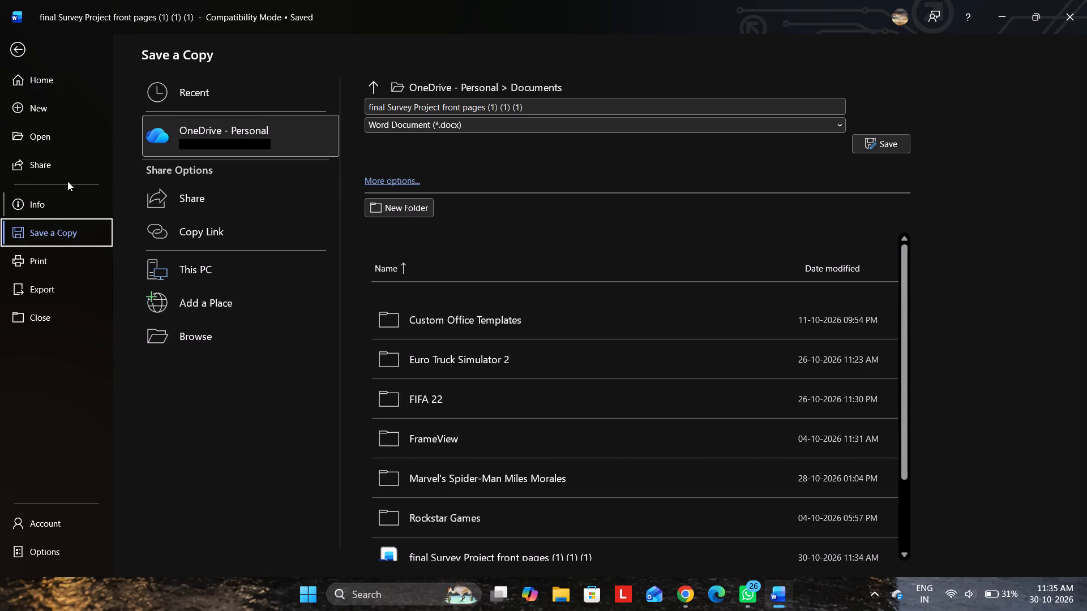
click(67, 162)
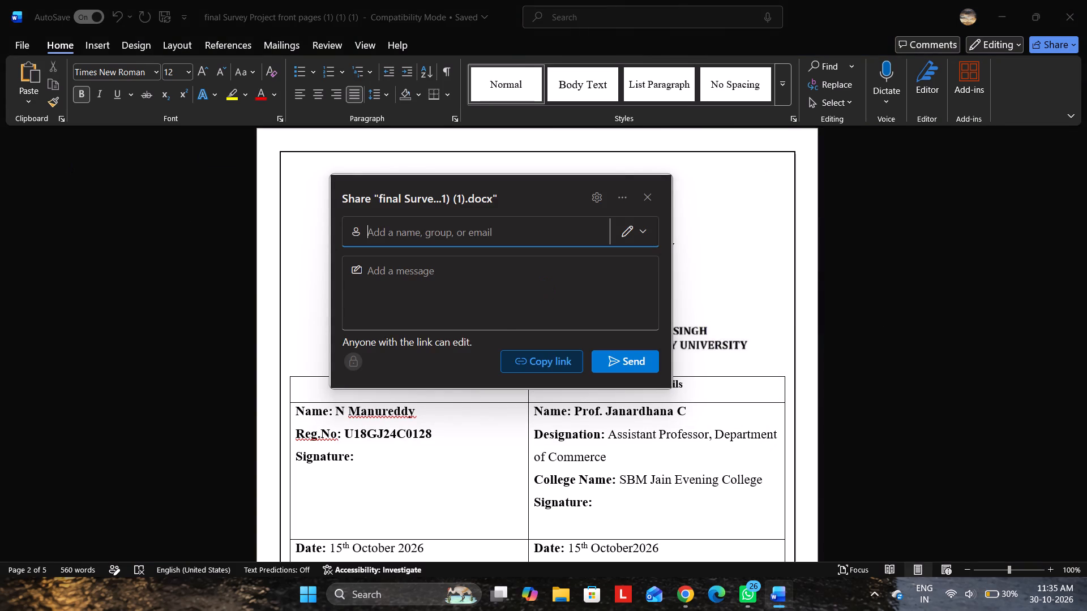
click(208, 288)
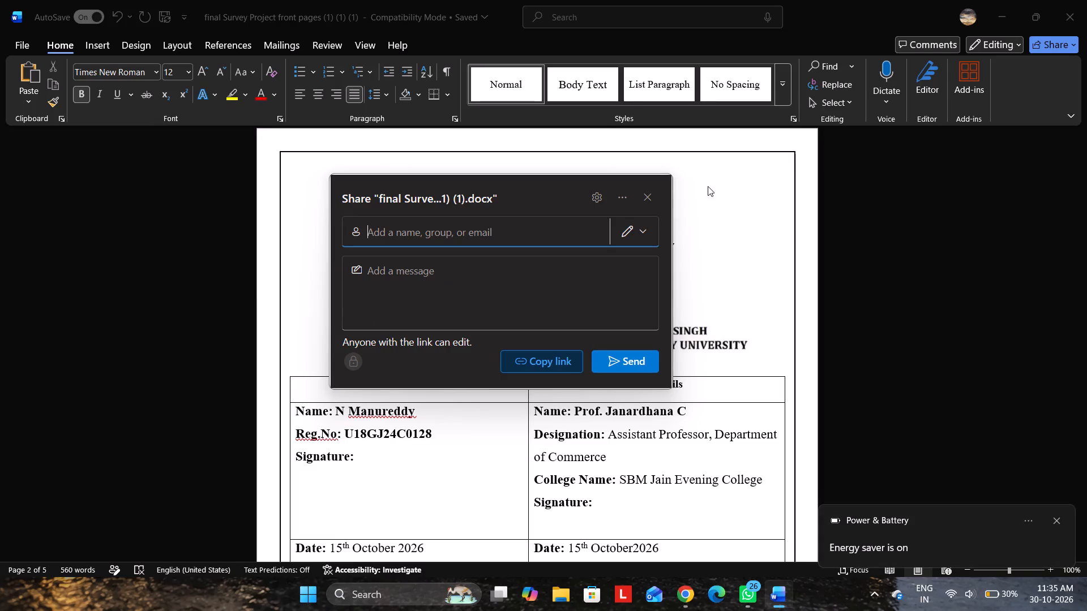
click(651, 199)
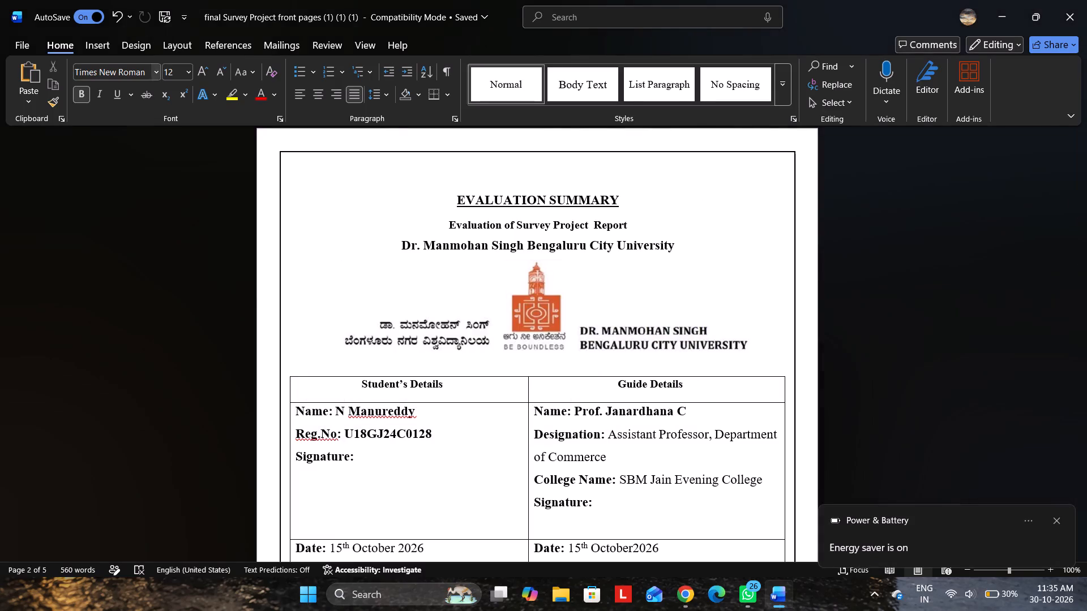
Save a copy of the document to the Desktop as a Word Document named final Survey Project front pages (1) (1) (1).
click(11, 53)
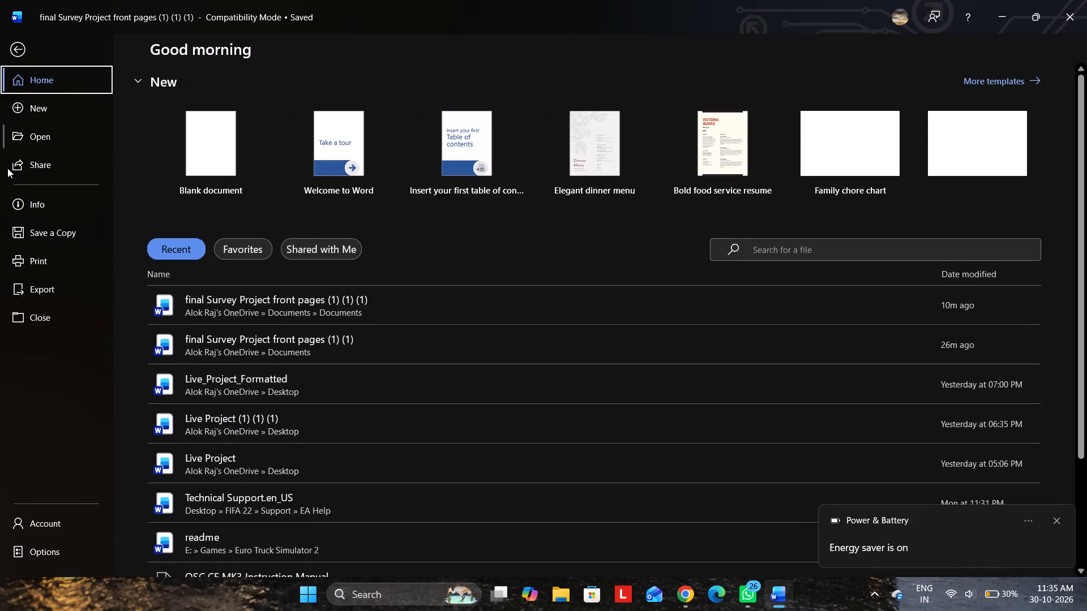
click(35, 237)
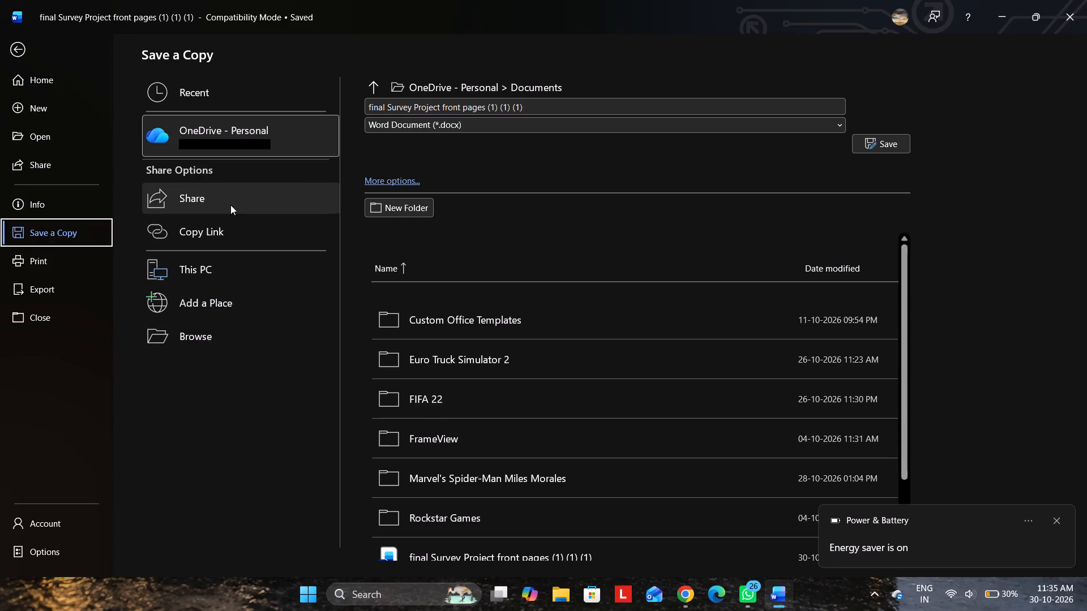
click(205, 337)
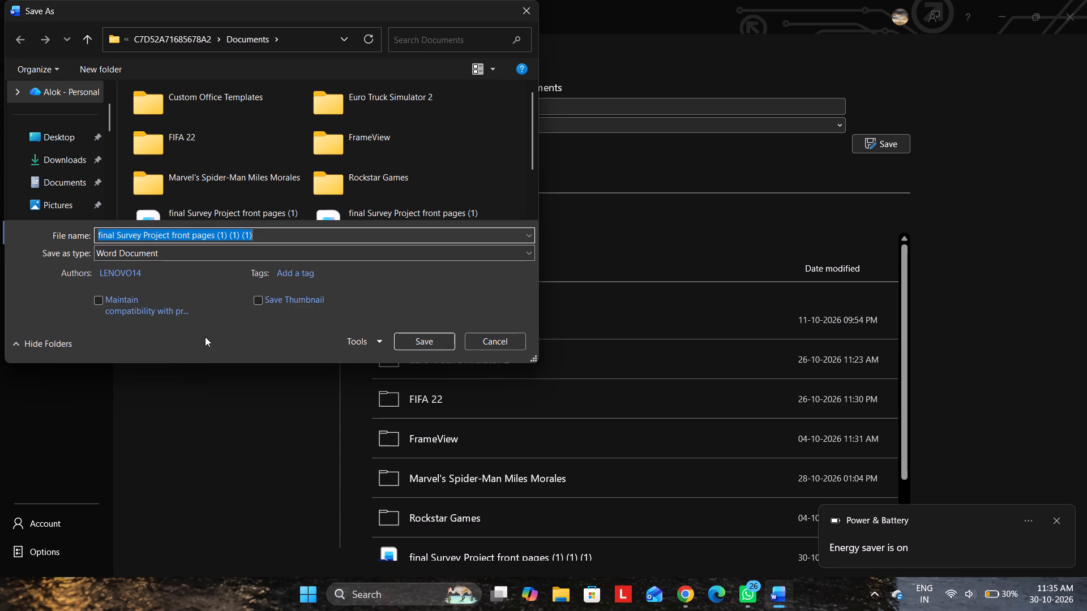
click(59, 135)
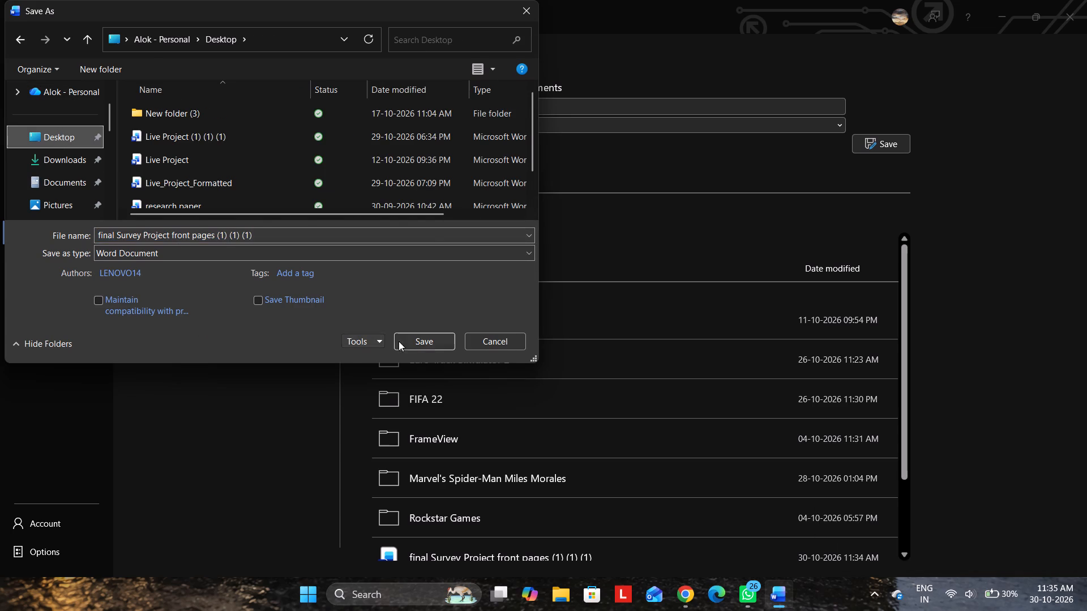
click(419, 346)
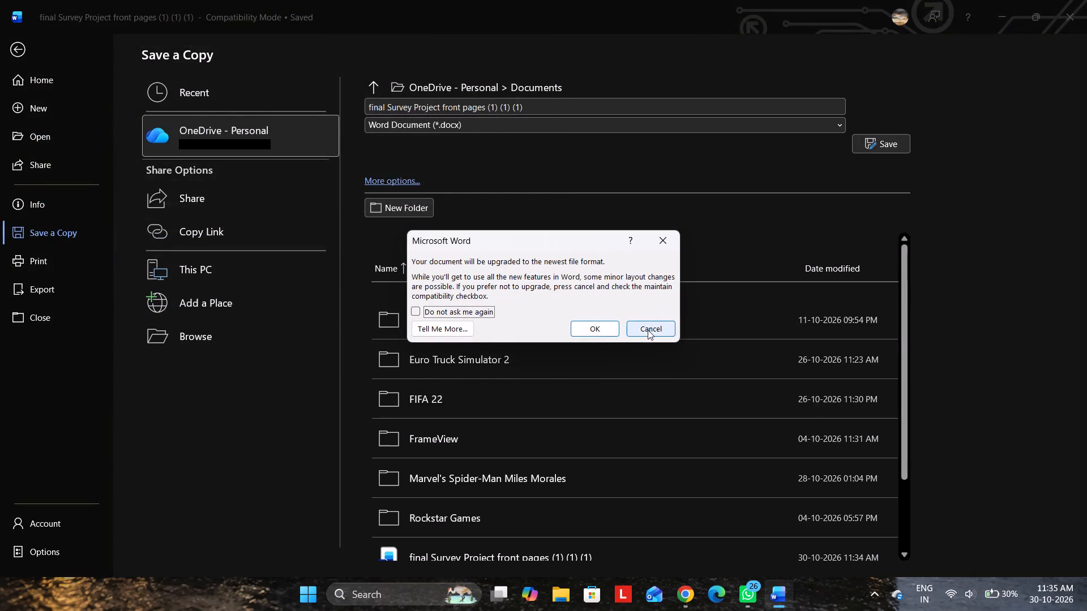
Finish saving the copy by accepting the upgrade to the newest file format, and close the document.
click(611, 326)
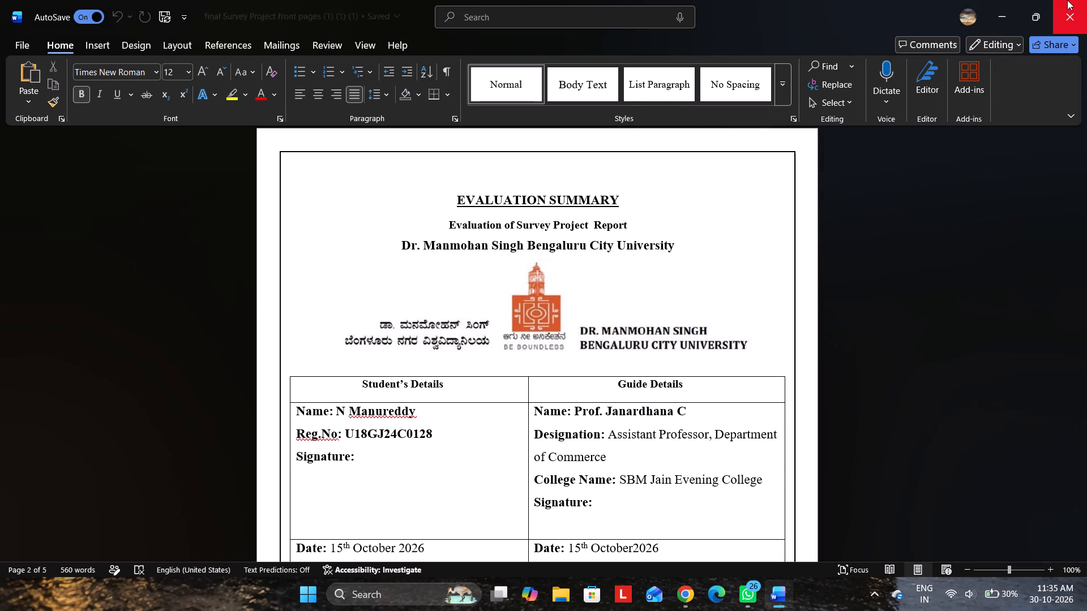
click(1067, 0)
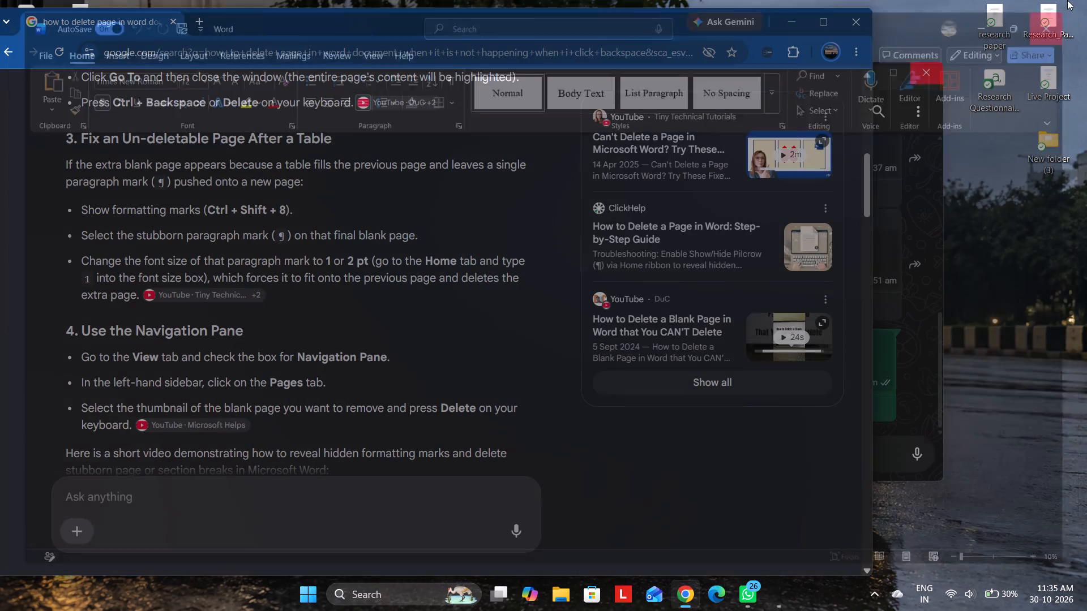
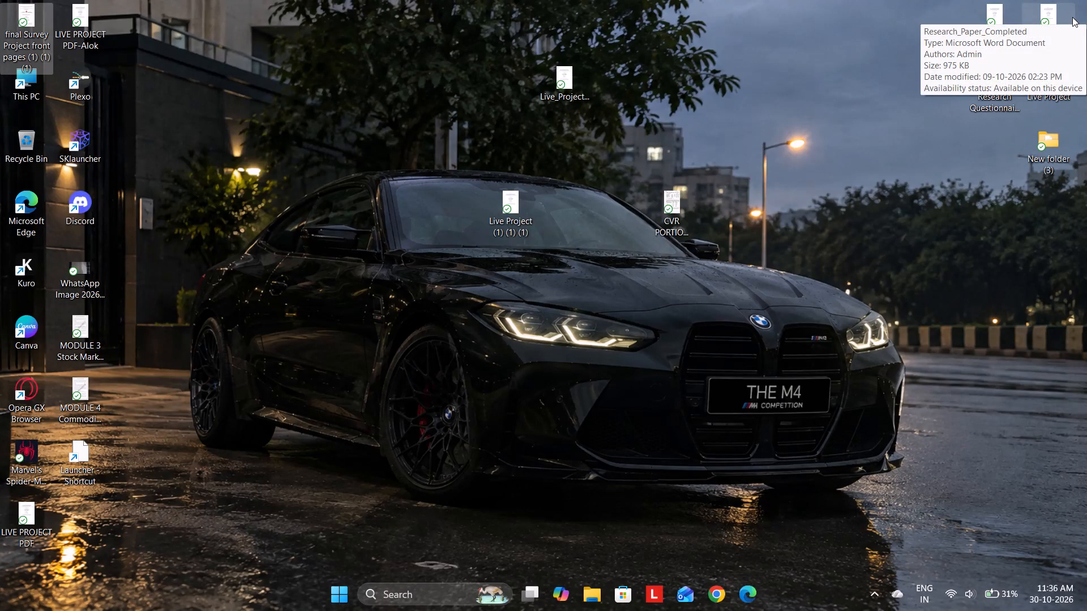
Search the computer for the WhatsApp app to open it.
click(399, 591)
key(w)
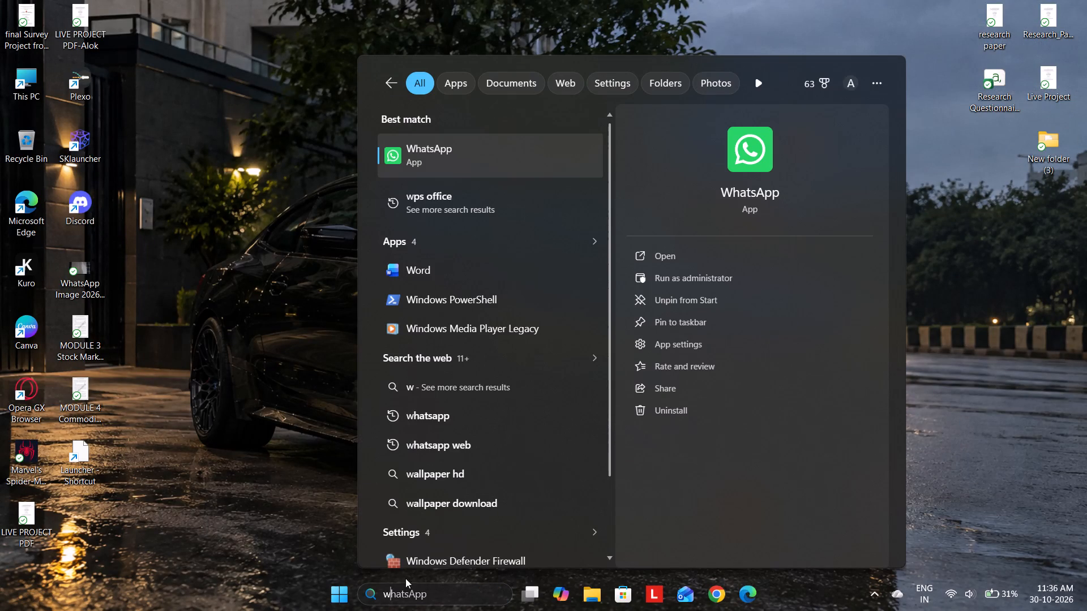
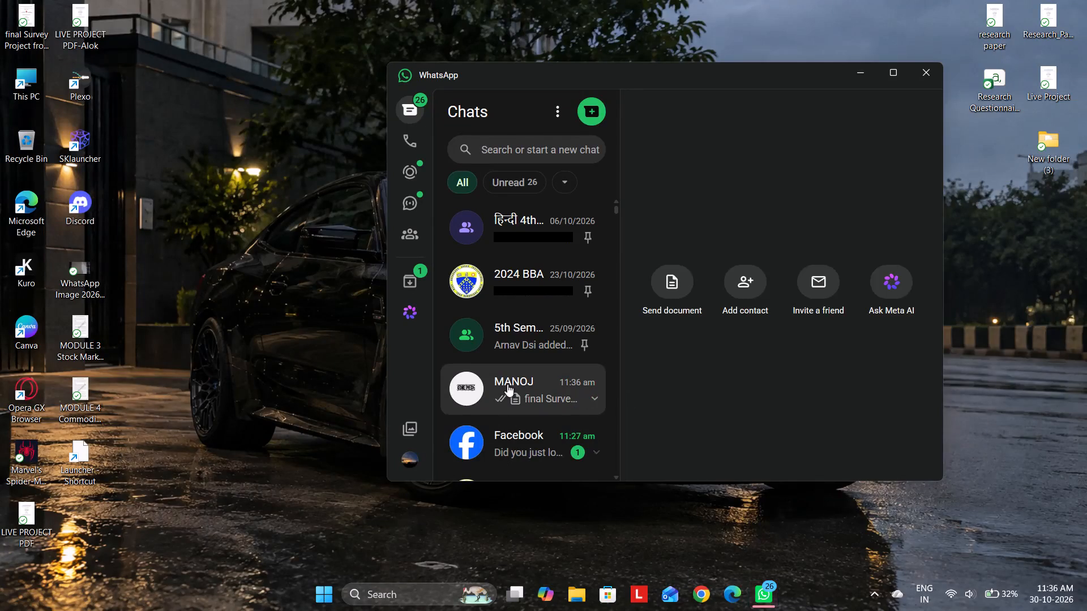
In WhatsApp, open the contact chat whose latest message is the final Survey Project front pages document.
click(507, 384)
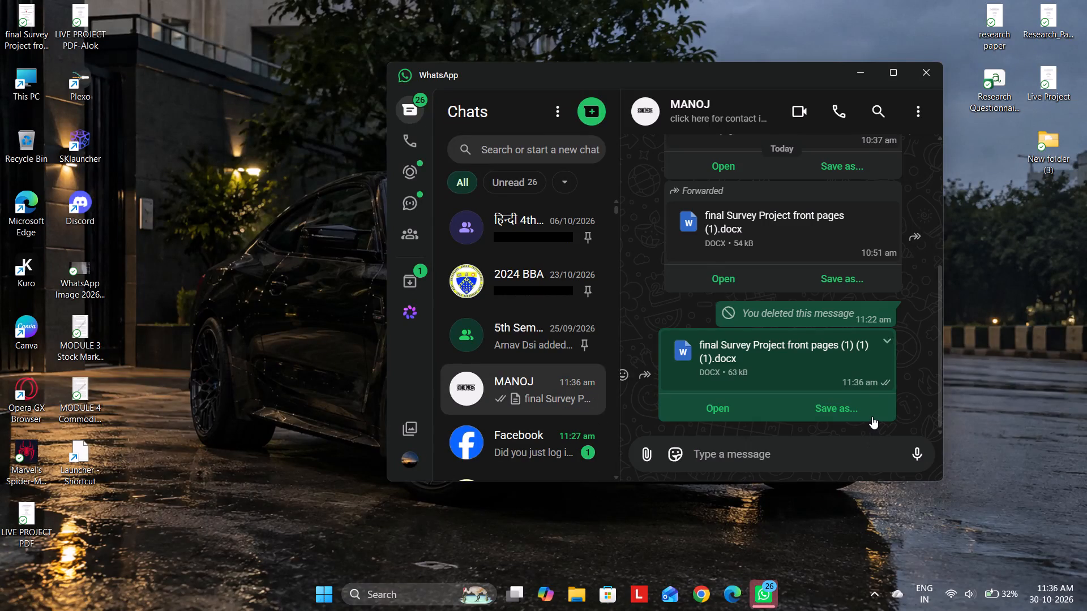
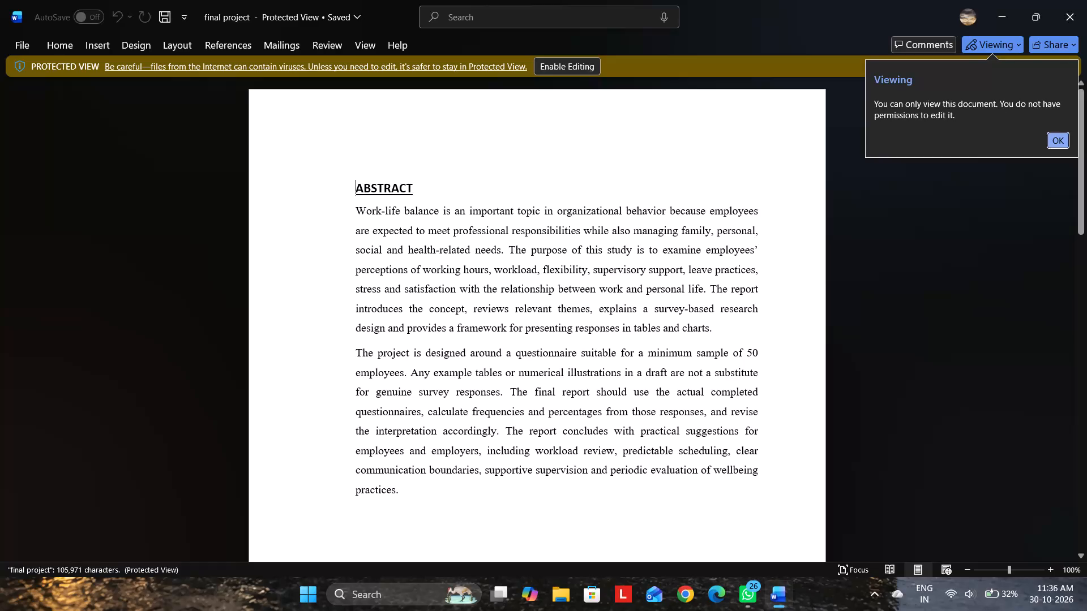
Look through the opening pages of the final project document, from the abstract to the table of contents.
scroll(739, 367, down, 14)
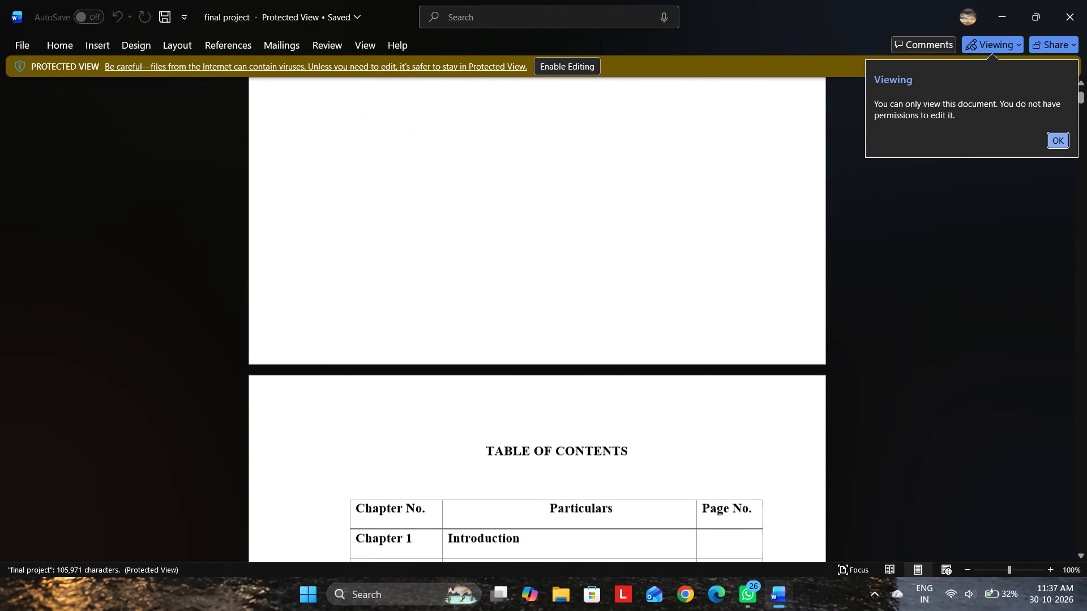
scroll(739, 367, down, 18)
scroll(739, 367, down, 6)
scroll(739, 367, up, 20)
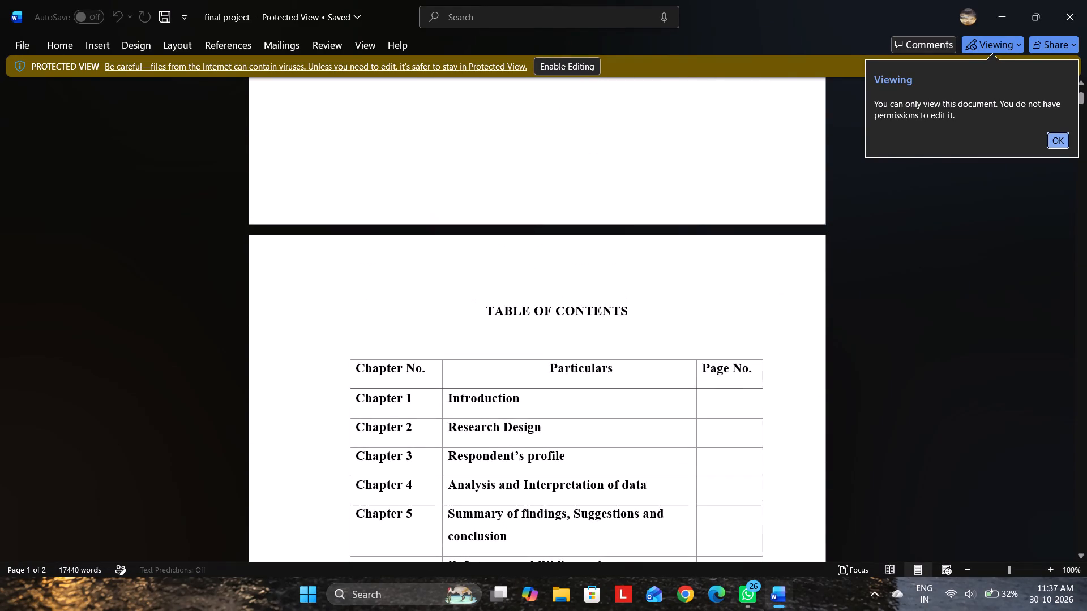
scroll(736, 368, up, 20)
scroll(736, 368, up, 1)
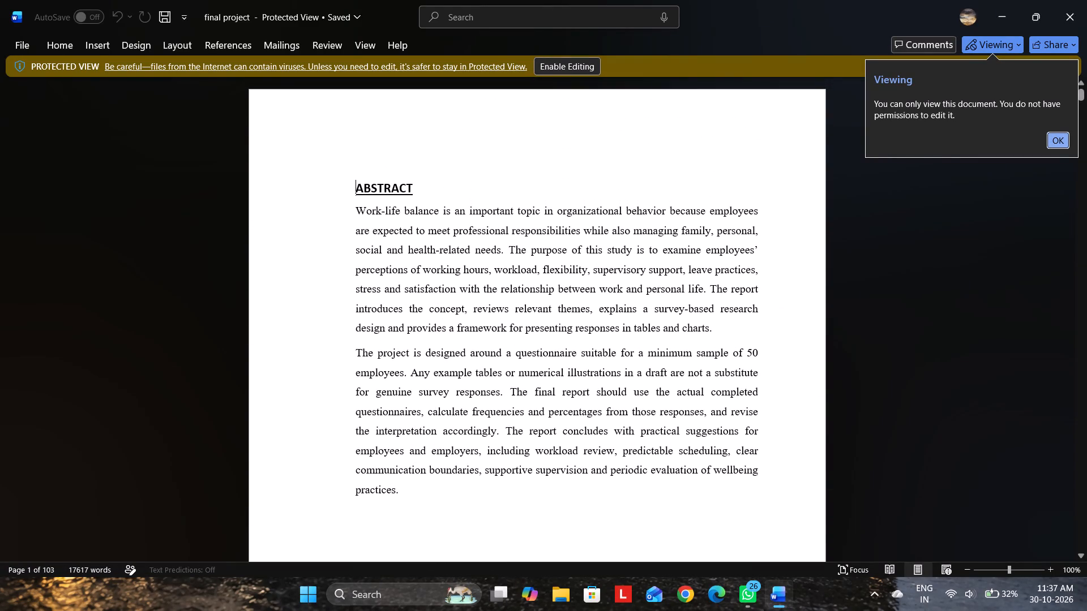
Take the final project document out of Protected View by enabling editing.
click(95, 50)
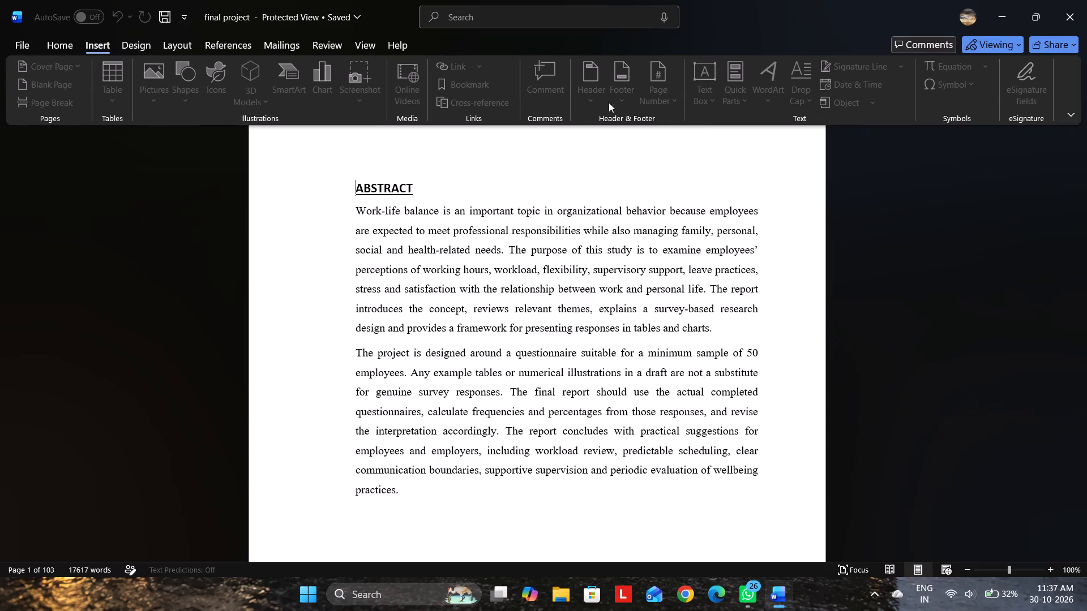
click(19, 46)
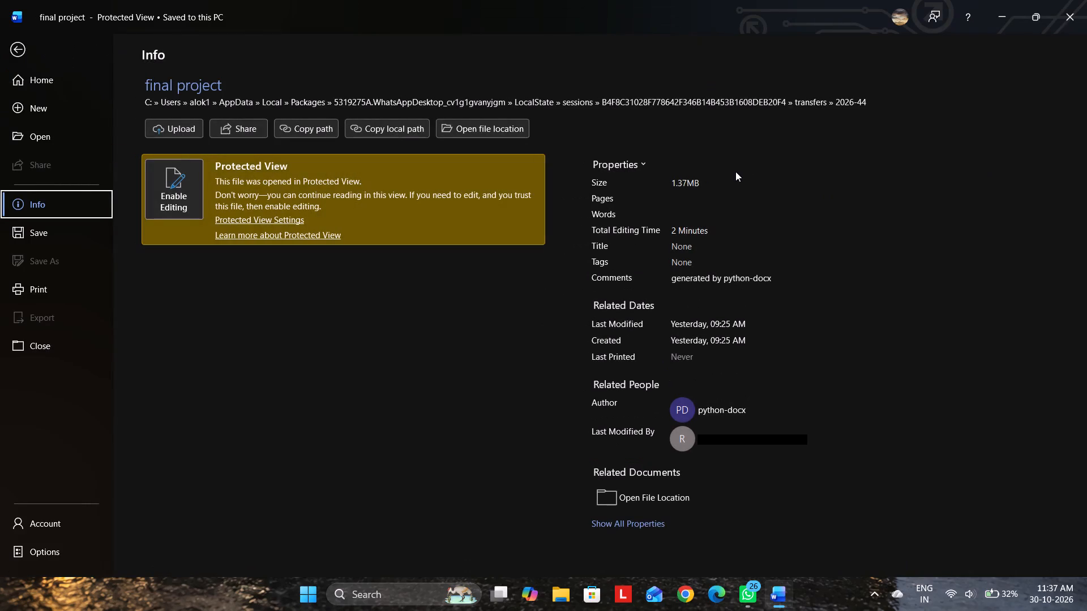
click(21, 51)
click(549, 70)
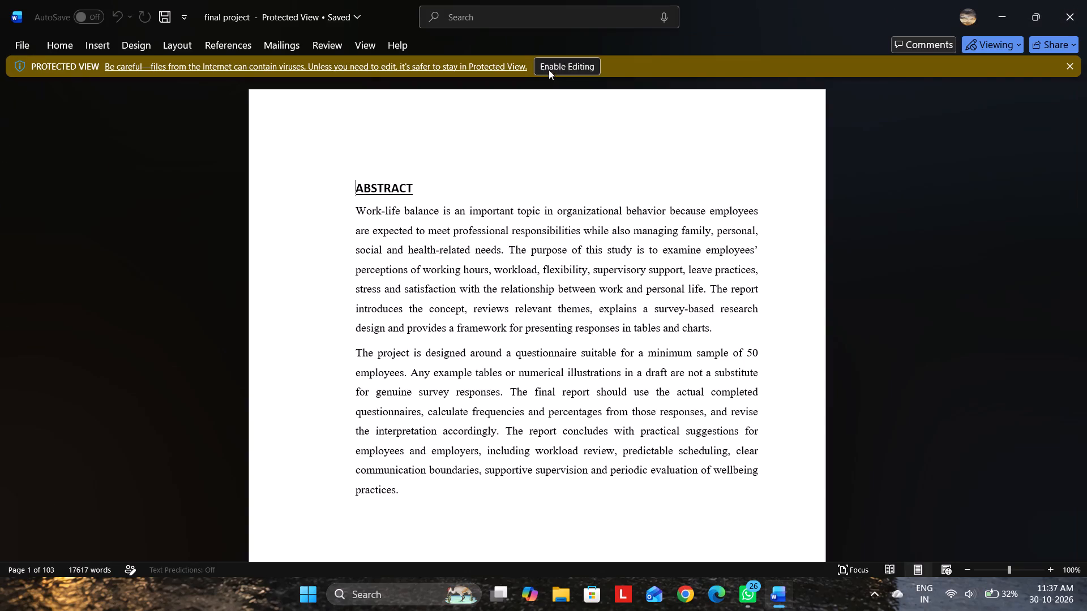
Add a Box page border with a 1½ pt solid line in automatic color to the whole document.
click(90, 40)
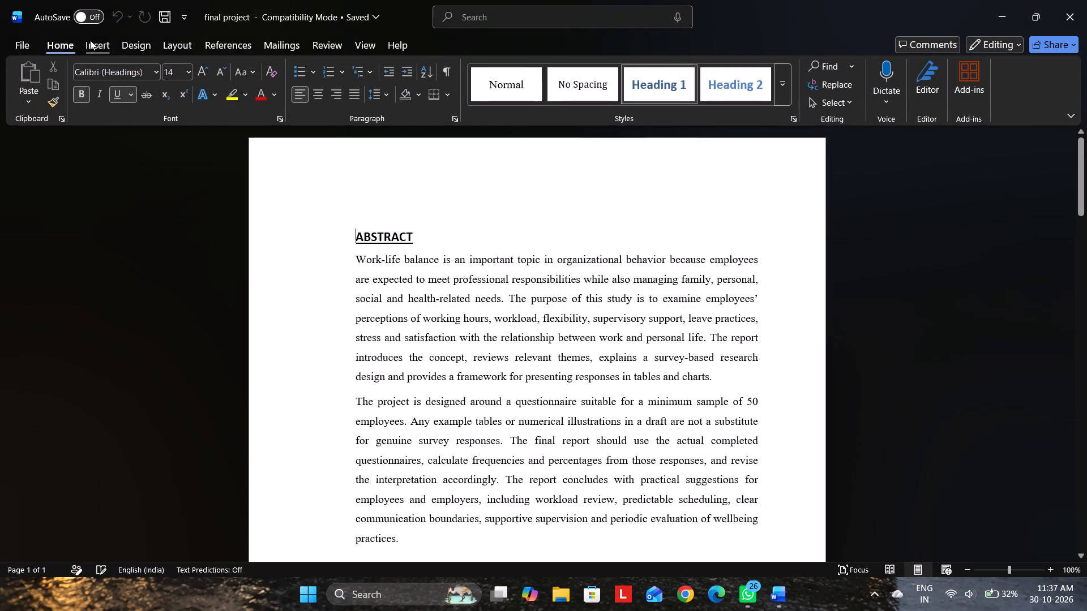
click(130, 42)
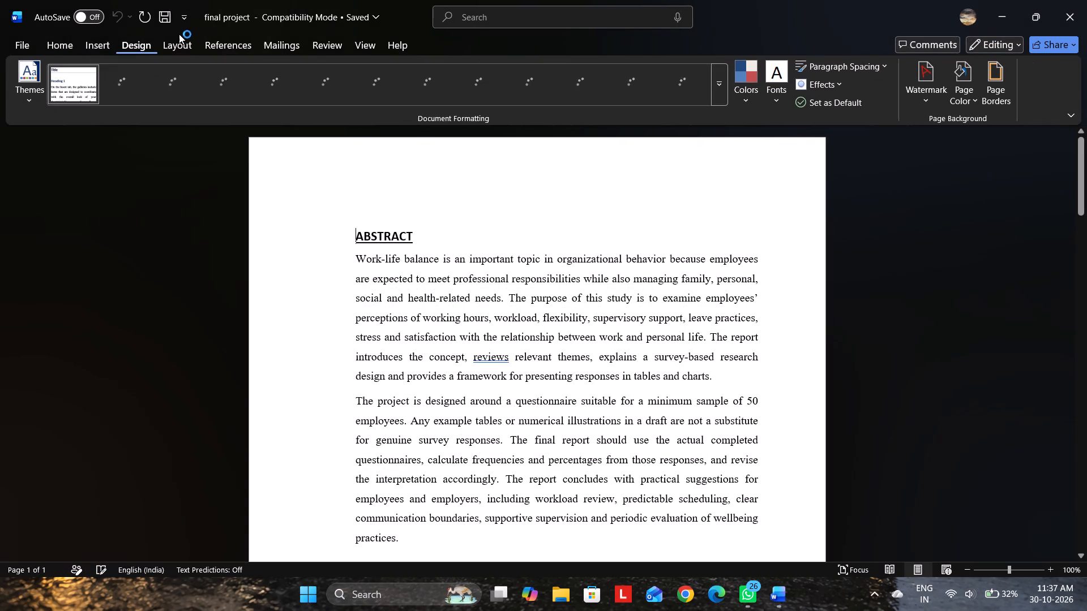
click(183, 35)
click(149, 46)
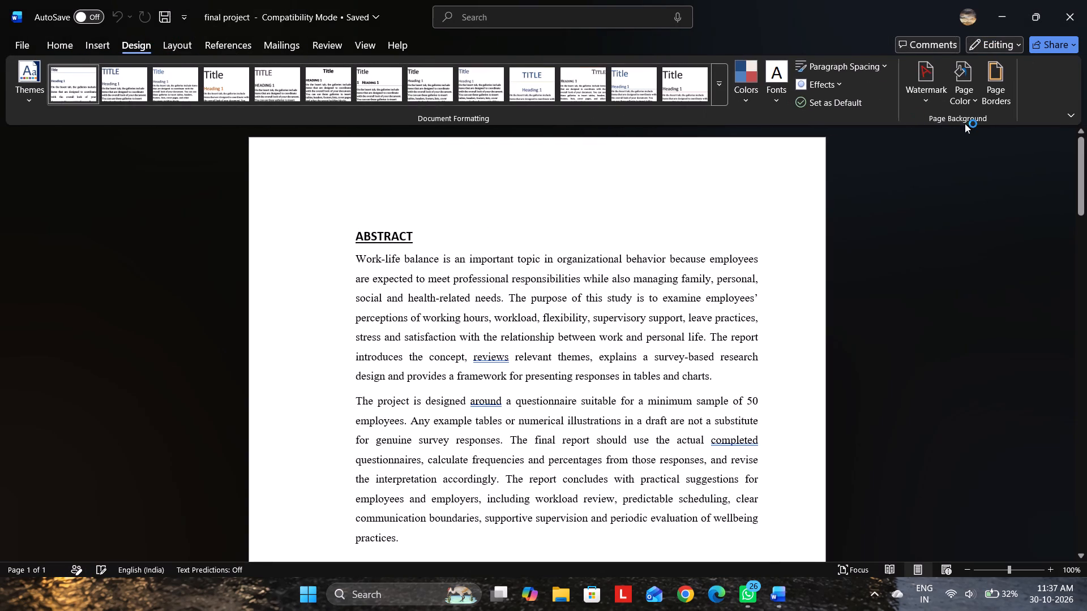
click(999, 87)
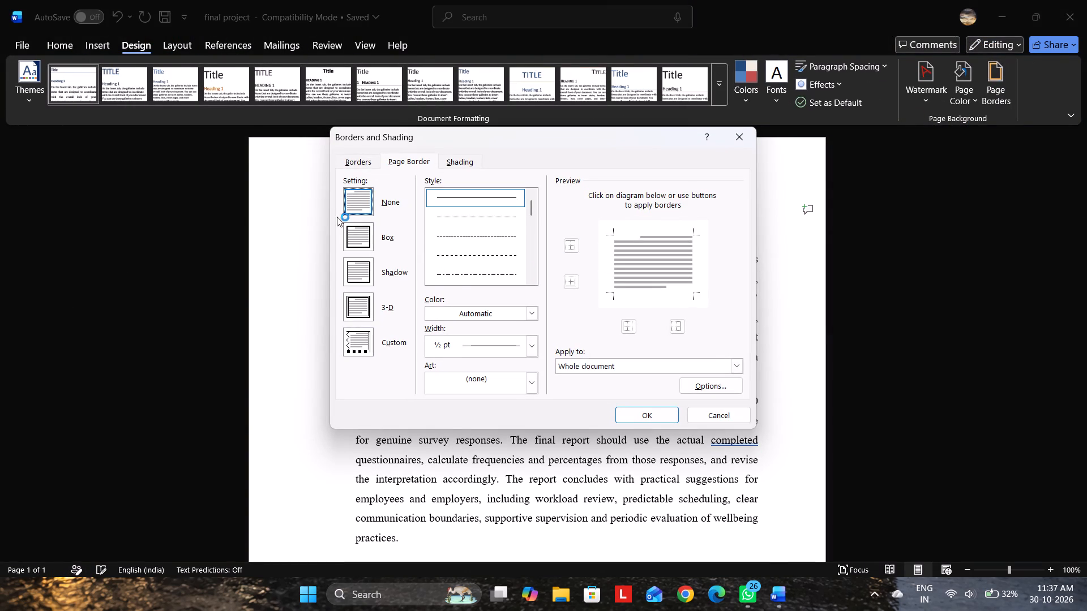
click(361, 237)
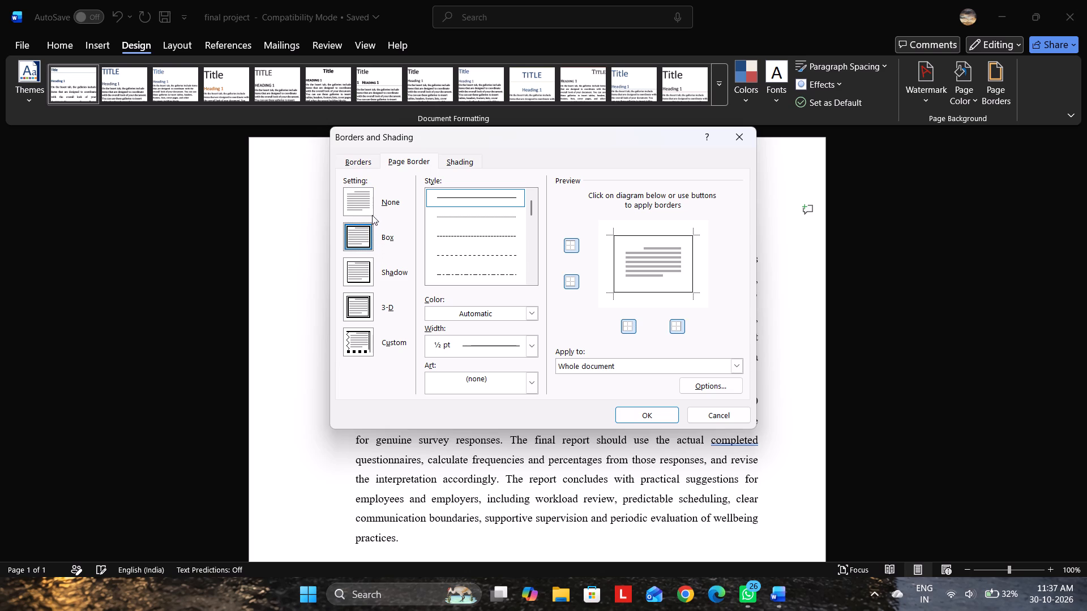
click(360, 180)
click(360, 205)
click(360, 249)
scroll(525, 220, down, 1)
scroll(525, 220, up, 4)
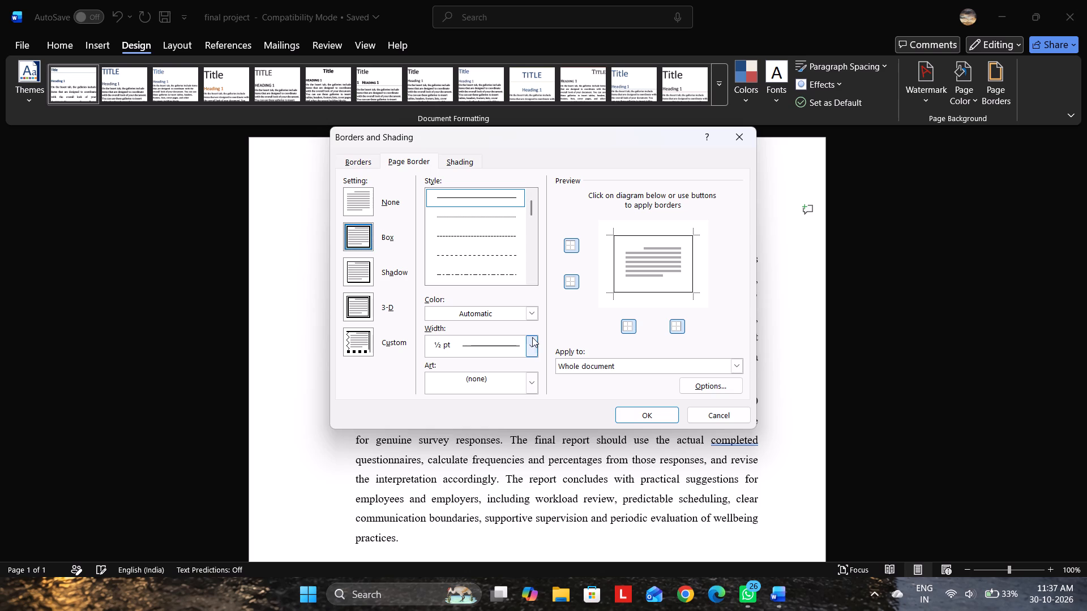
click(532, 337)
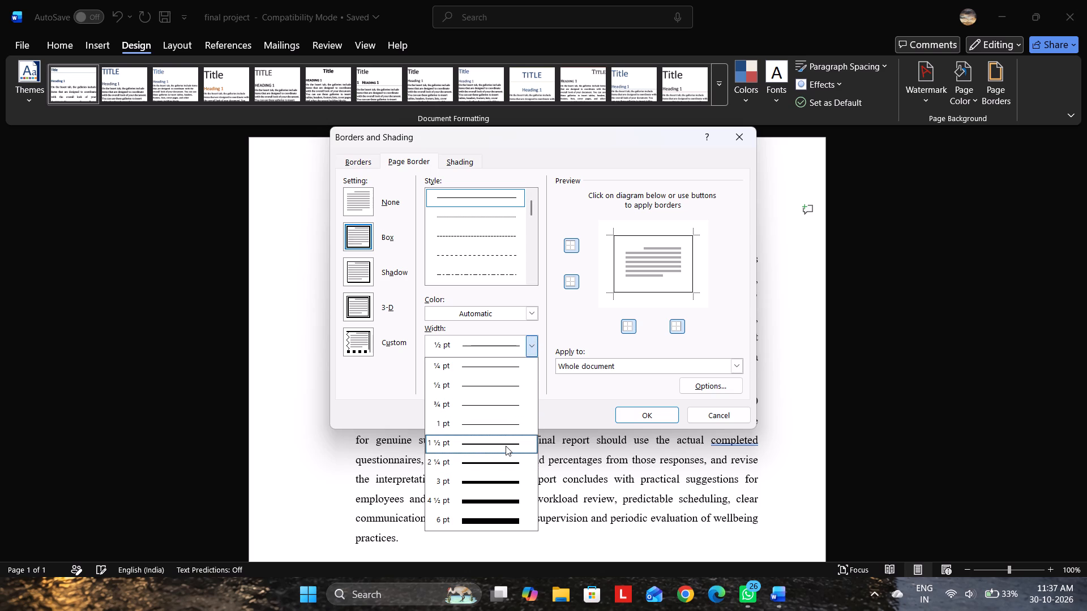
click(506, 445)
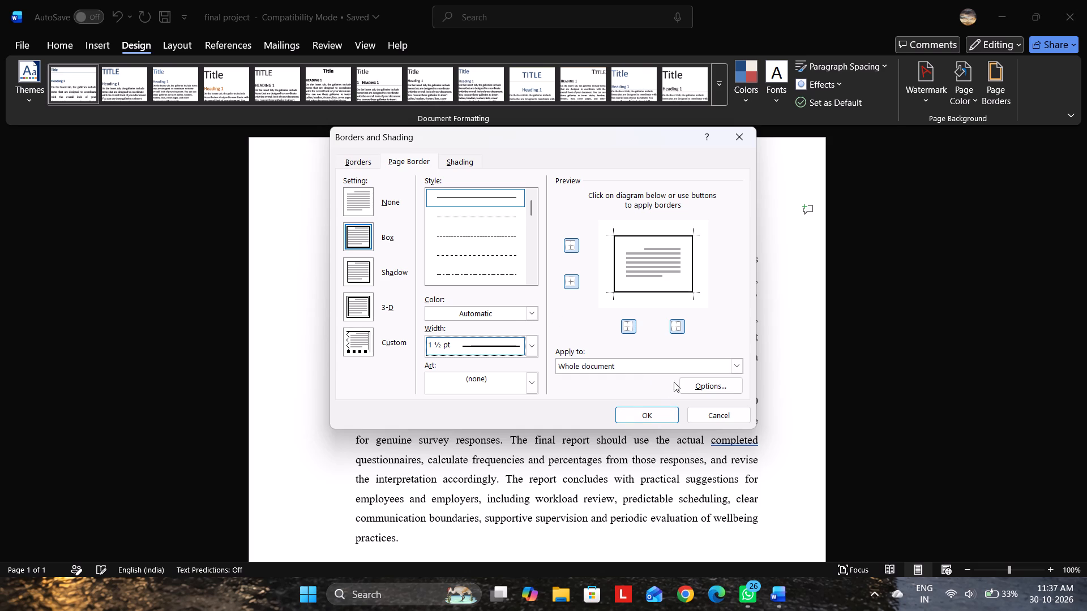
click(679, 362)
click(679, 362)
click(653, 419)
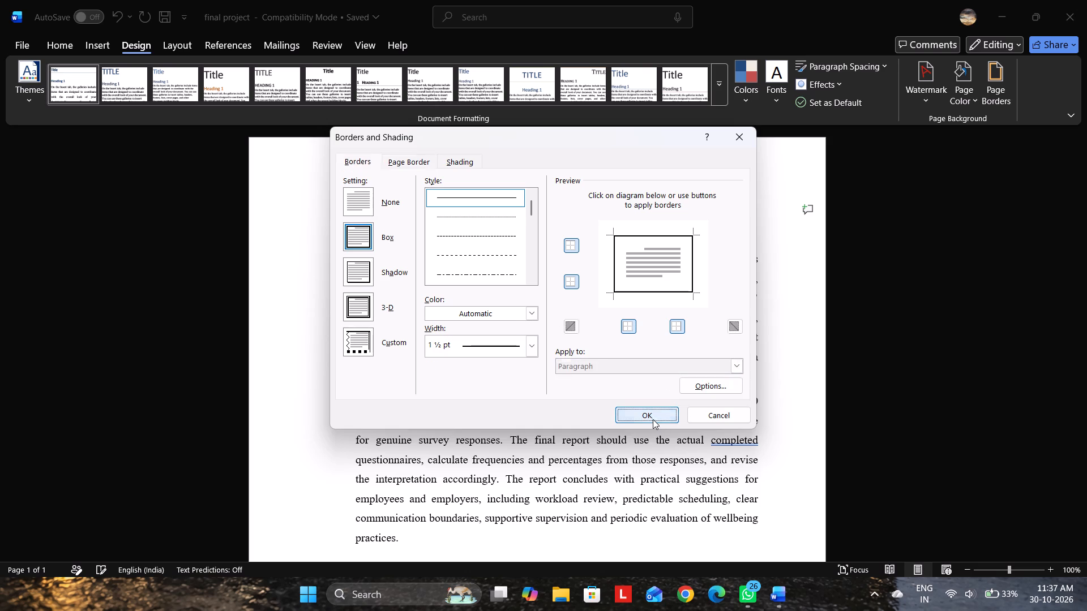
Check the page border on the abstract and table of contents pages.
scroll(650, 419, up, 3)
scroll(650, 419, down, 10)
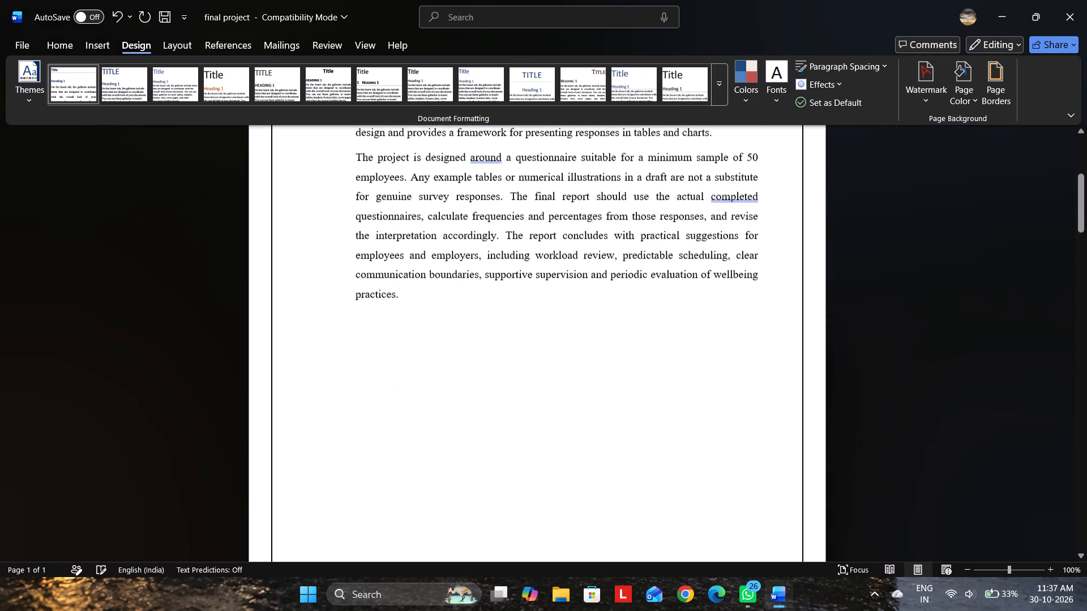
scroll(650, 419, down, 11)
scroll(650, 419, up, 7)
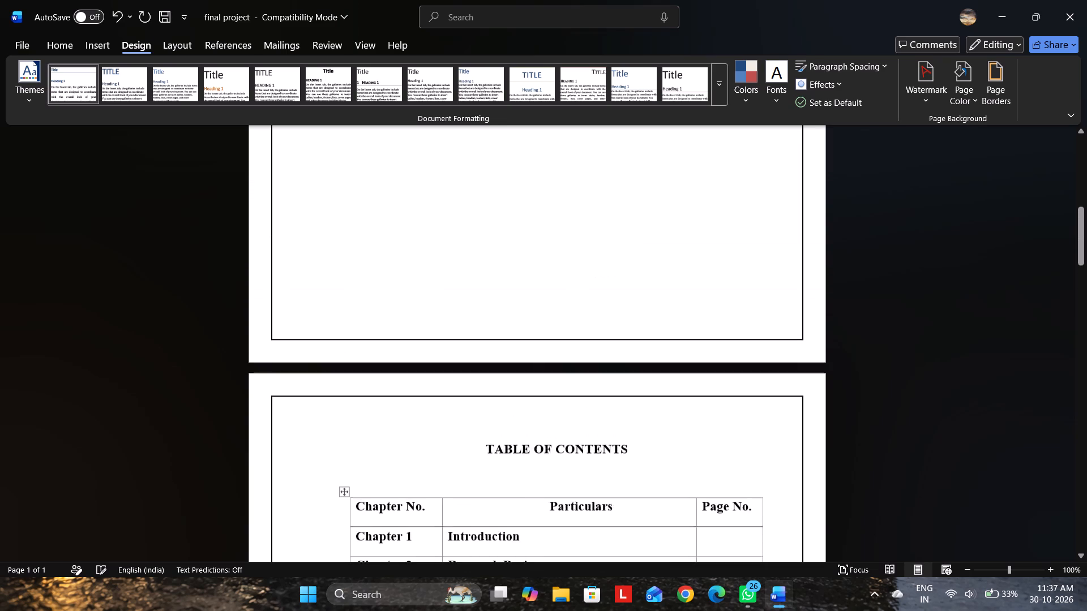
scroll(649, 419, up, 13)
scroll(733, 203, up, 4)
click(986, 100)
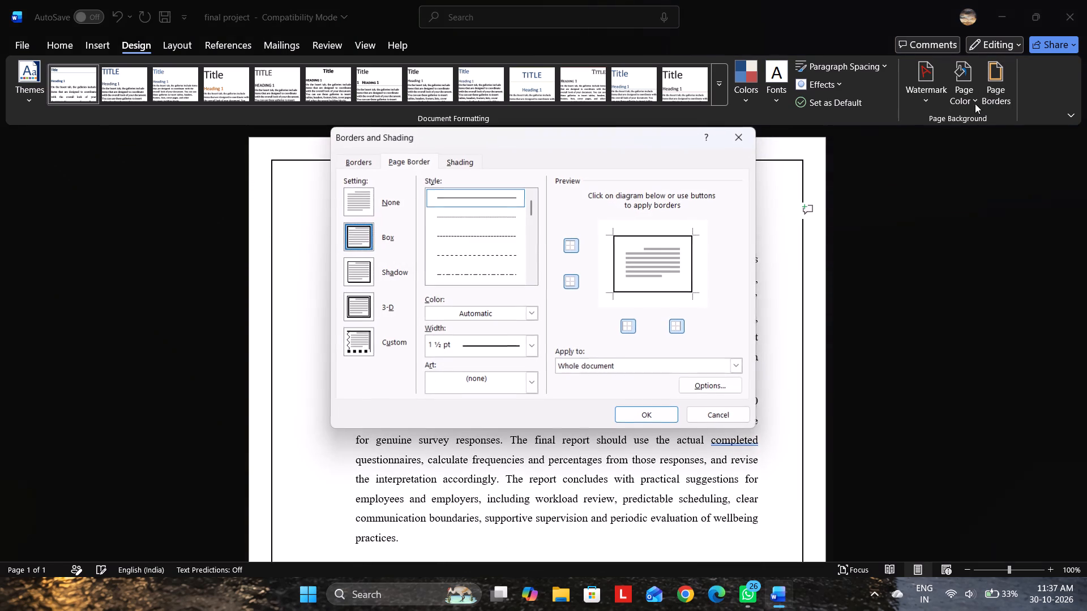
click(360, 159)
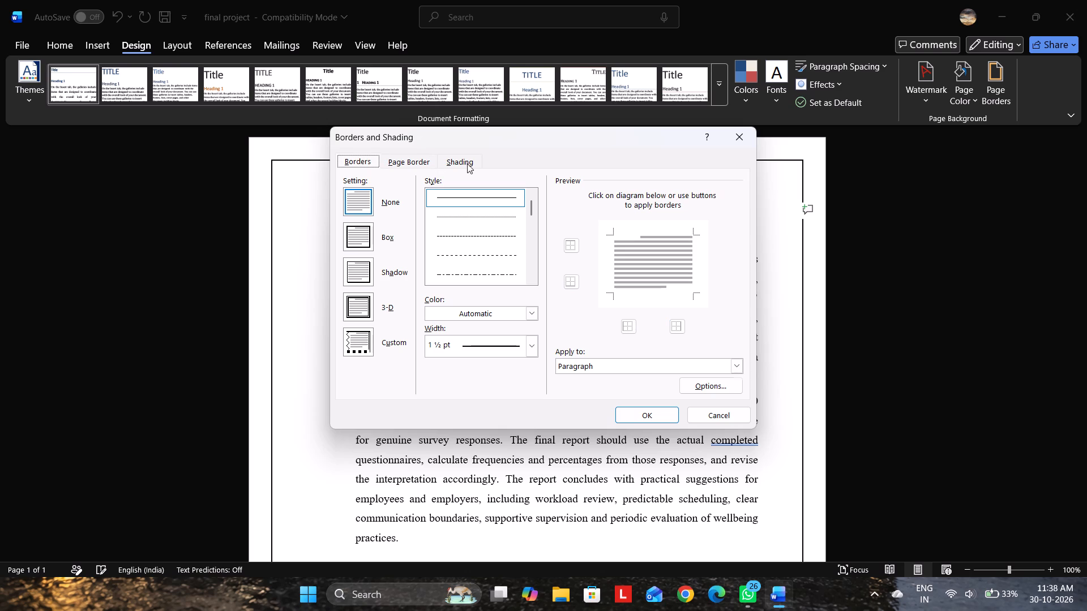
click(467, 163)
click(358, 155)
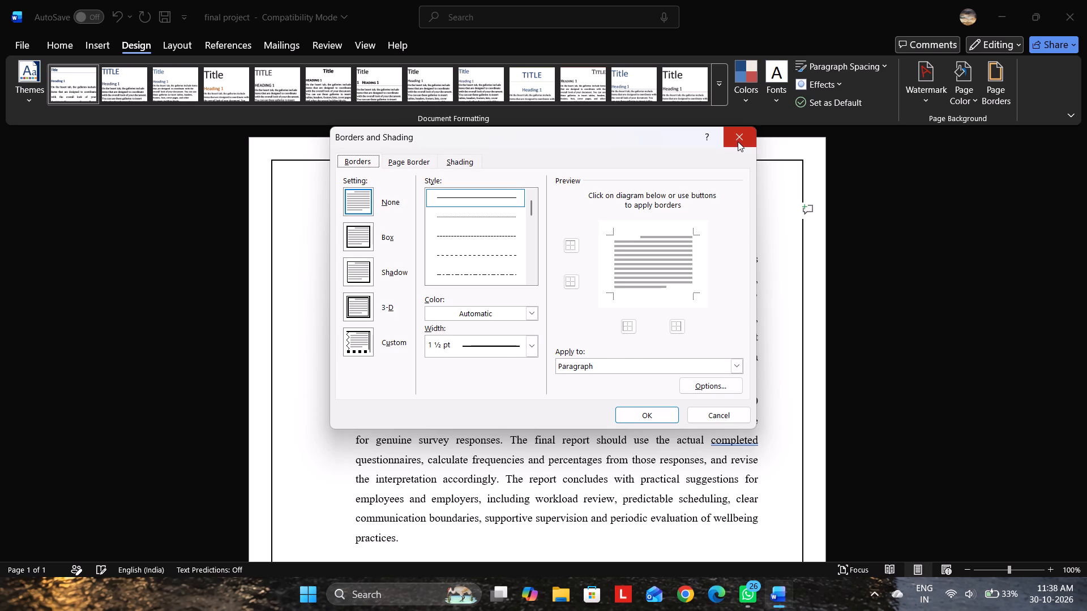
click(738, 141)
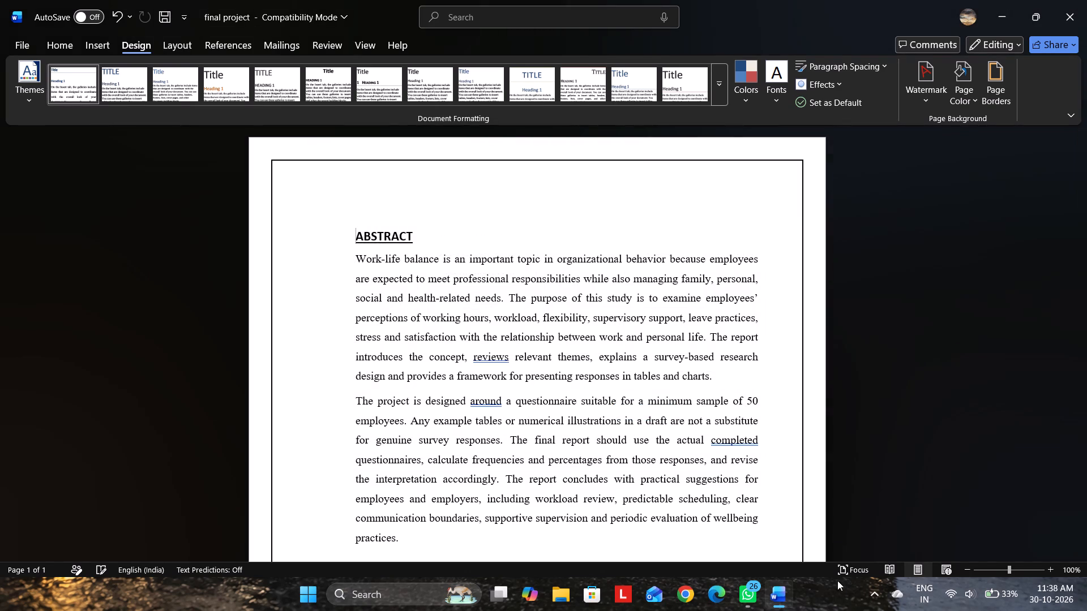
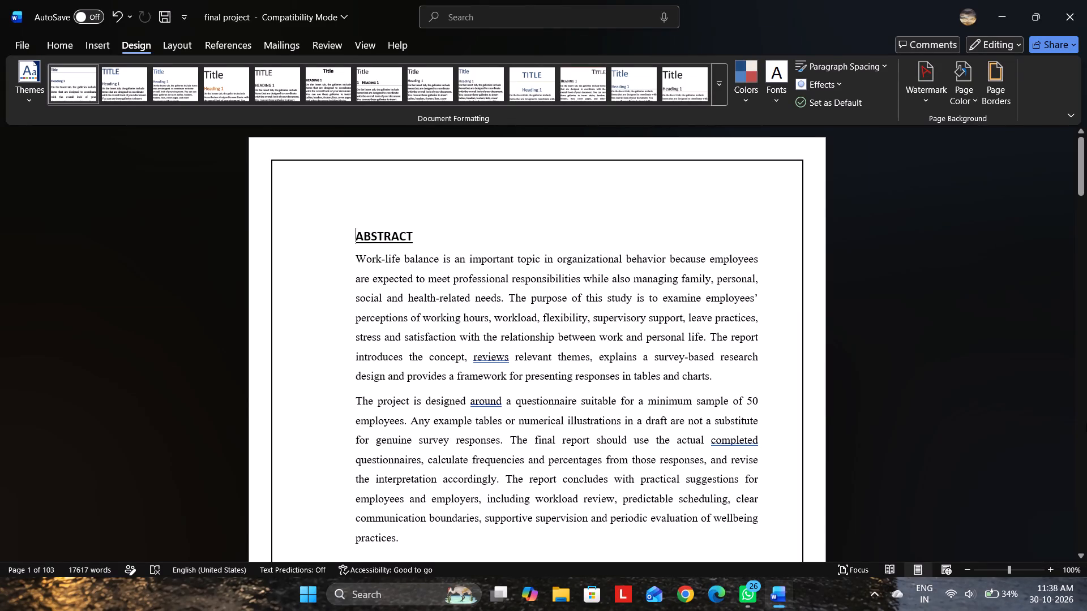
Reopen the document's page border settings and look through the paragraph border, shading and page border options.
click(1008, 81)
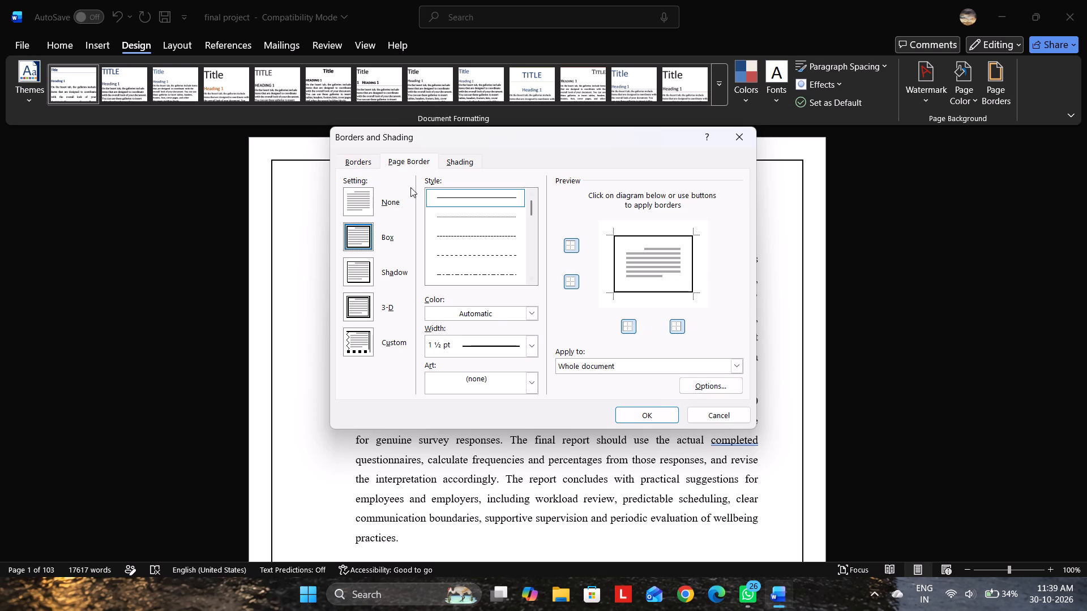
click(358, 161)
click(462, 165)
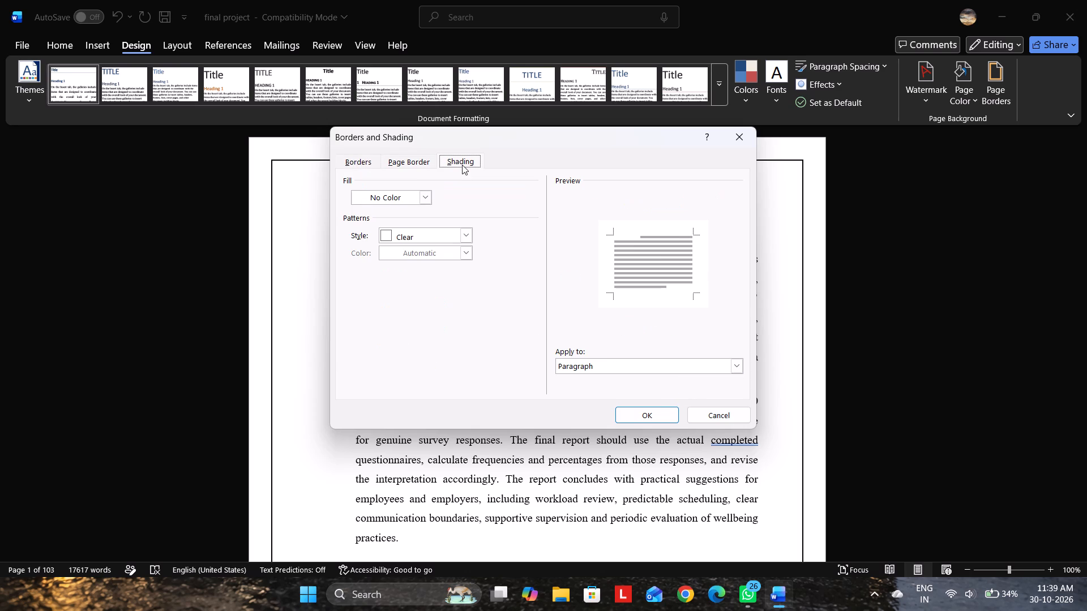
click(403, 156)
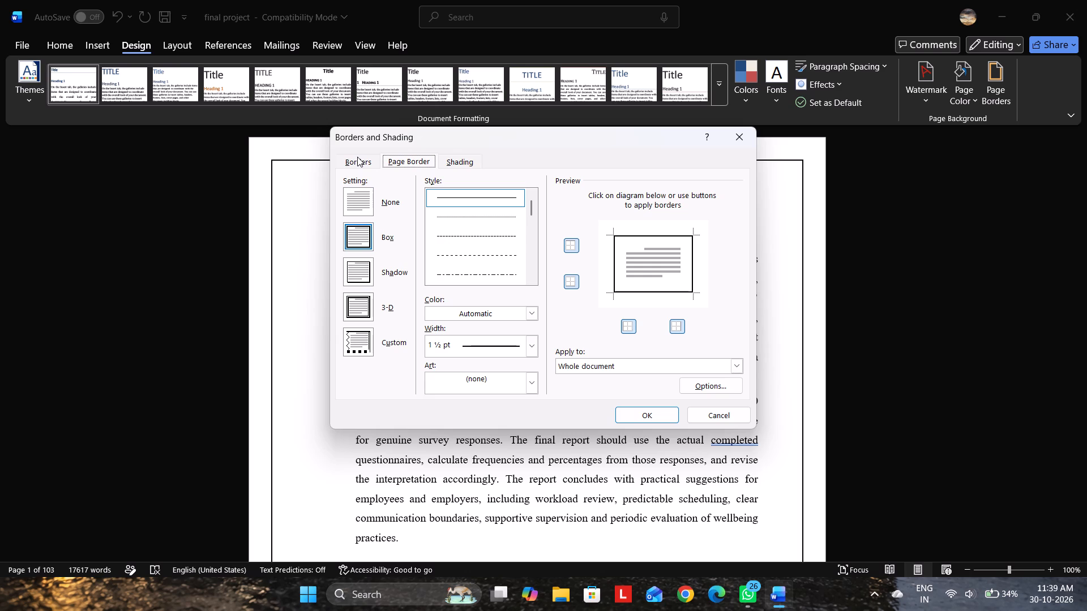
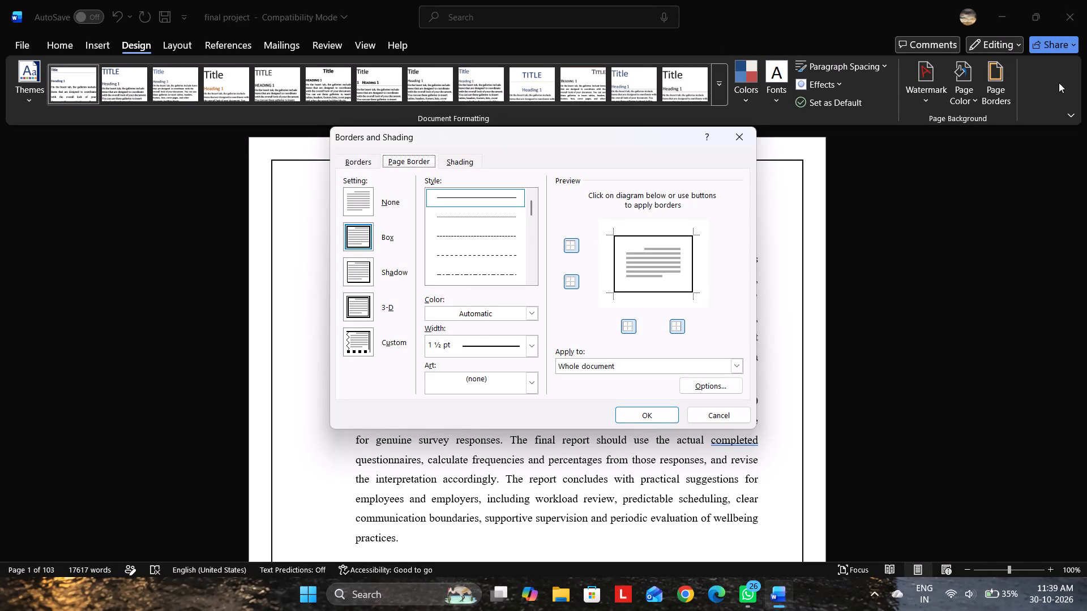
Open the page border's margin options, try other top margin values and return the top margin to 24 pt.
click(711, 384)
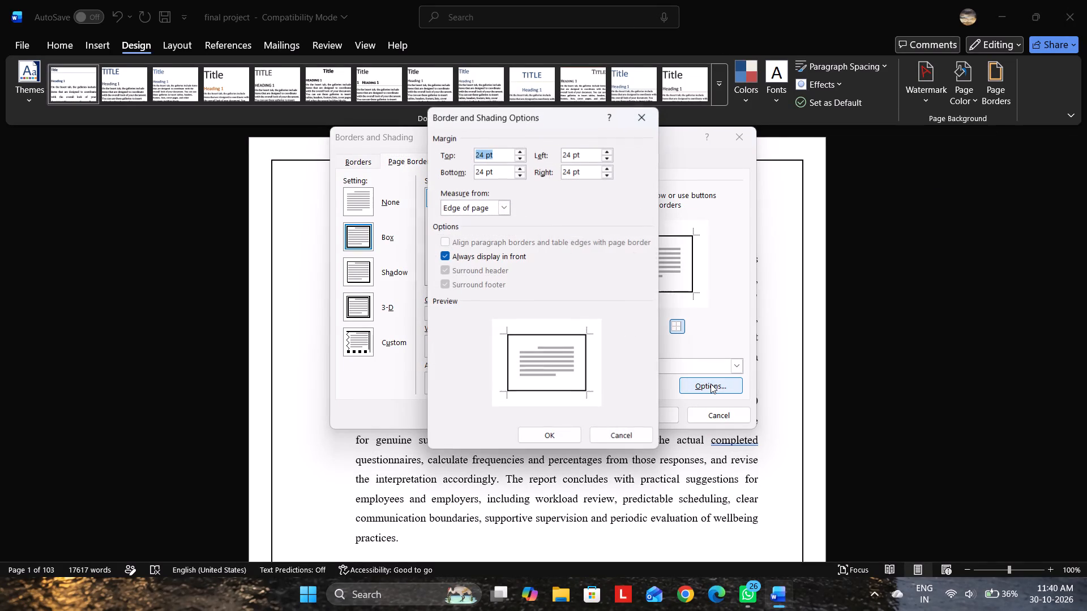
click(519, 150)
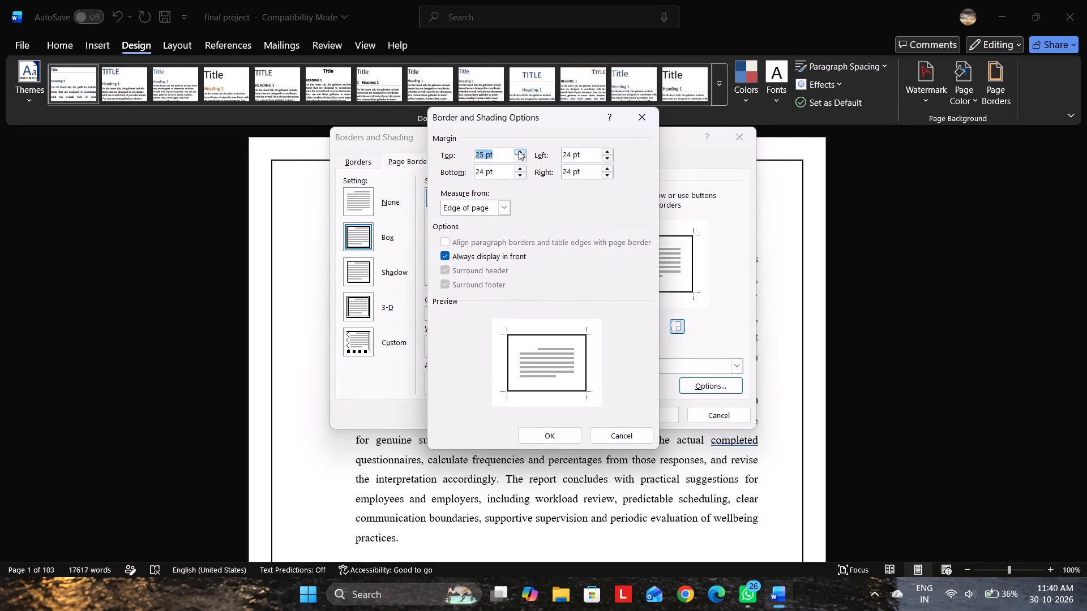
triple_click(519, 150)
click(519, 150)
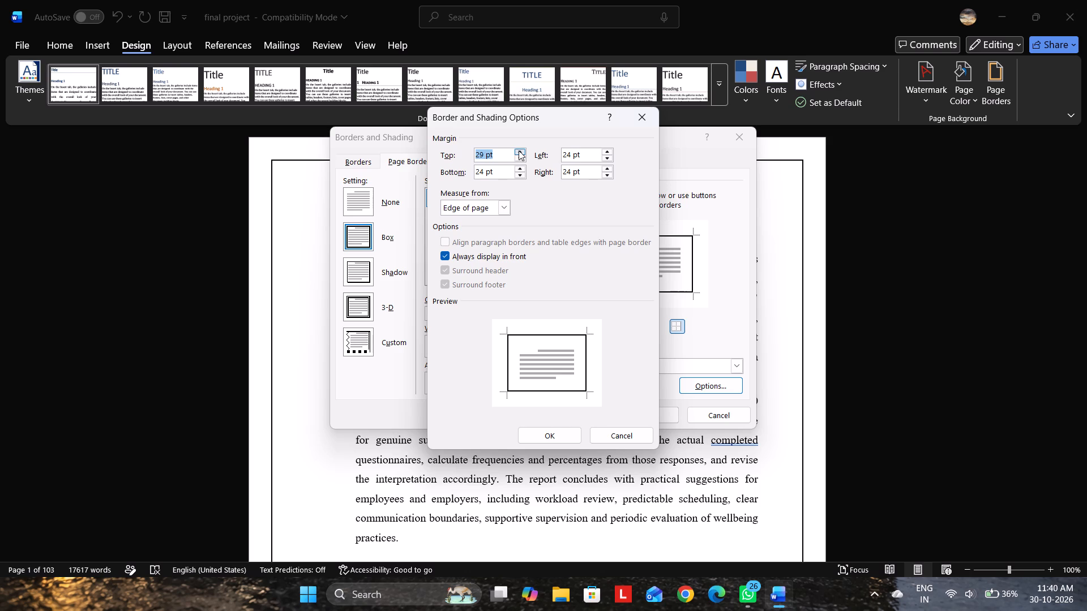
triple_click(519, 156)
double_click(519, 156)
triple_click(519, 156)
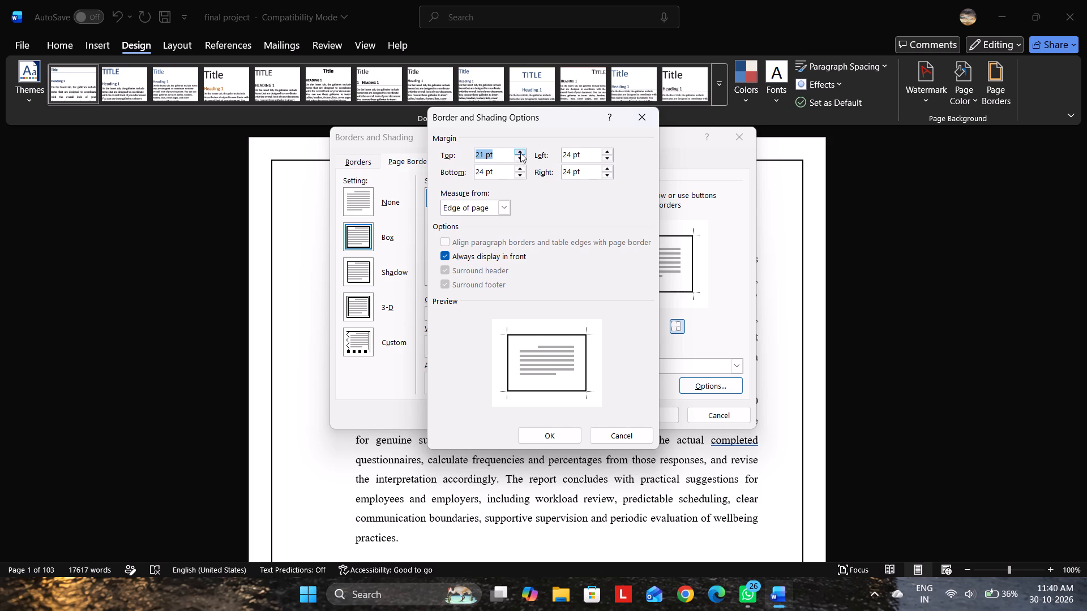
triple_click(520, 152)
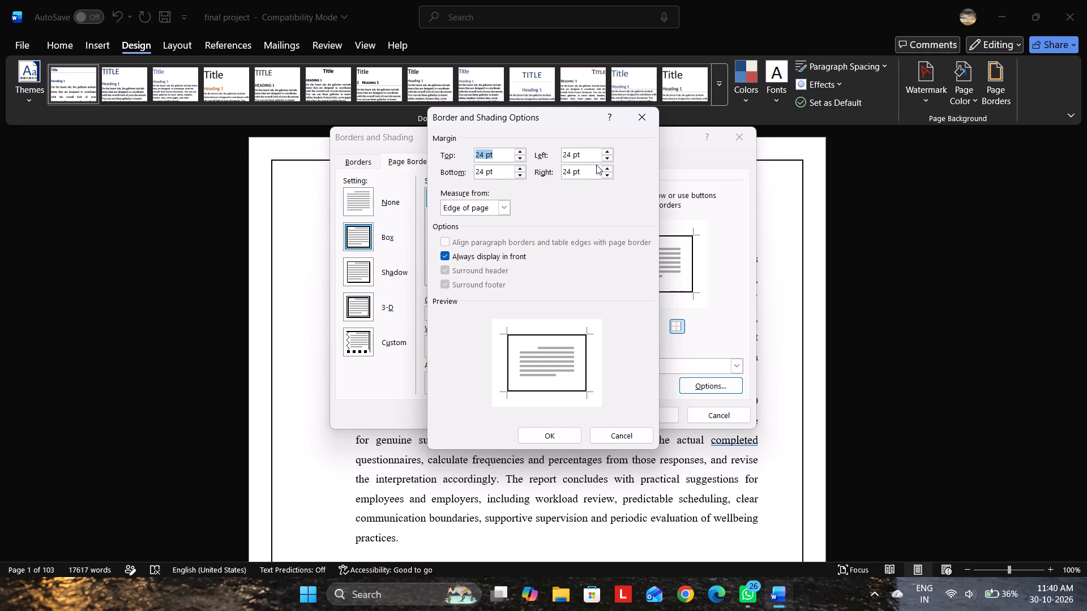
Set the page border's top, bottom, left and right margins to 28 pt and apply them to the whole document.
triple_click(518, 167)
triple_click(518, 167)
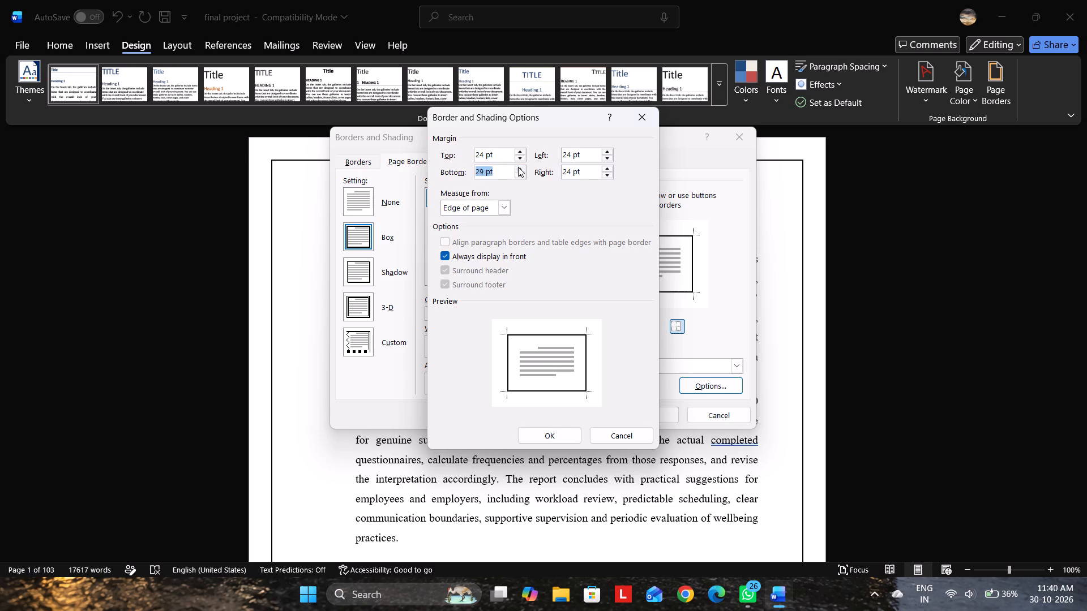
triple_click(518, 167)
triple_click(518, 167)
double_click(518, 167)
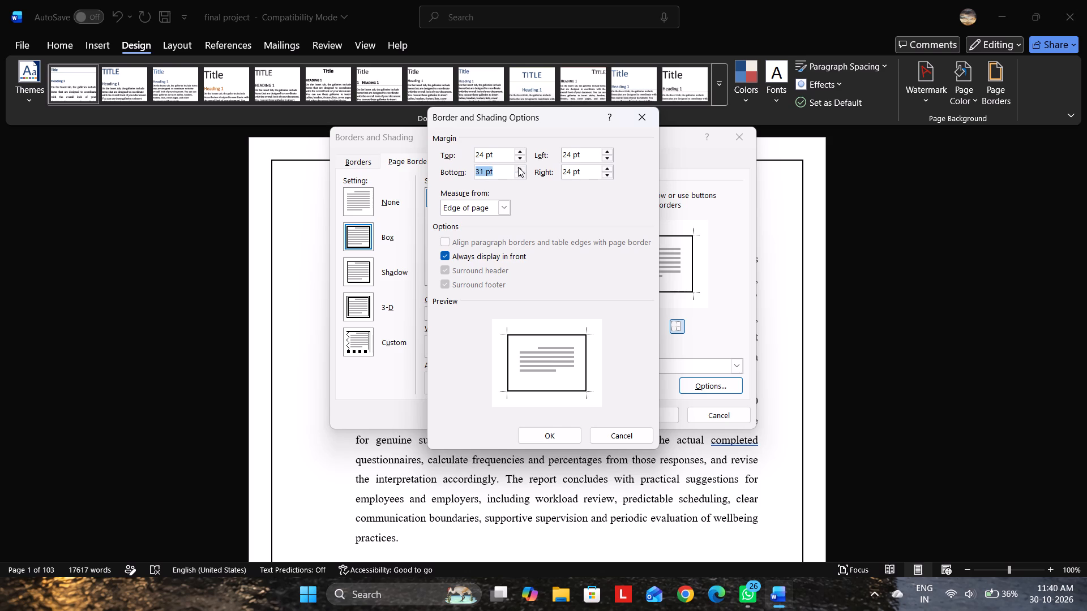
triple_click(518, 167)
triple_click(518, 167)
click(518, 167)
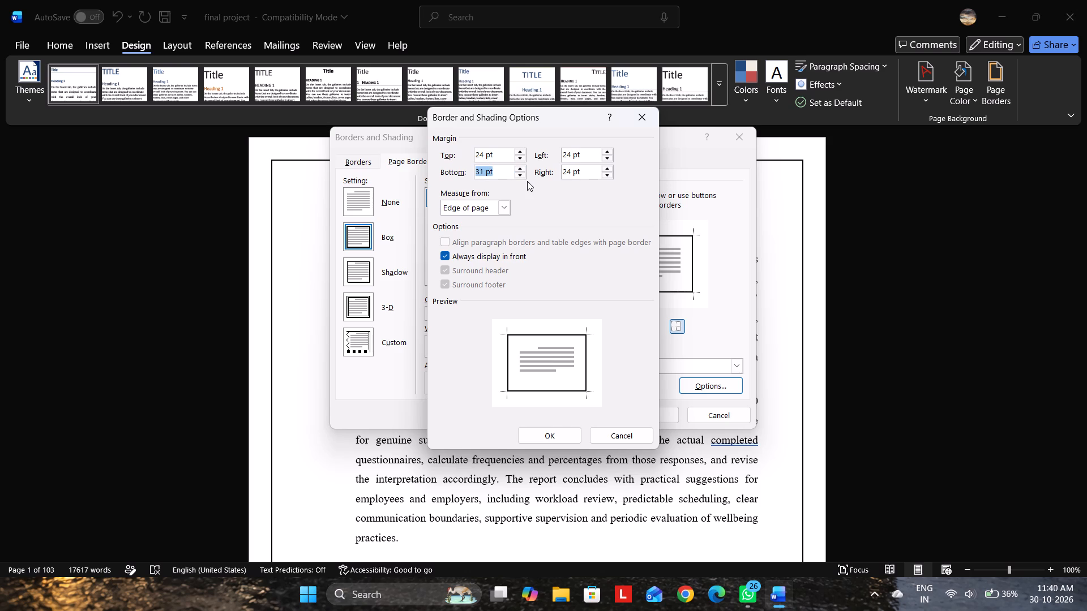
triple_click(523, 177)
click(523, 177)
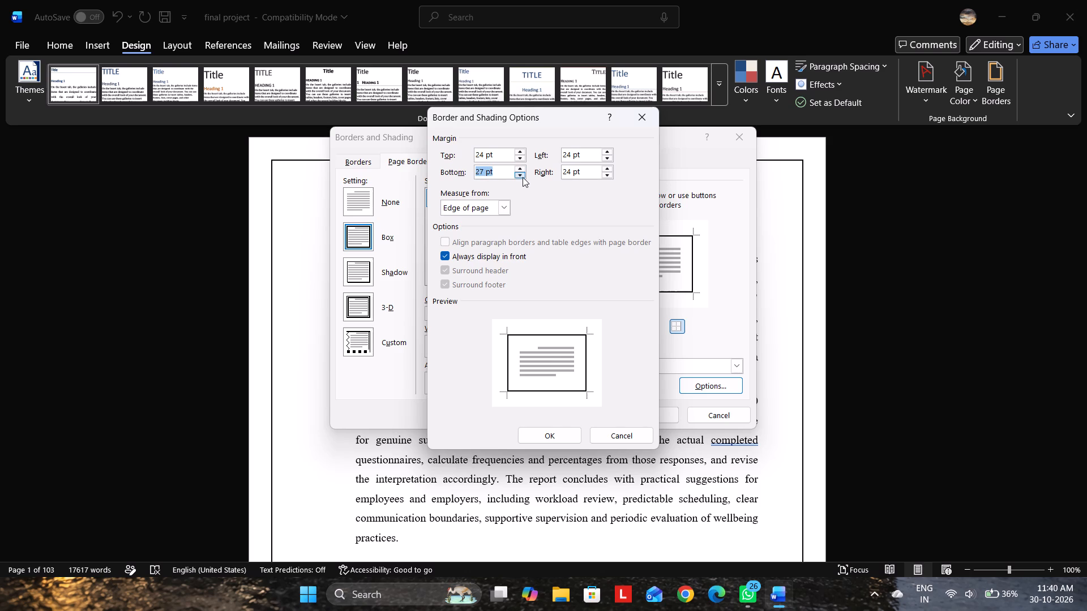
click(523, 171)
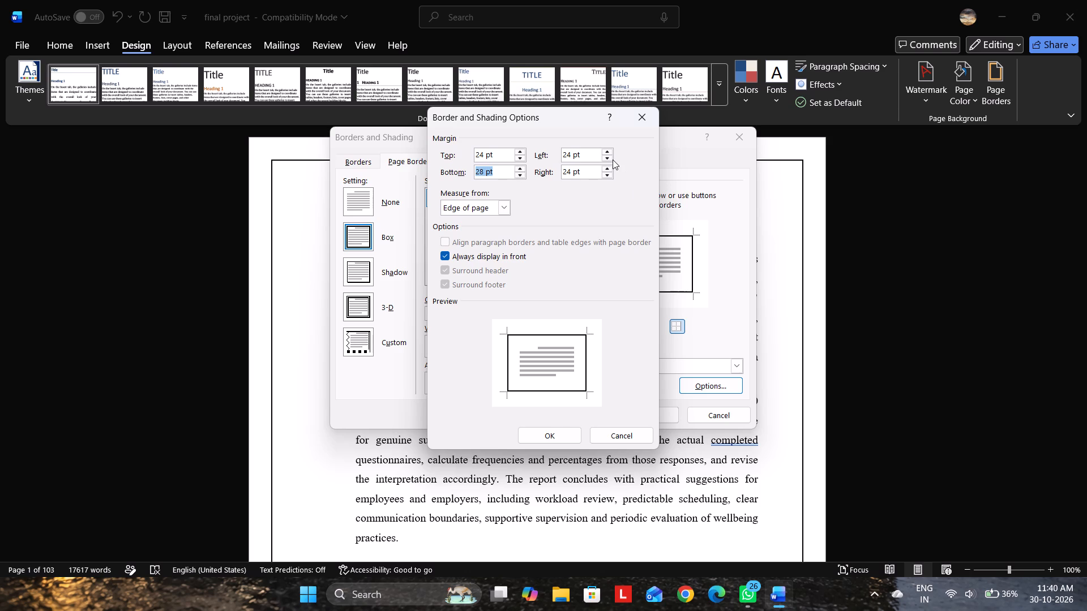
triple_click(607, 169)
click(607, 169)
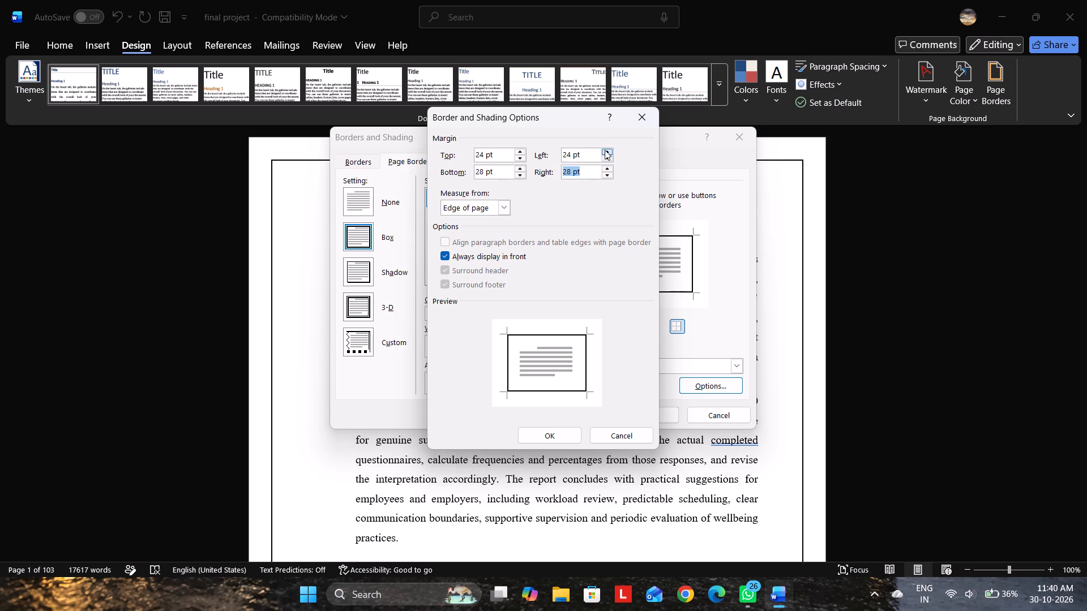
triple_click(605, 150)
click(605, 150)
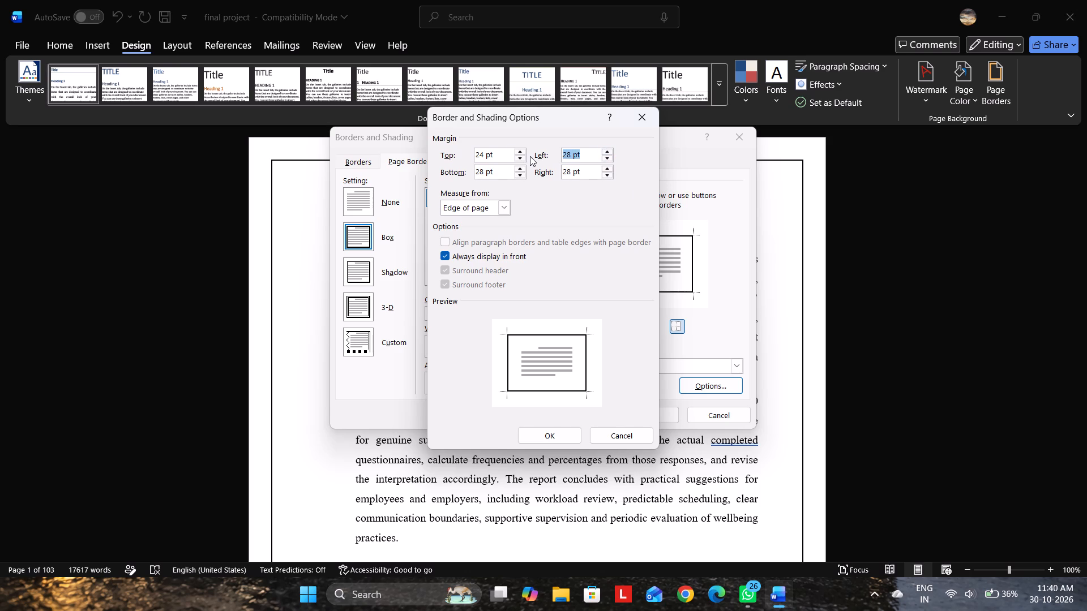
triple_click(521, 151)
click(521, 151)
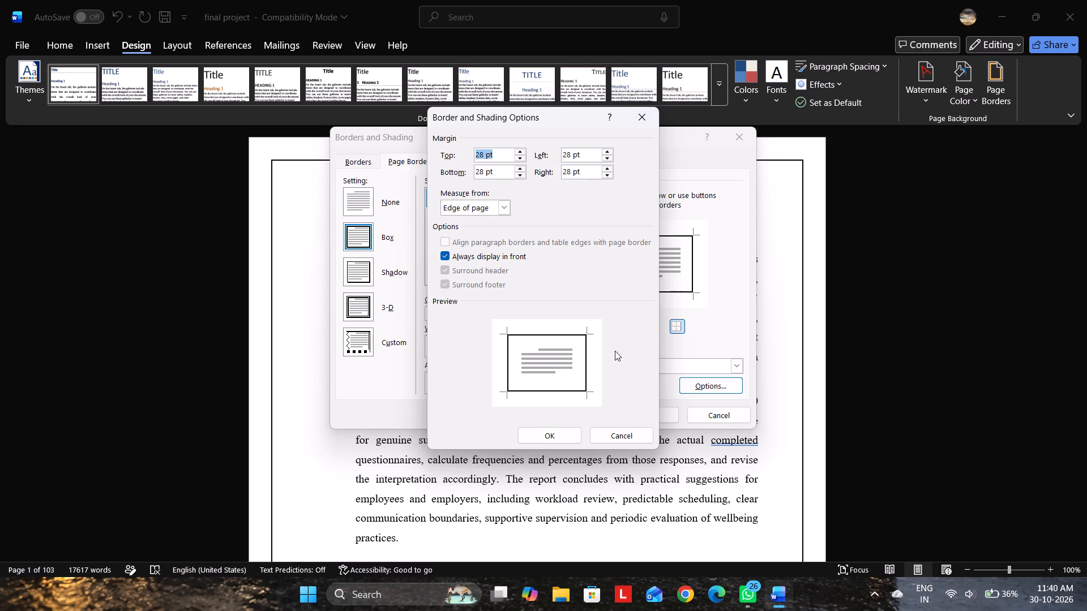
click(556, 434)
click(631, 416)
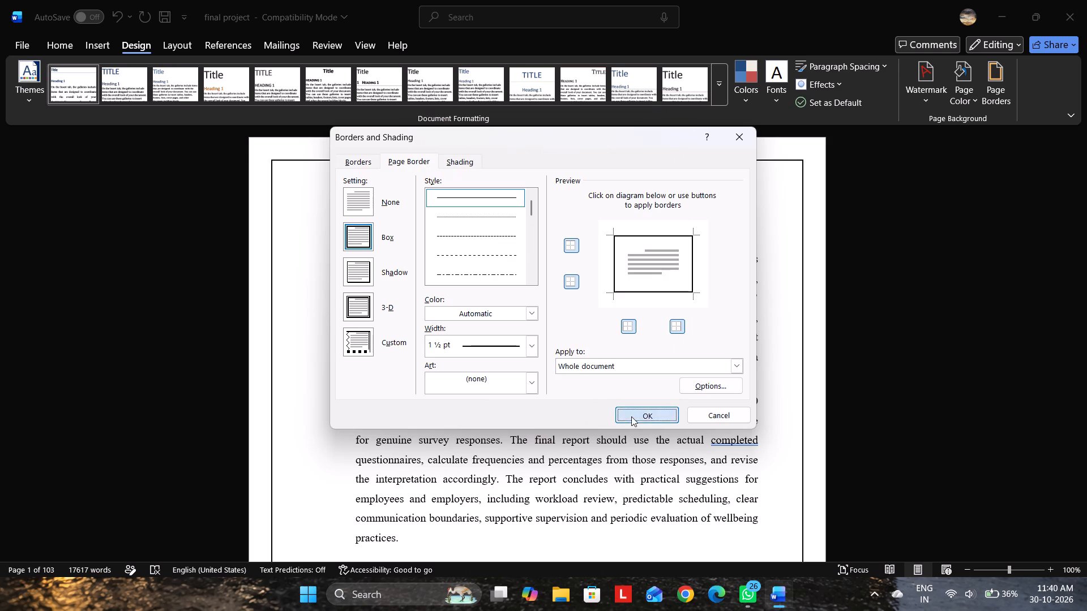
Check the border on the Abstract page, undoing and redoing the margin change to compare both versions.
scroll(628, 416, down, 4)
scroll(628, 416, up, 4)
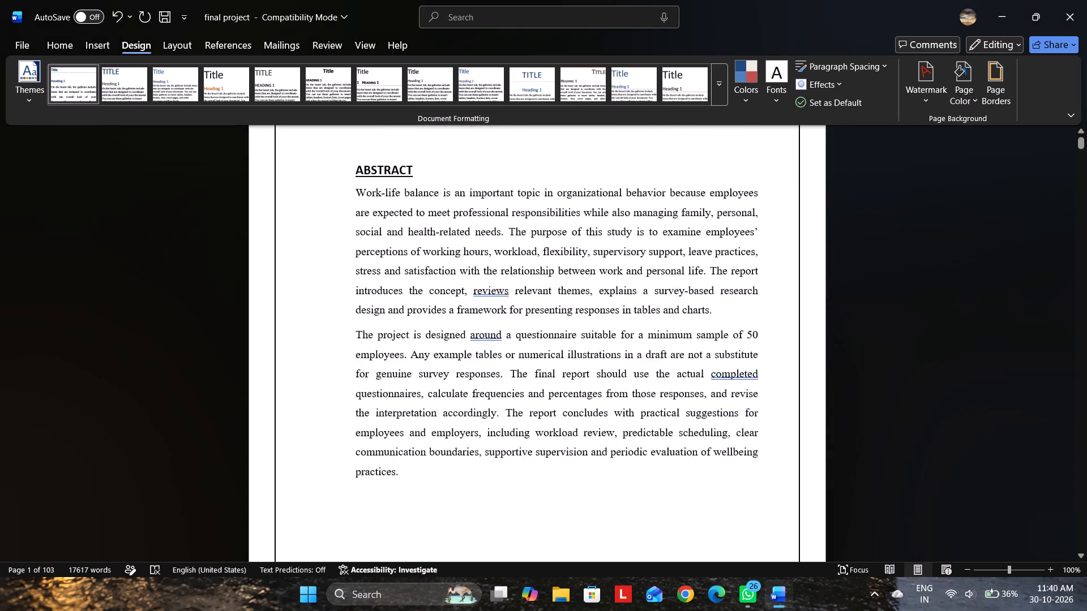
scroll(628, 416, down, 5)
scroll(628, 416, up, 4)
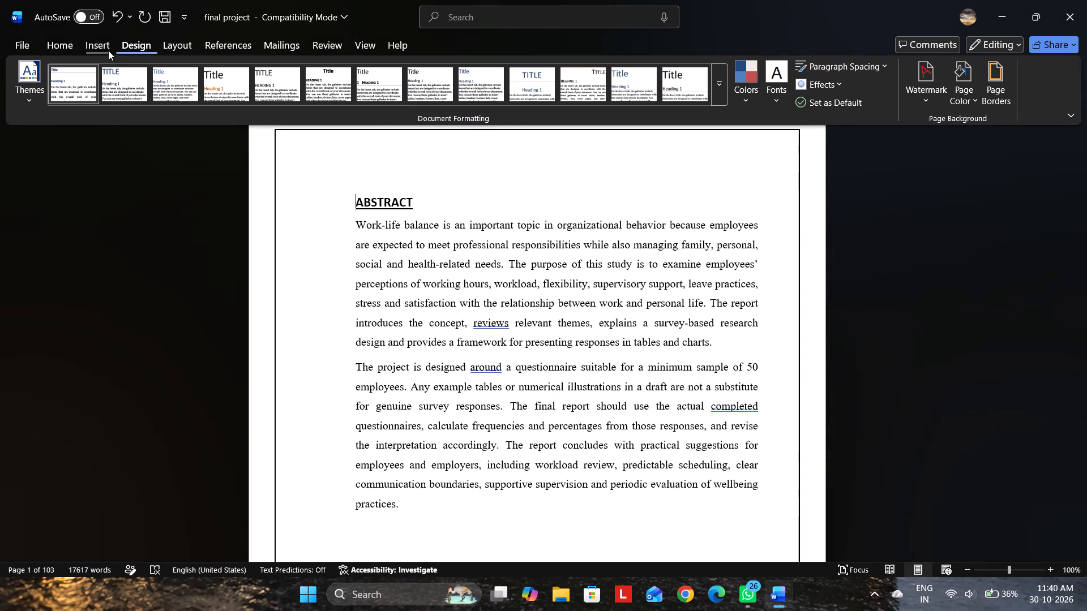
click(118, 17)
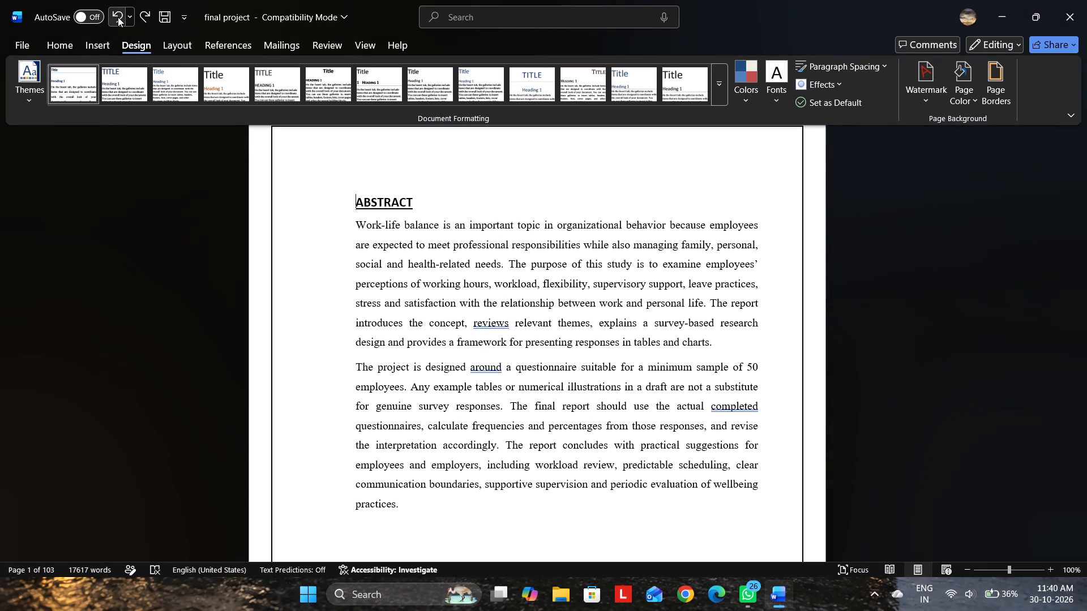
click(142, 17)
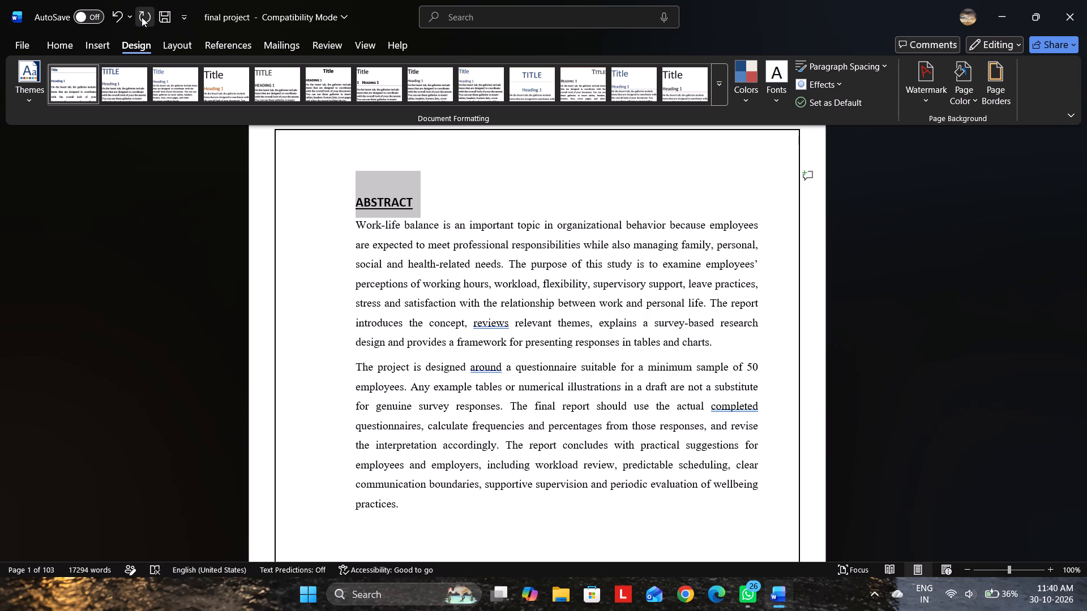
Set the page border's top, bottom, left and right margins to 31 pt and apply them to the whole document.
scroll(713, 213, up, 2)
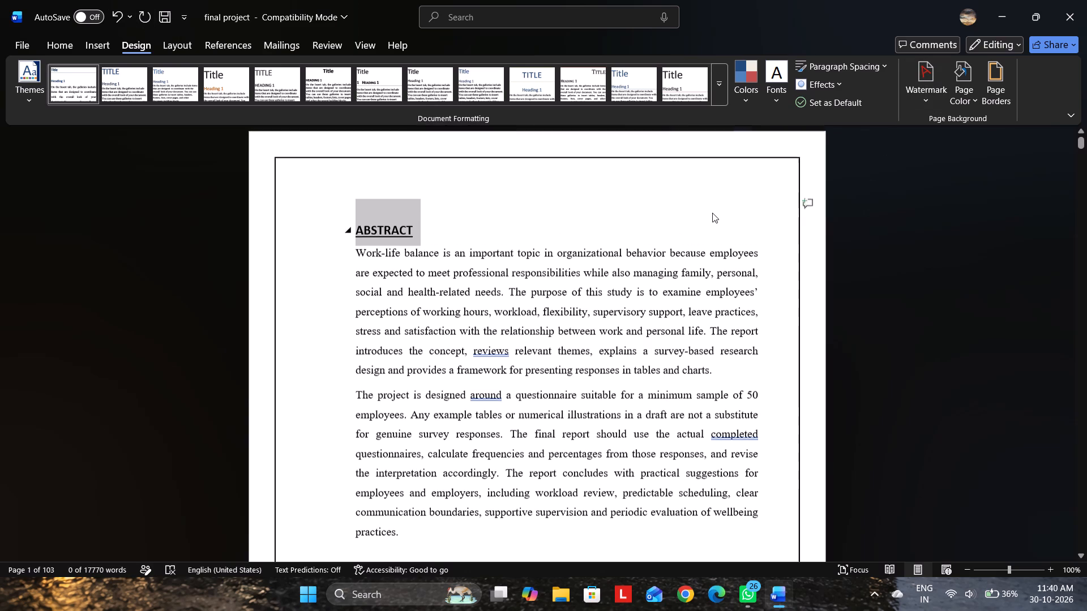
scroll(712, 213, up, 2)
scroll(712, 213, down, 1)
scroll(953, 125, up, 2)
click(992, 99)
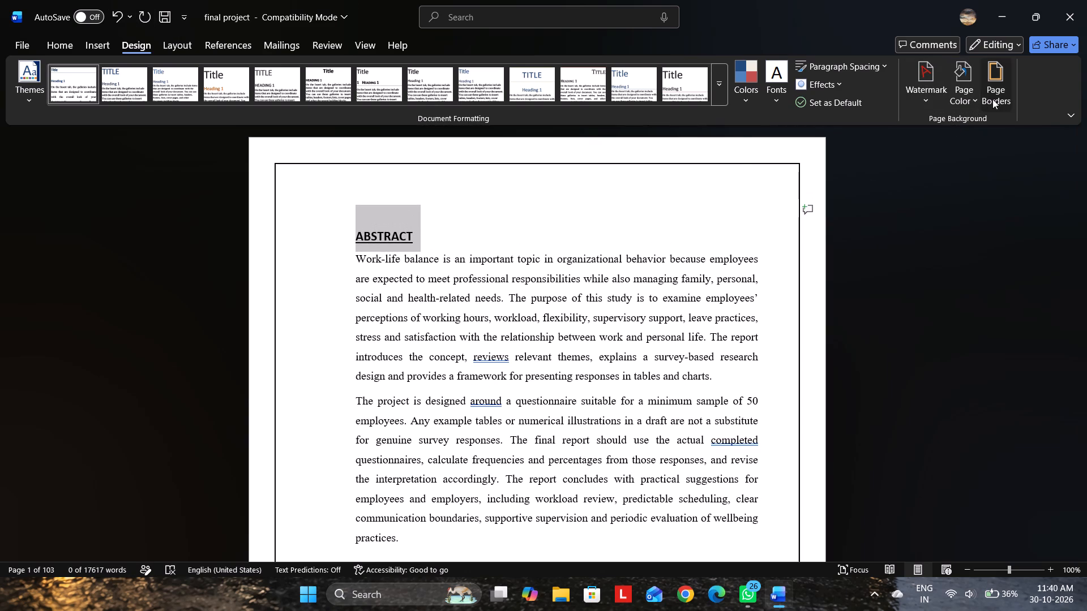
click(697, 380)
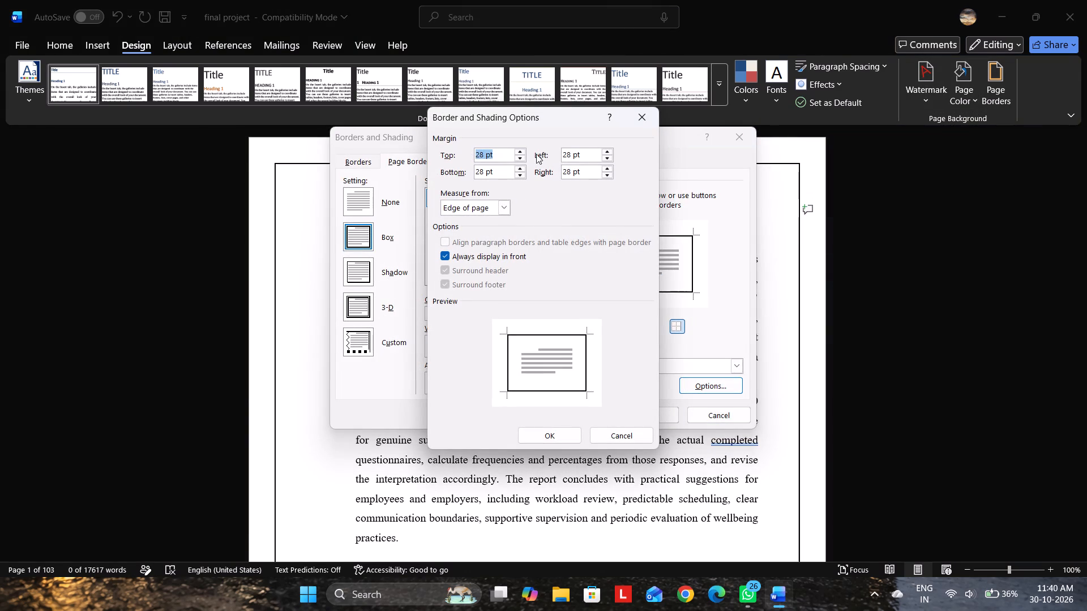
double_click(511, 148)
click(515, 147)
double_click(521, 147)
triple_click(523, 153)
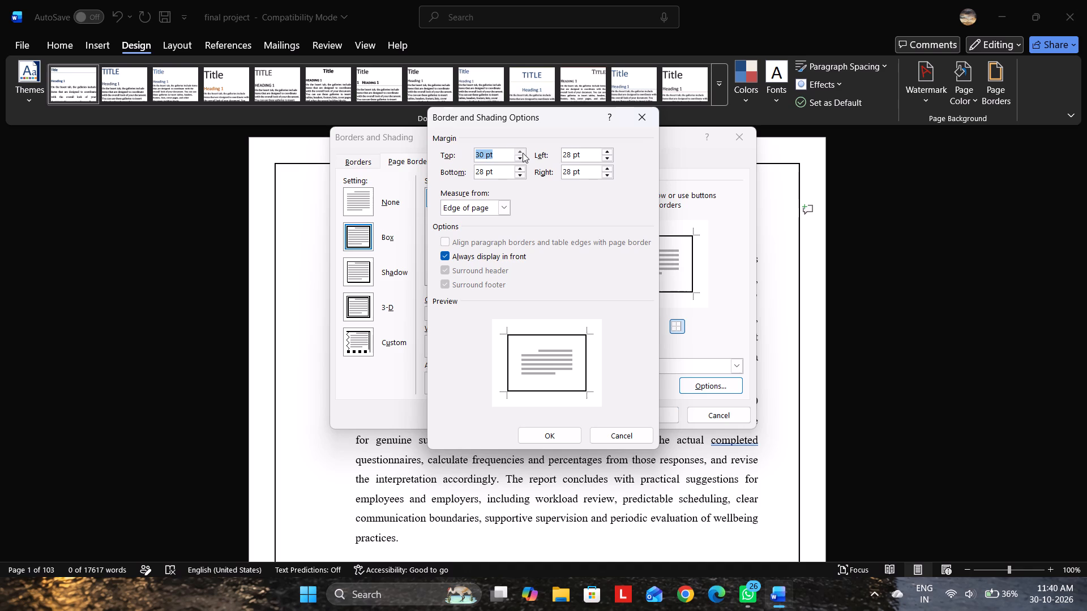
double_click(523, 153)
triple_click(523, 170)
double_click(523, 170)
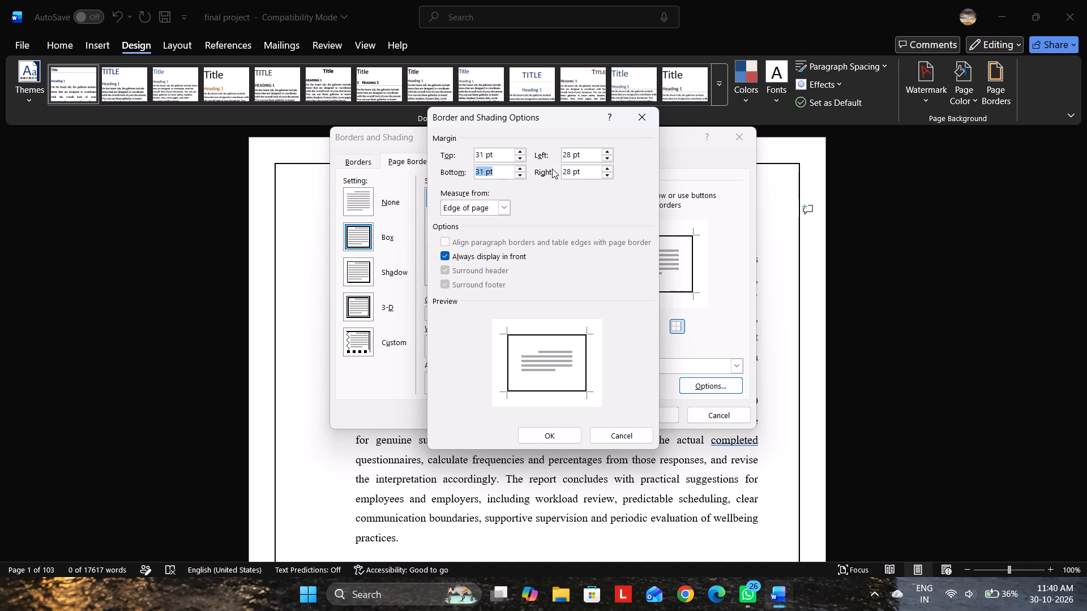
triple_click(605, 153)
click(605, 153)
triple_click(606, 171)
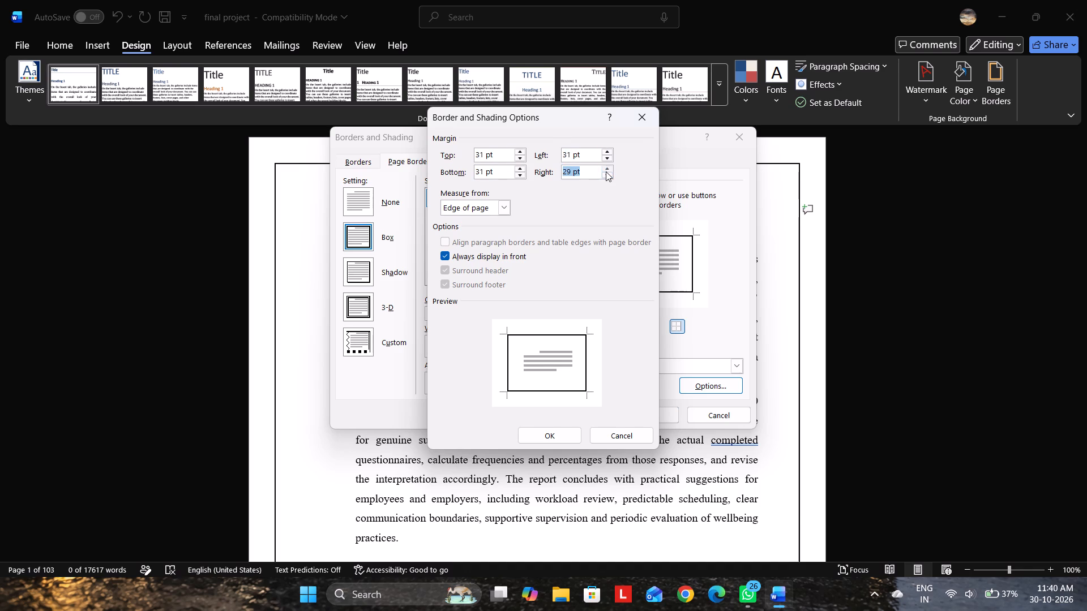
double_click(606, 170)
click(561, 428)
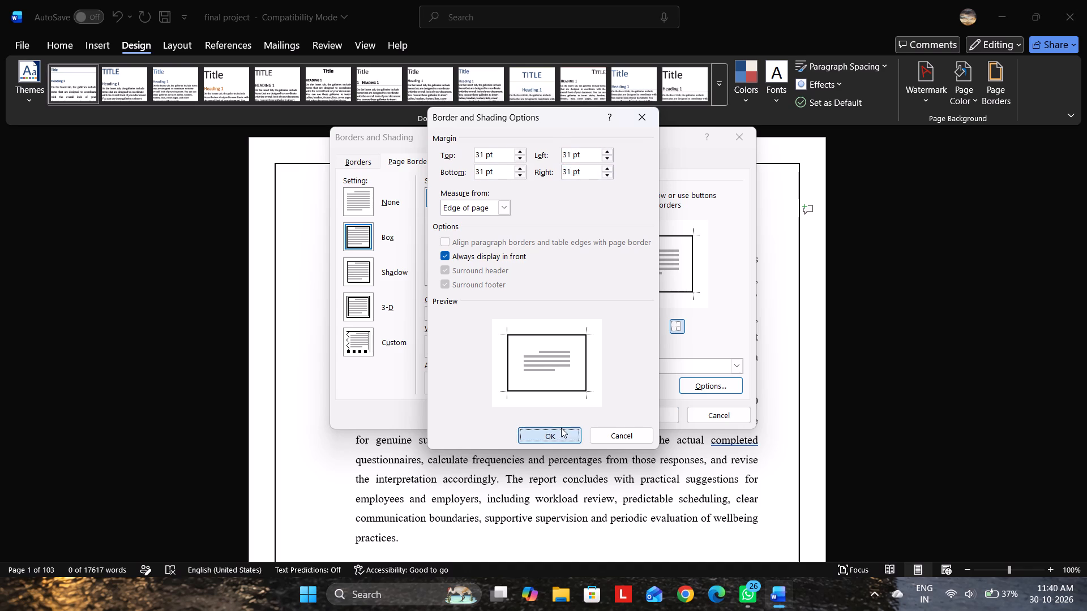
click(658, 408)
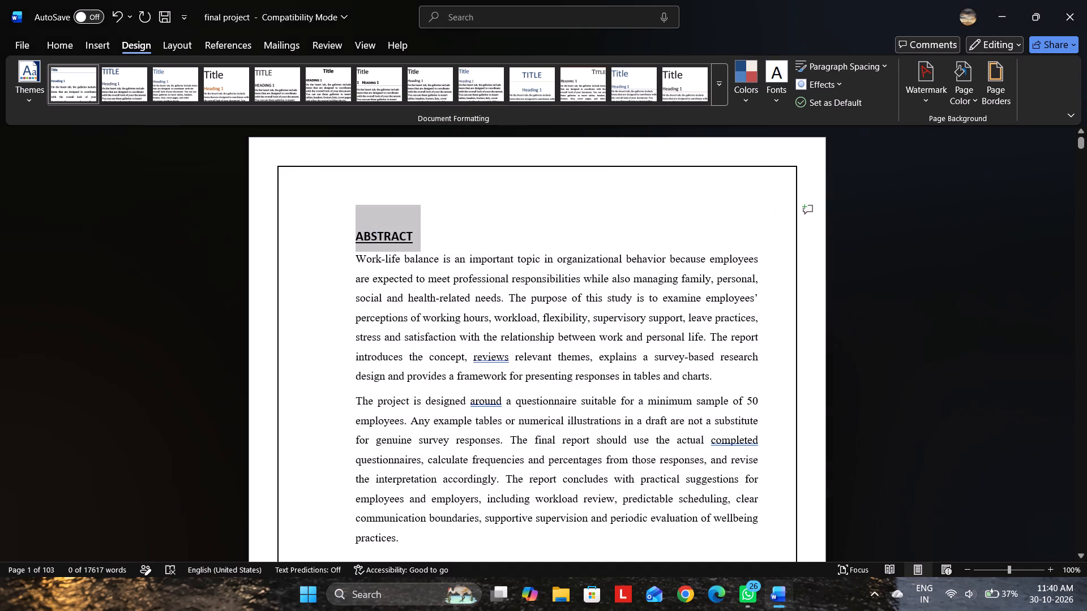
Examine the page border from the Abstract through the lists of tables and charts to the start of Chapter 1.
scroll(530, 411, up, 6)
scroll(530, 411, down, 9)
scroll(530, 411, up, 4)
scroll(530, 411, down, 3)
scroll(530, 411, up, 3)
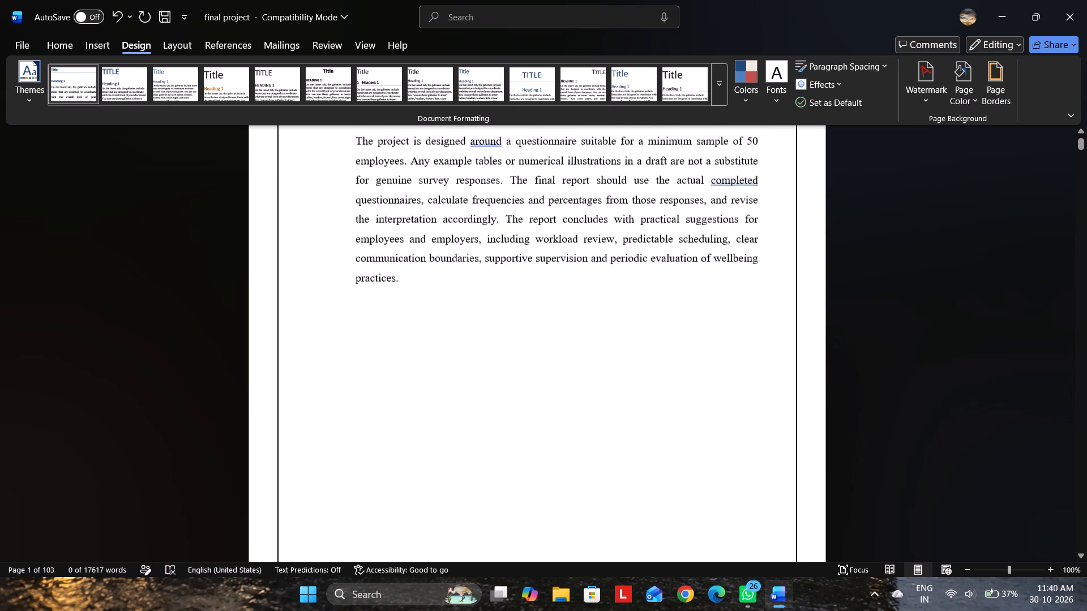
scroll(530, 411, up, 3)
scroll(529, 411, down, 13)
scroll(529, 412, up, 20)
scroll(529, 412, up, 2)
scroll(528, 412, down, 7)
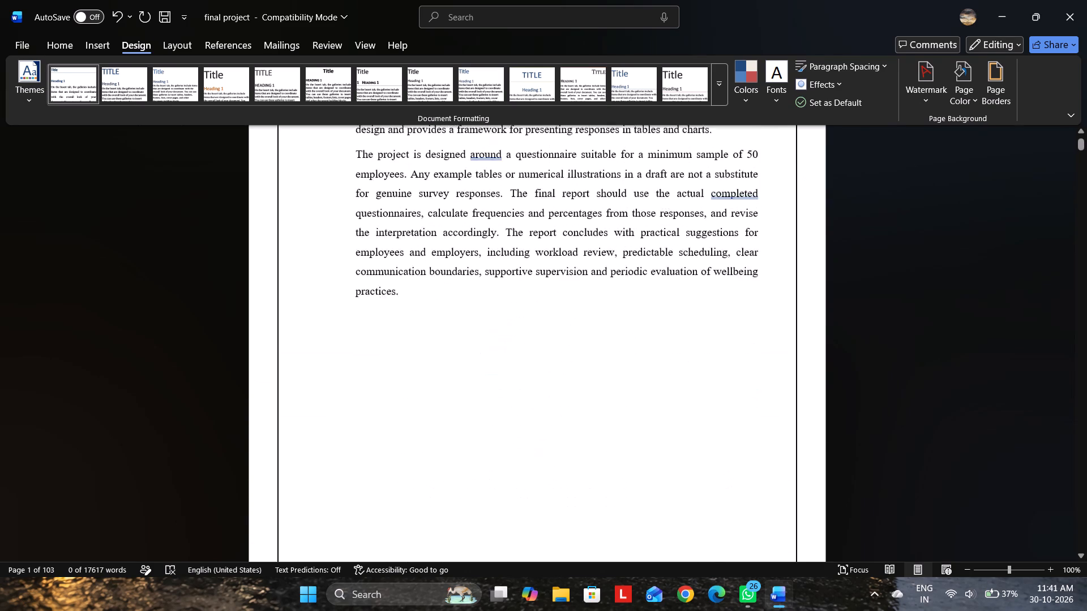
scroll(529, 414, down, 14)
scroll(529, 415, down, 20)
scroll(529, 415, down, 1)
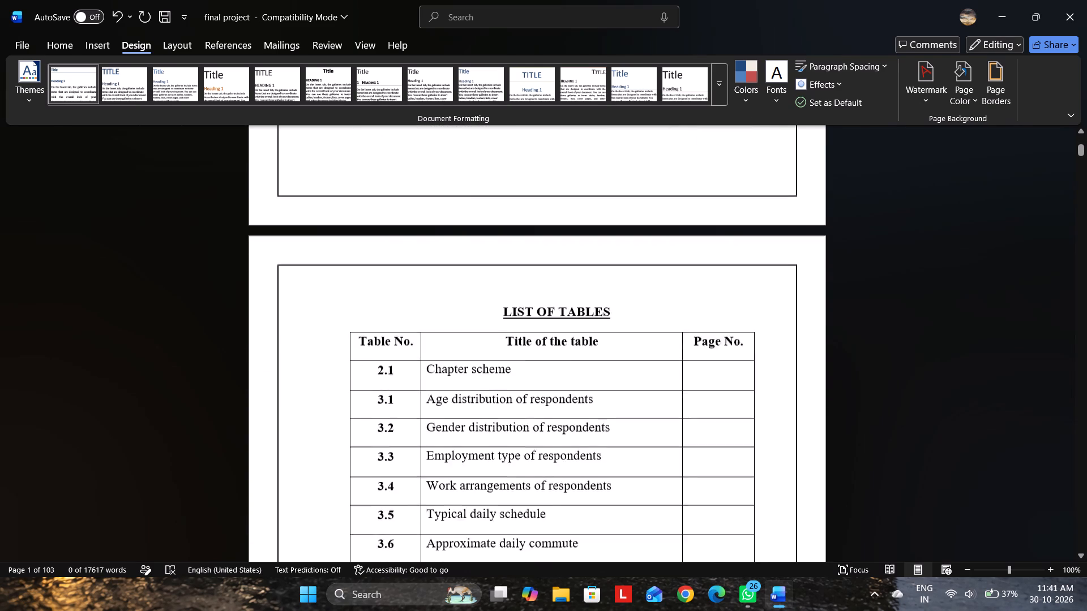
scroll(529, 415, down, 19)
scroll(529, 415, down, 6)
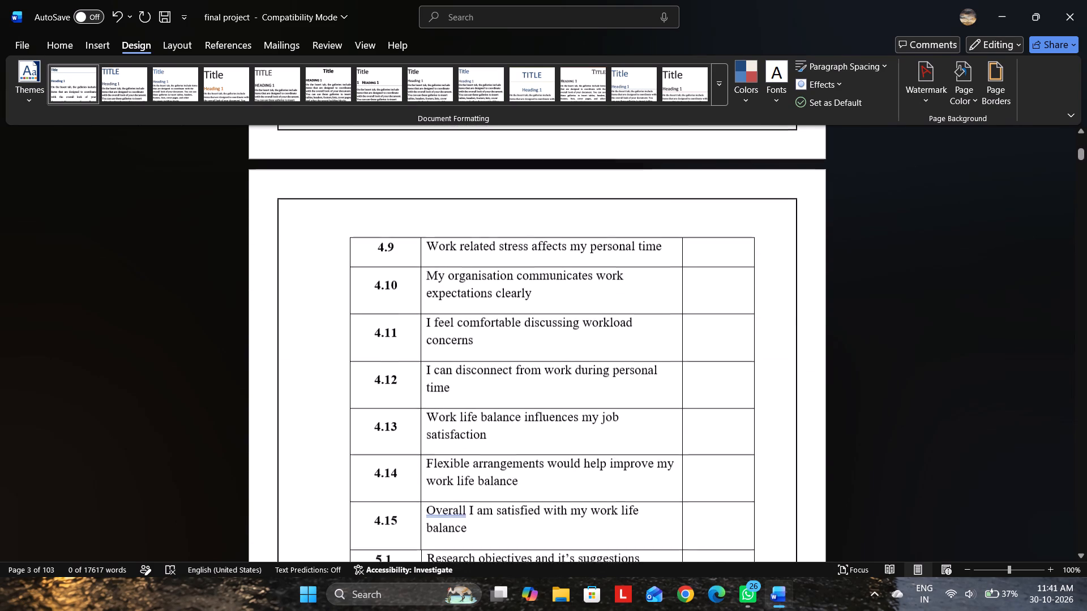
scroll(529, 415, down, 16)
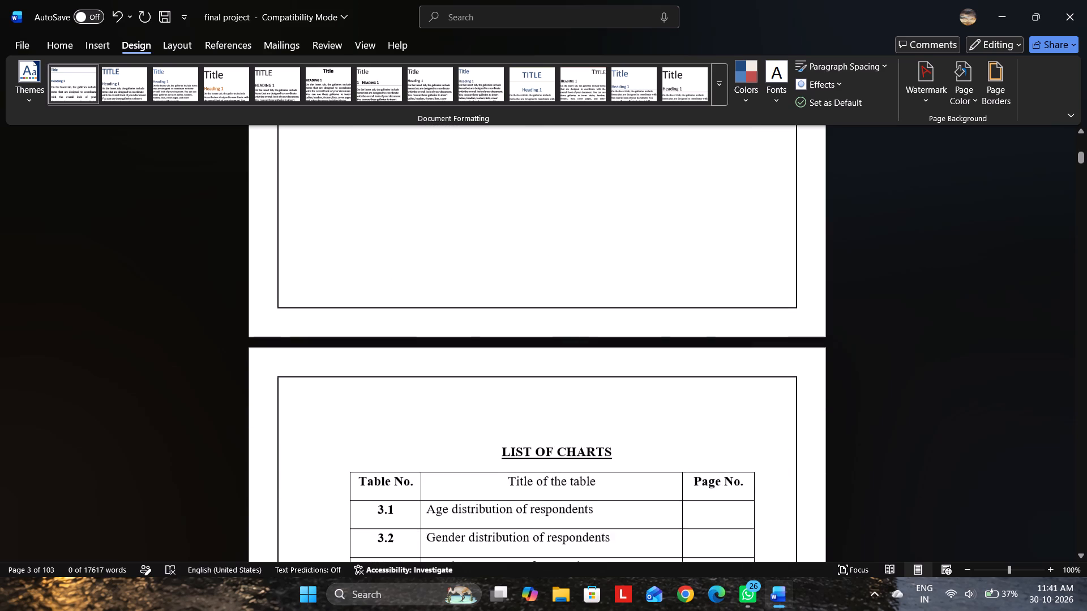
scroll(529, 415, down, 20)
scroll(529, 415, down, 8)
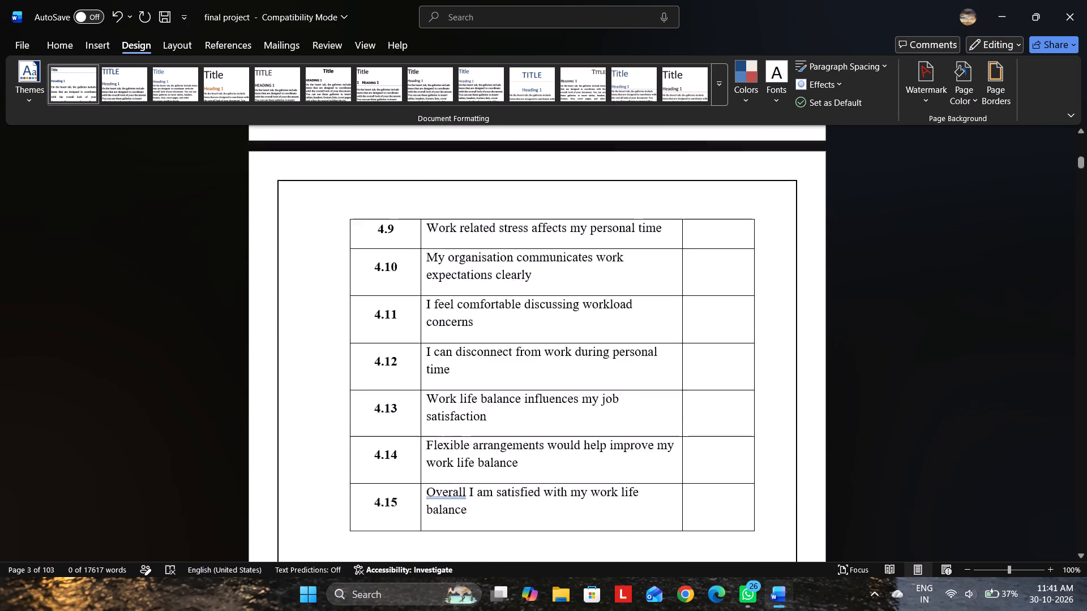
scroll(529, 415, down, 20)
scroll(529, 415, down, 2)
scroll(529, 415, up, 1)
scroll(529, 415, down, 6)
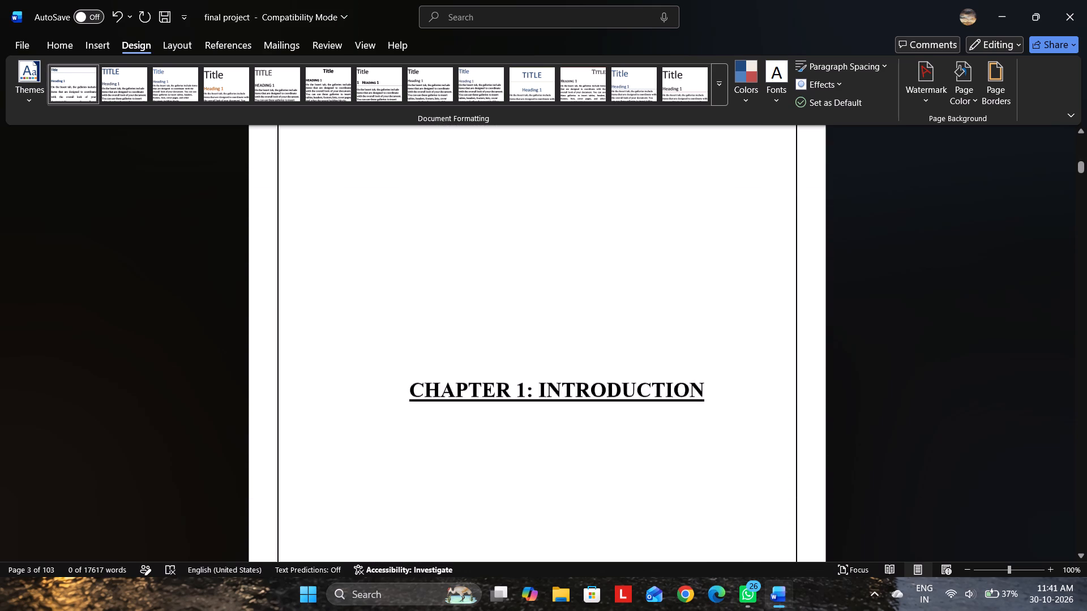
scroll(529, 415, down, 7)
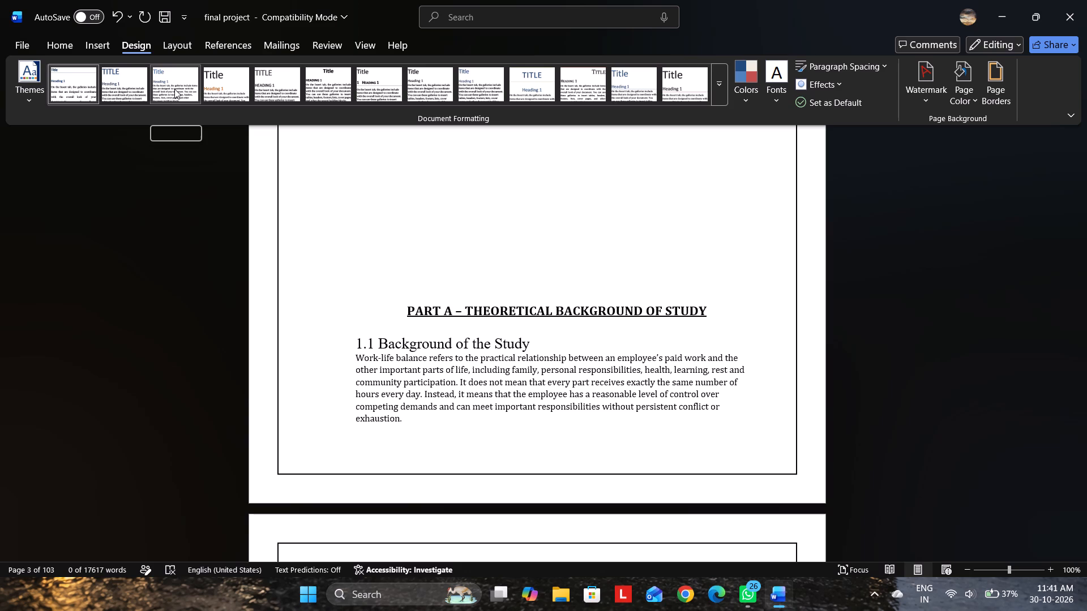
scroll(174, 89, up, 8)
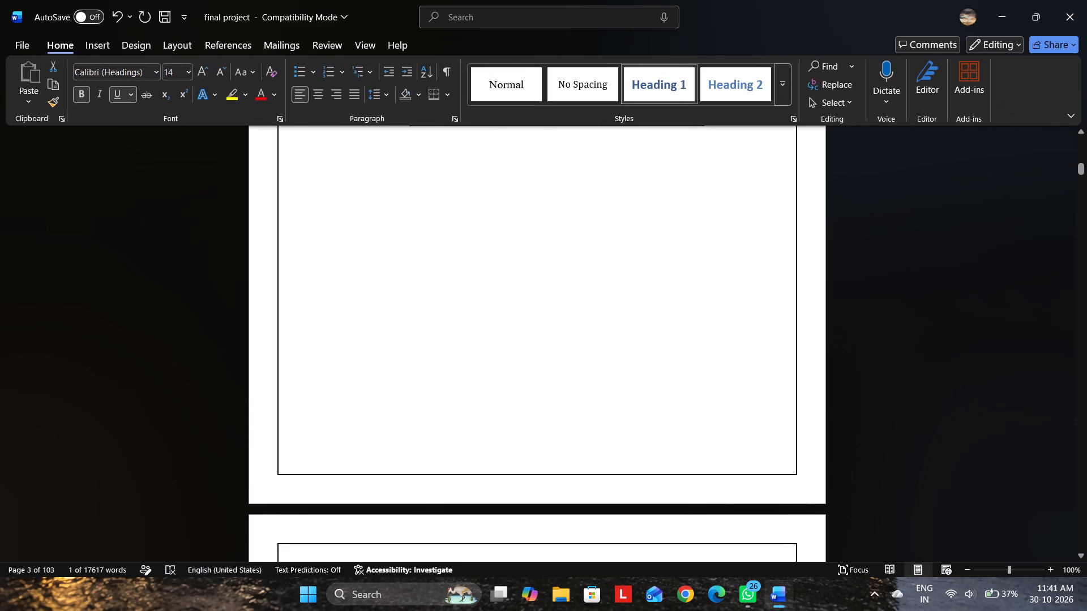
Justify all the text in the entire document.
scroll(529, 363, up, 5)
scroll(529, 363, down, 13)
scroll(529, 363, up, 8)
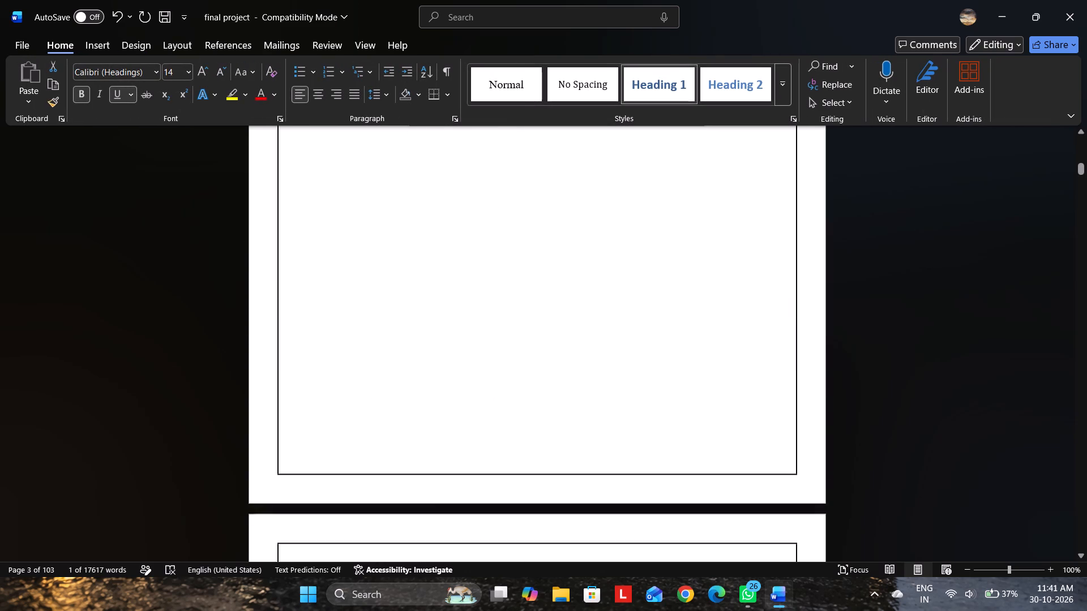
scroll(529, 363, down, 9)
scroll(529, 363, up, 17)
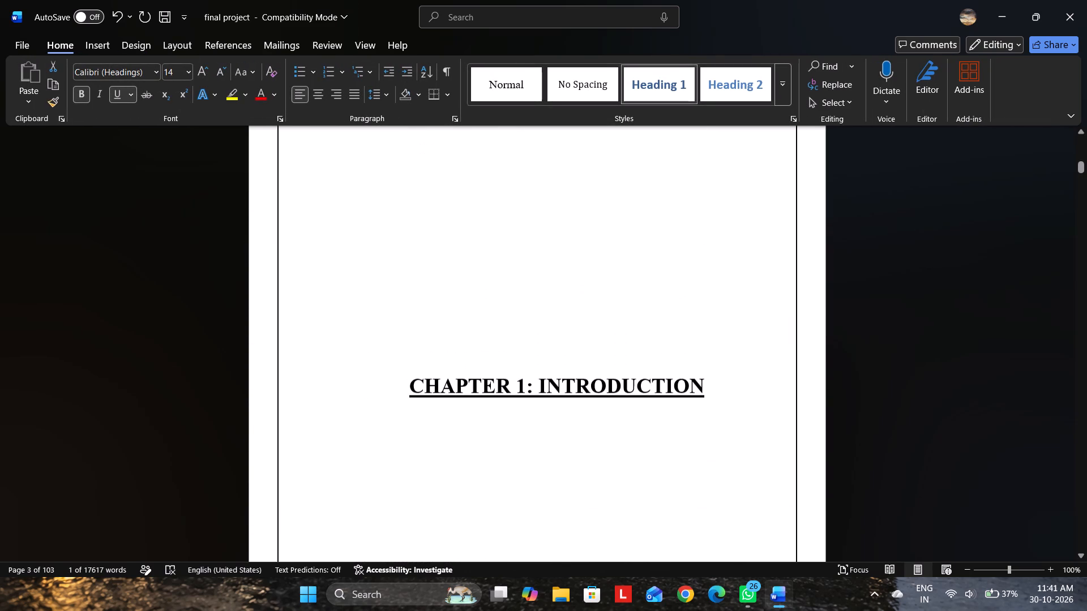
key(ctrl+a)
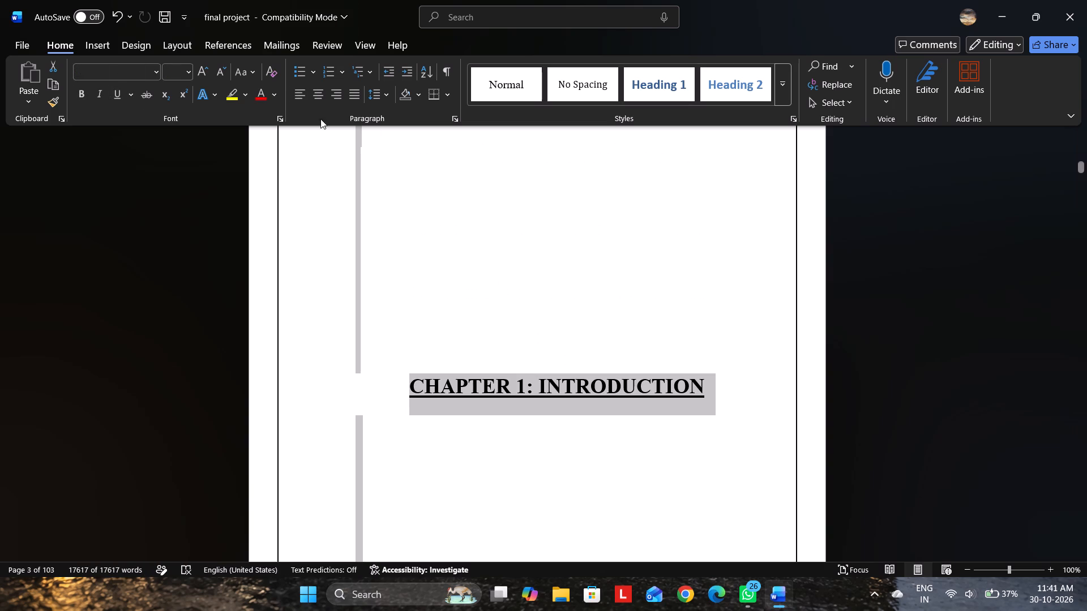
click(357, 99)
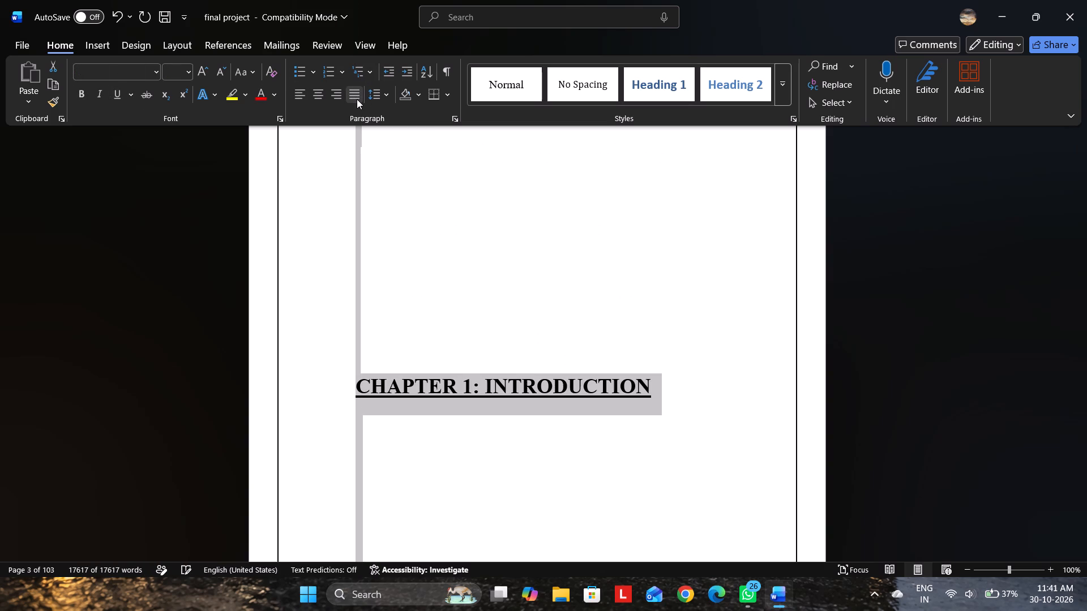
Examine the text alignment and page border from the Abstract and contents tables through section 1.9 of Chapter 1.
scroll(461, 252, up, 18)
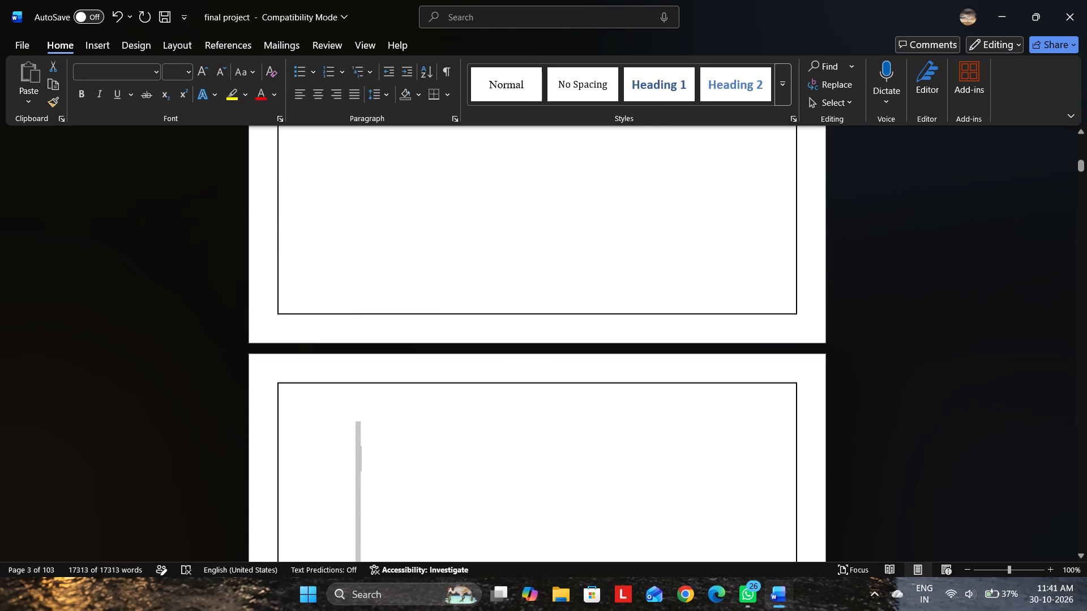
scroll(461, 252, up, 20)
scroll(461, 252, up, 20)
scroll(461, 252, up, 20)
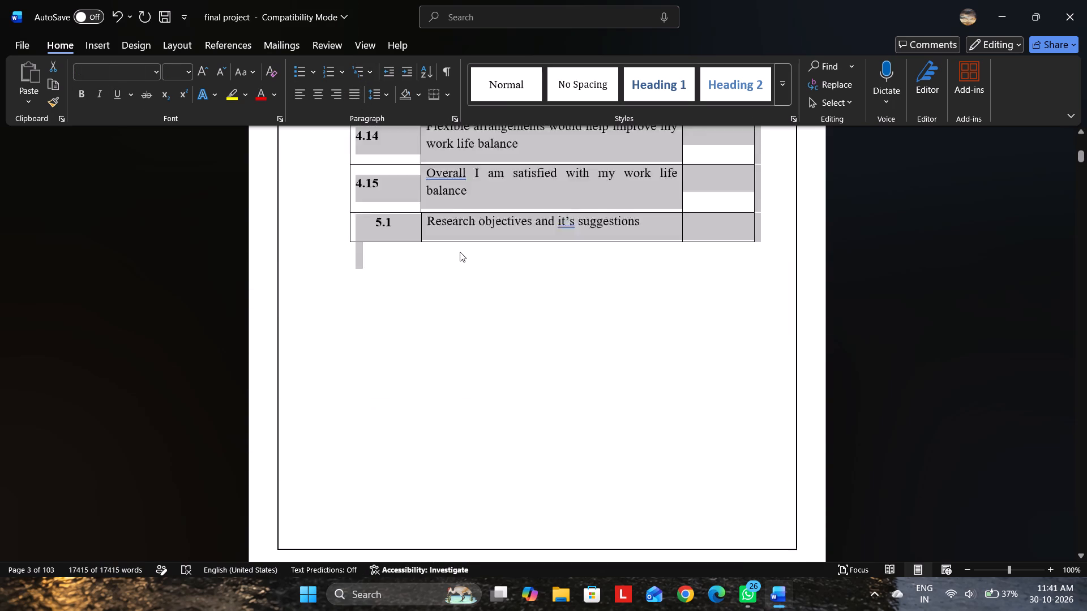
scroll(460, 252, up, 20)
scroll(460, 252, up, 20)
scroll(460, 252, up, 20)
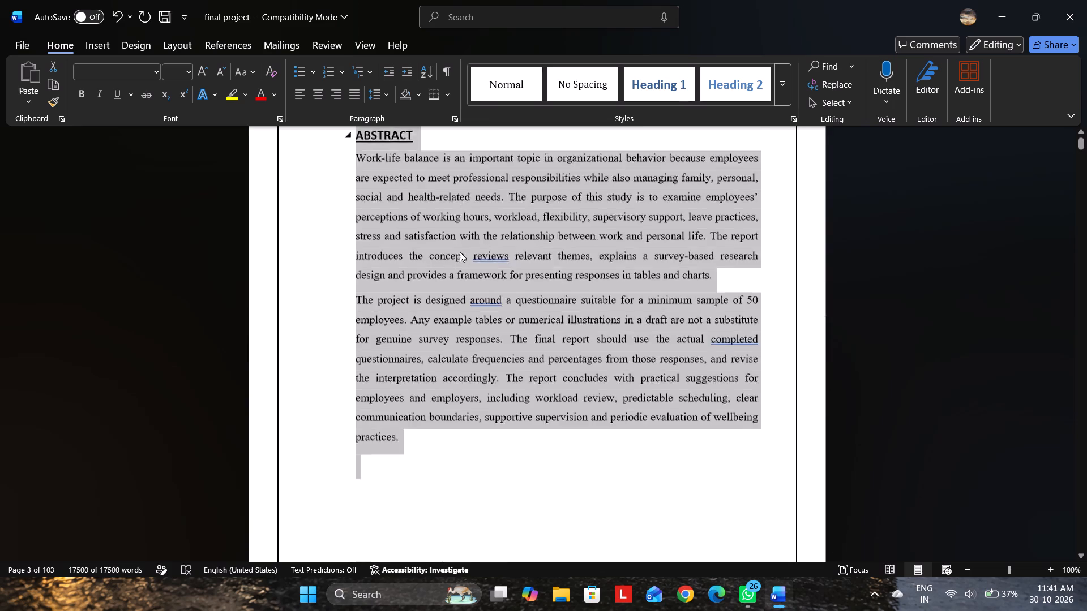
scroll(460, 252, up, 11)
scroll(460, 252, down, 20)
scroll(460, 252, down, 12)
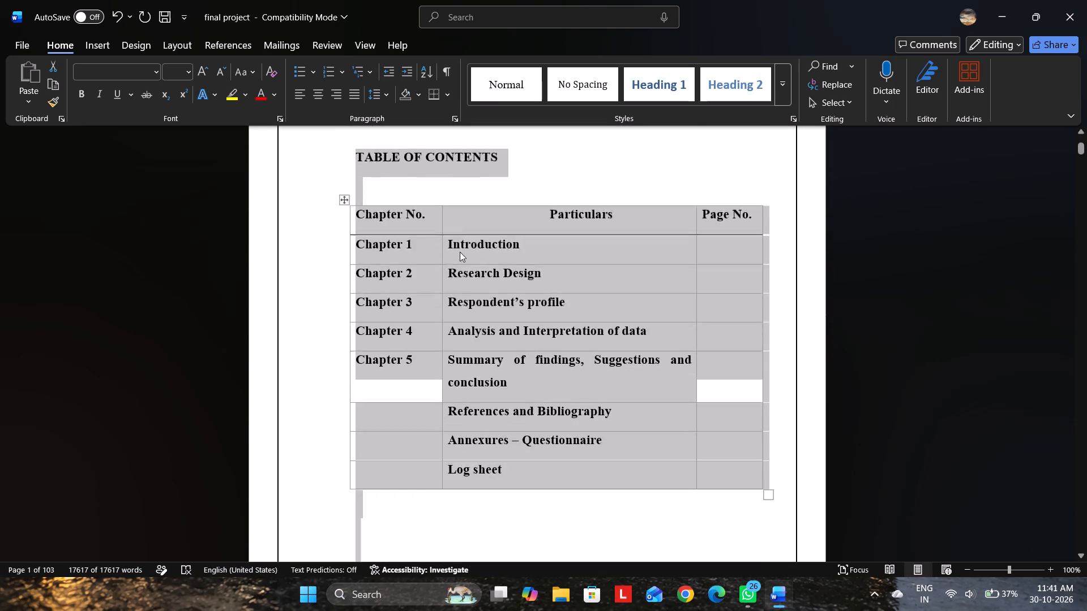
drag(1082, 147, 1082, 196)
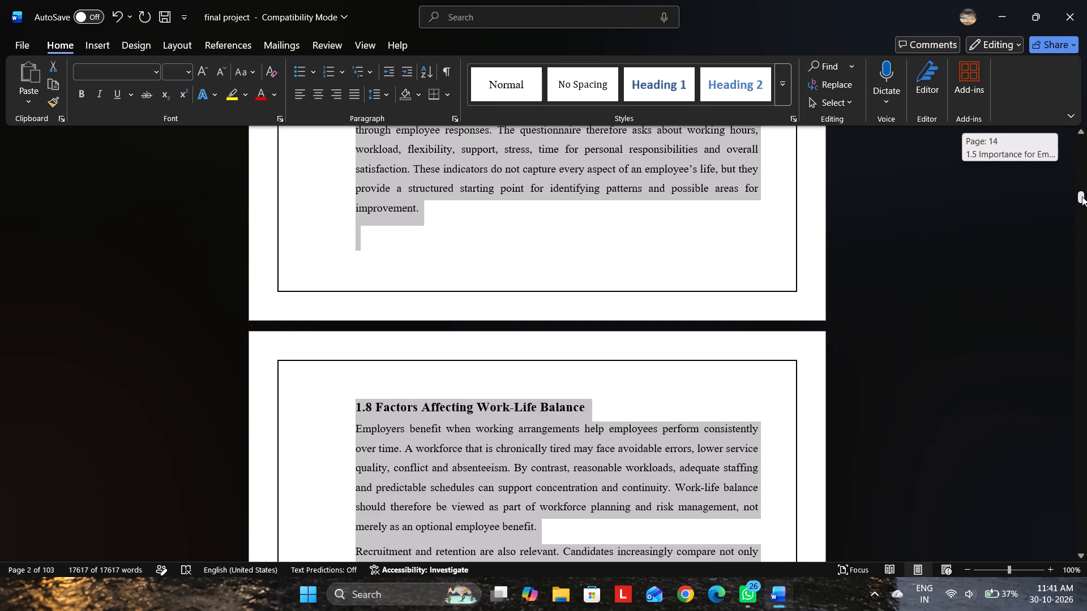
drag(1082, 196, 1082, 200)
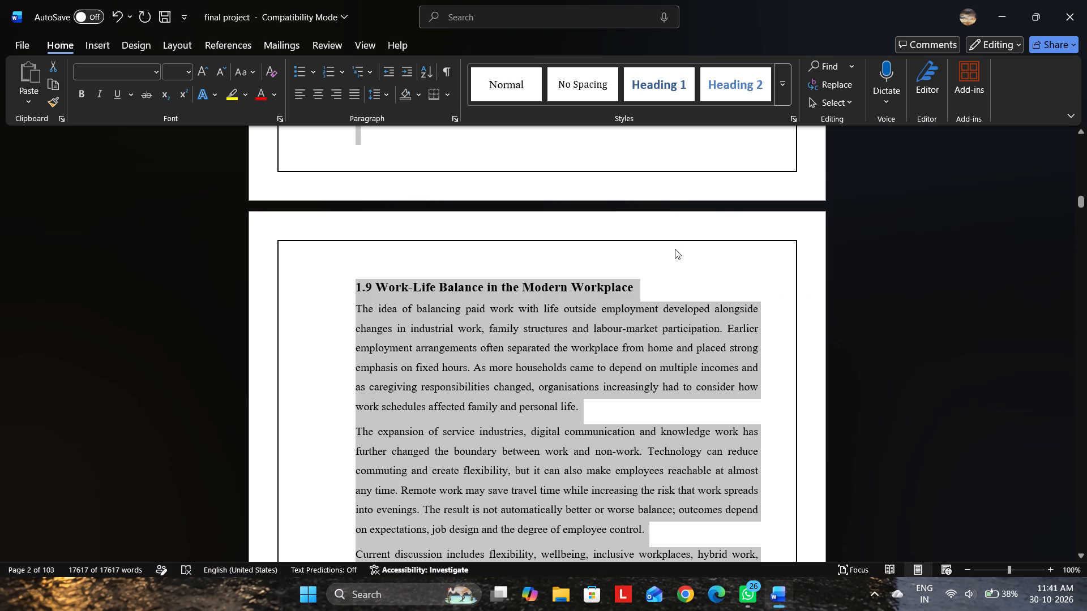
click(678, 153)
scroll(678, 153, up, 20)
scroll(678, 153, up, 4)
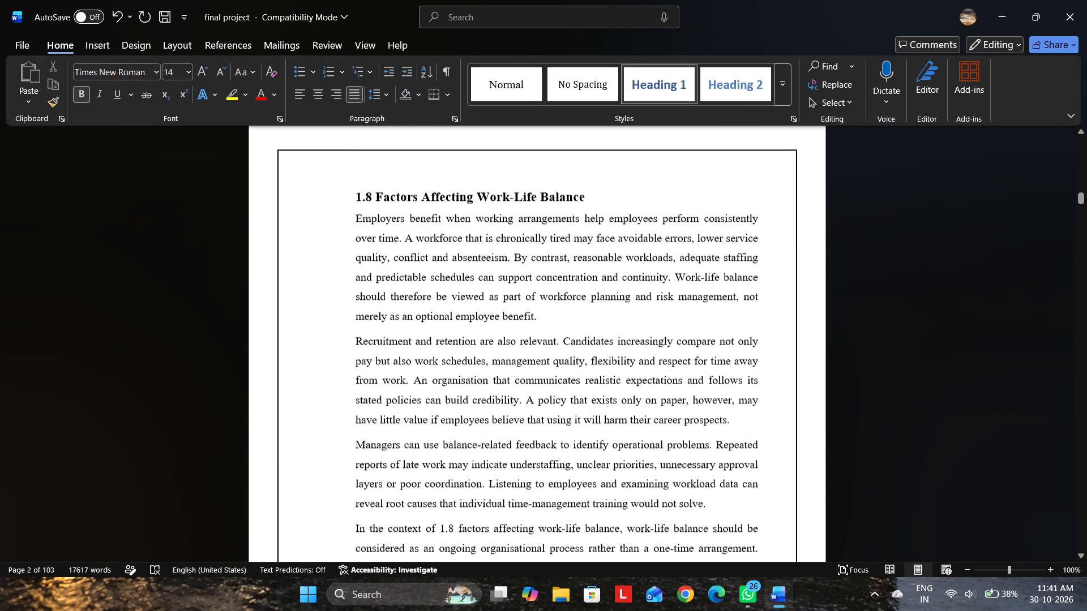
scroll(678, 153, up, 20)
scroll(678, 153, up, 20)
scroll(678, 153, up, 20)
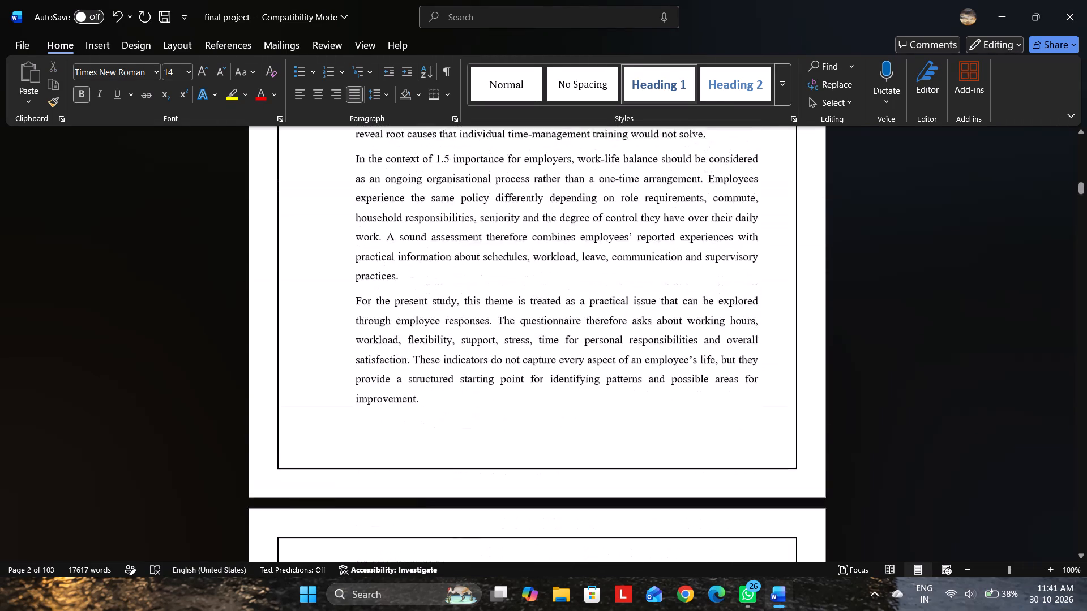
scroll(678, 153, up, 20)
scroll(678, 153, up, 20)
scroll(678, 153, up, 20)
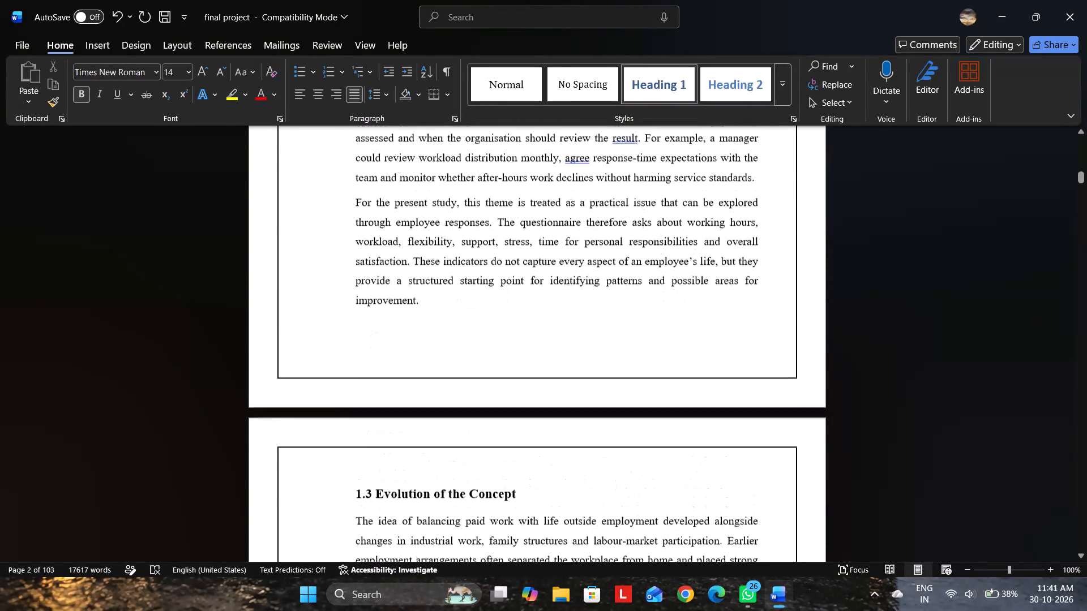
scroll(678, 153, up, 20)
scroll(678, 153, up, 20)
scroll(678, 153, up, 20)
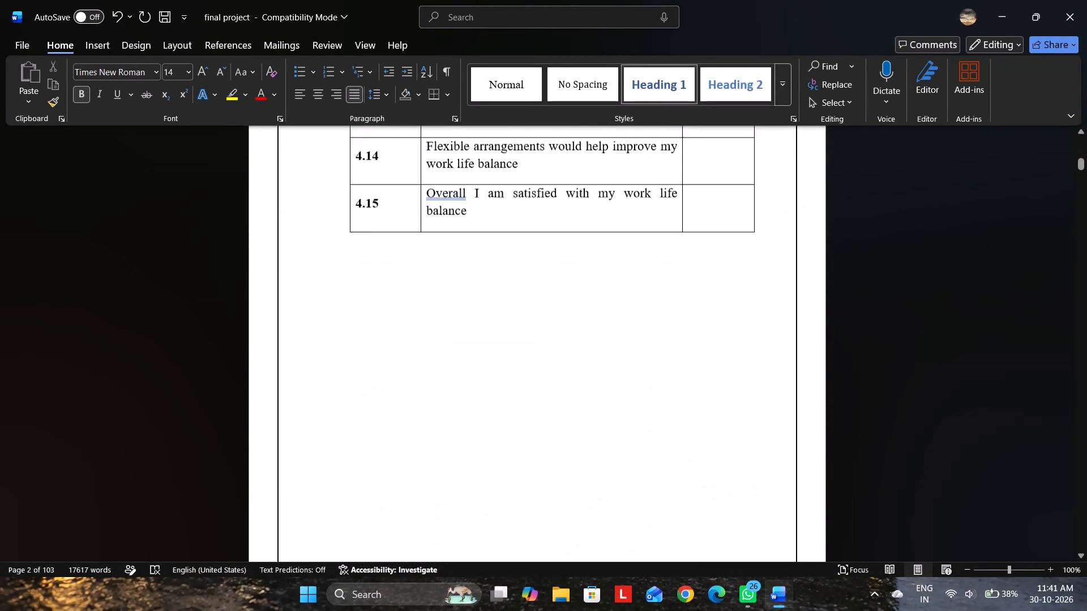
scroll(678, 153, up, 20)
scroll(678, 153, up, 20)
scroll(678, 153, up, 20)
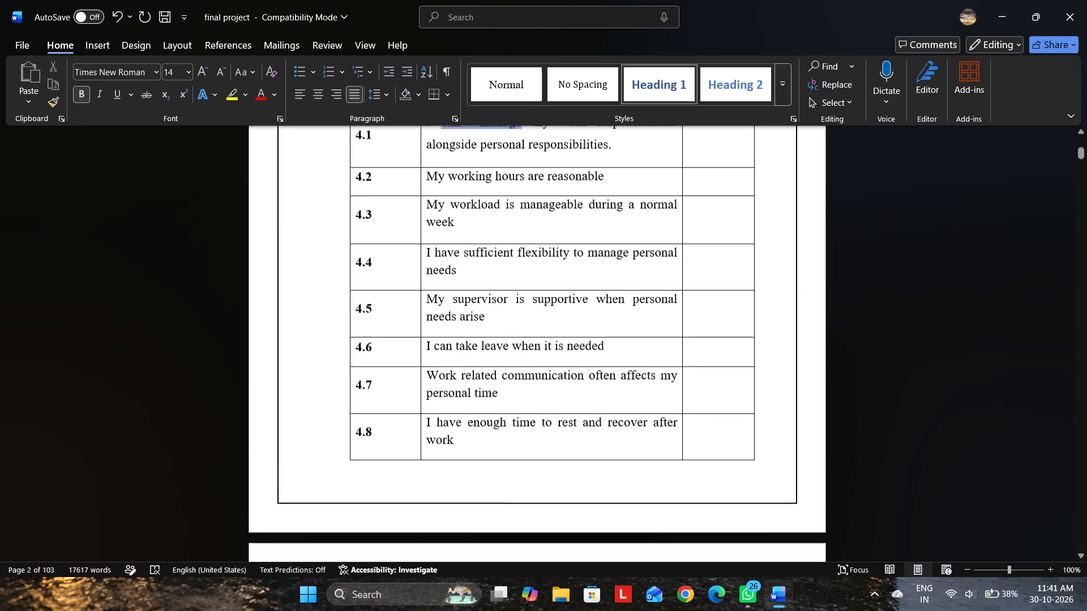
scroll(678, 153, up, 20)
scroll(678, 153, up, 20)
scroll(678, 153, up, 20)
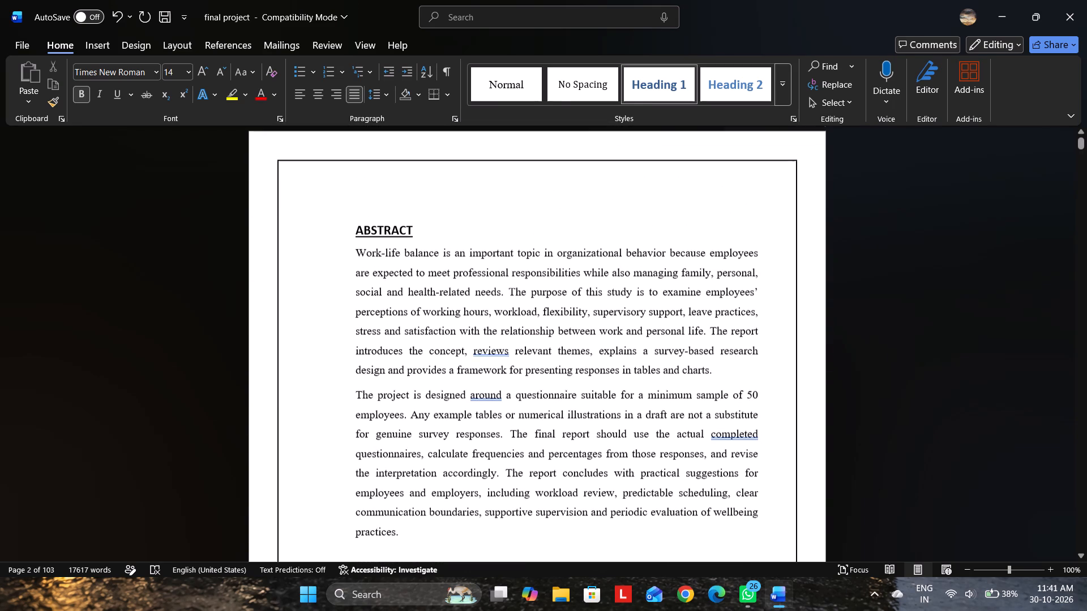
Open the header on the Abstract page and enter the running title text "WORK LIFE BALANCE AMONG THE".
scroll(678, 153, up, 4)
double_click(679, 153)
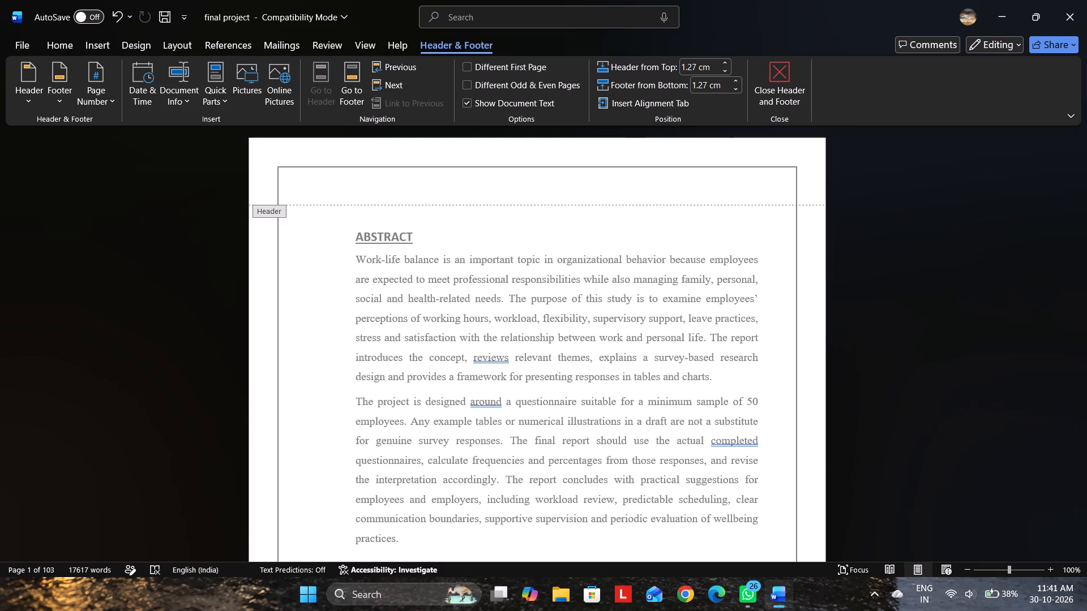
text(WORK)
key(space)
text(LIFE)
key(space)
text(BALANCE AMONG TH)
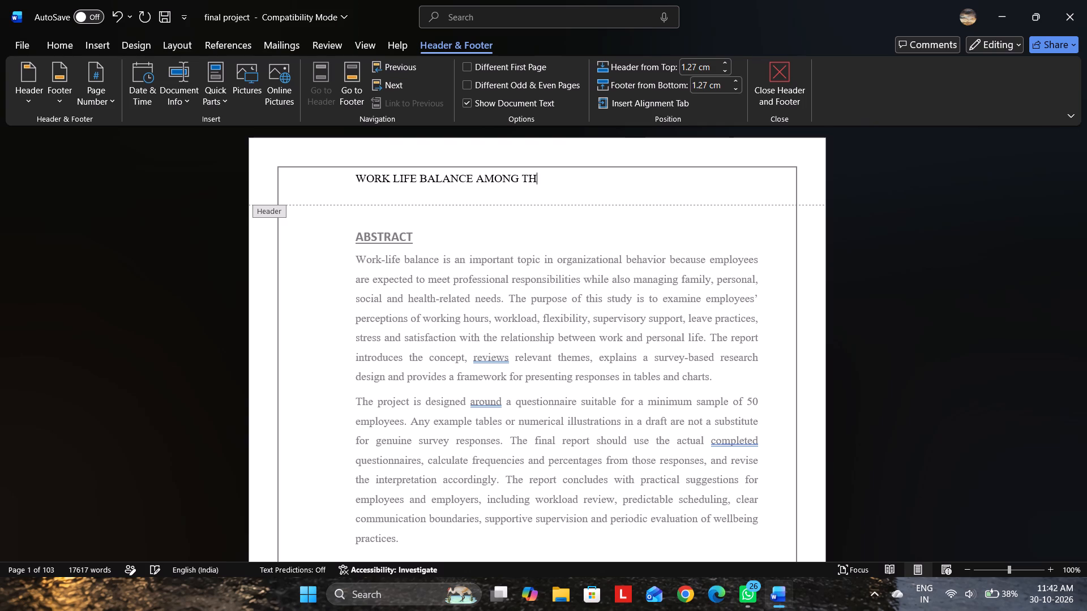
text(E)
key(space)
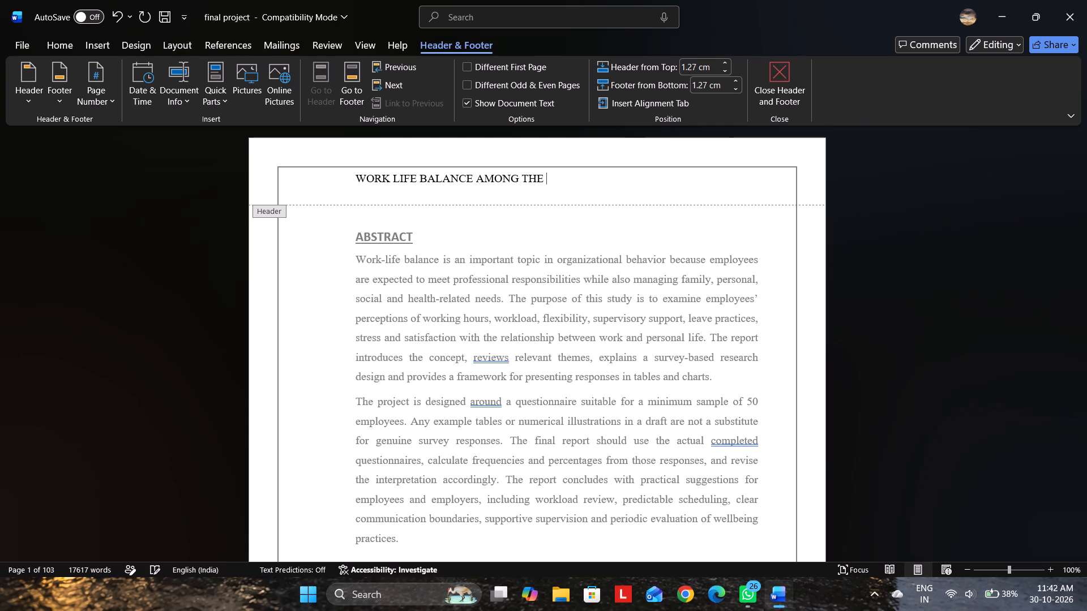
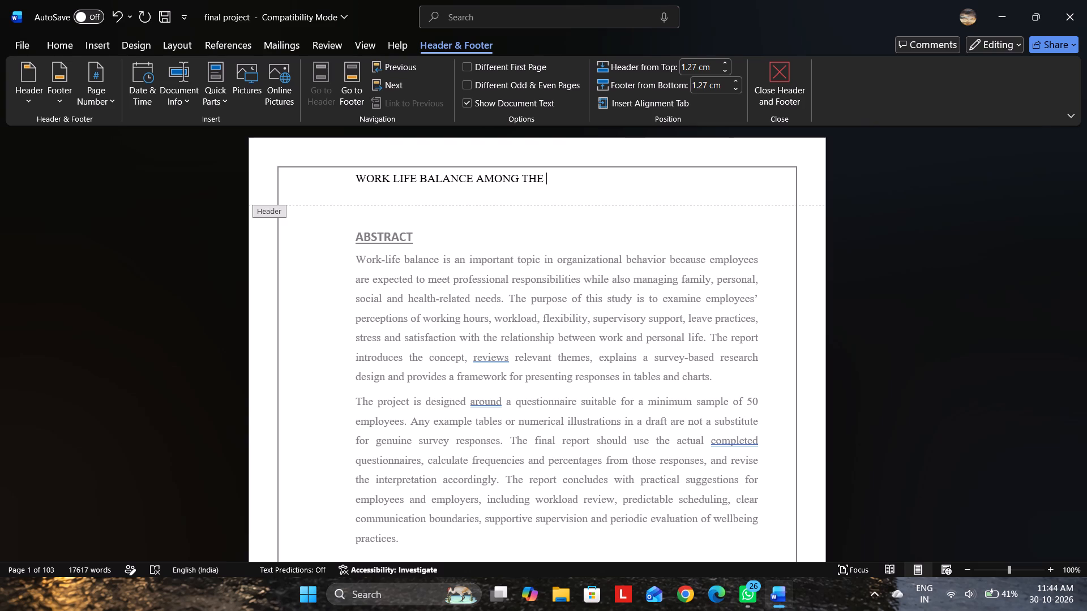
Complete the Abstract page header text so it reads "WORK LIFE BALANCE AMONG EMPLOYEES".
key(BackSpace)
key(BackSpace)
key(BackSpace)
key(BackSpace)
key(BackSpace)
text(EMPLOYEES)
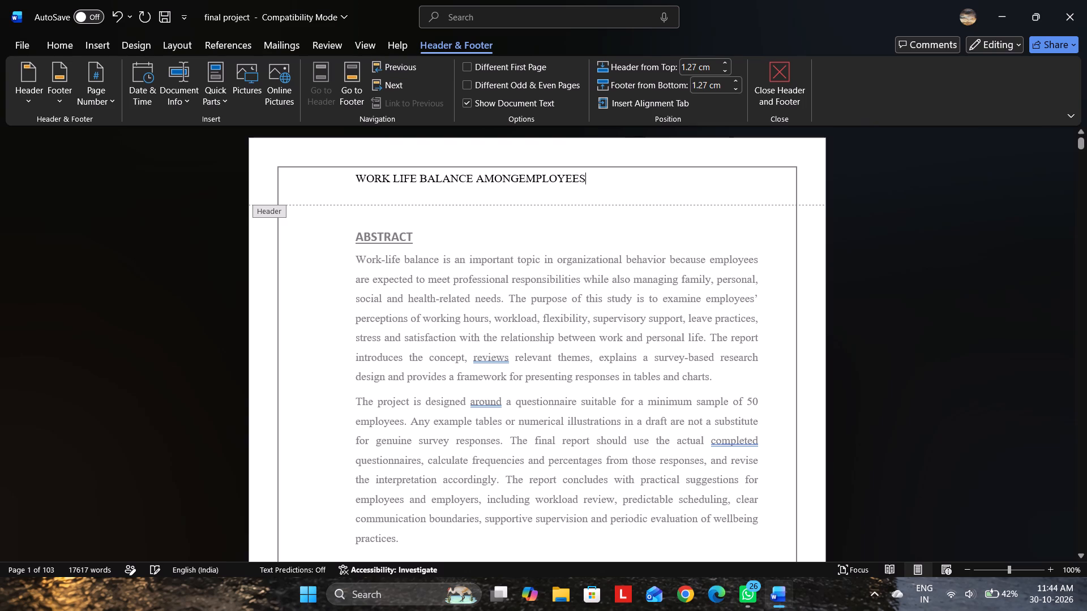
click(528, 183)
click(517, 182)
key(space)
Format the whole header title as bold, size 14 and centred.
drag(600, 185, 489, 186)
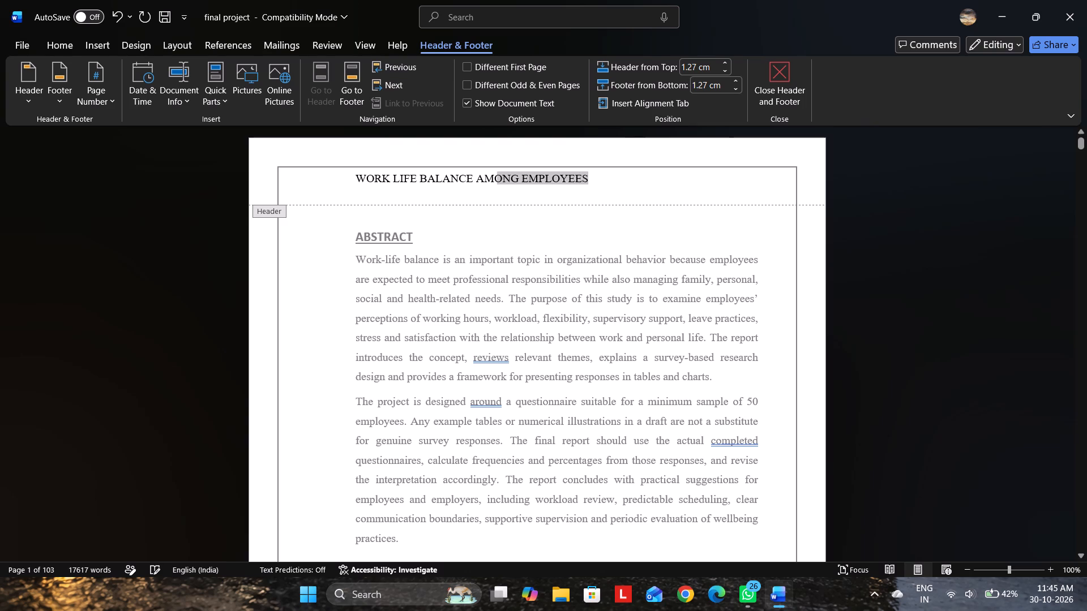
drag(489, 186, 367, 187)
click(378, 162)
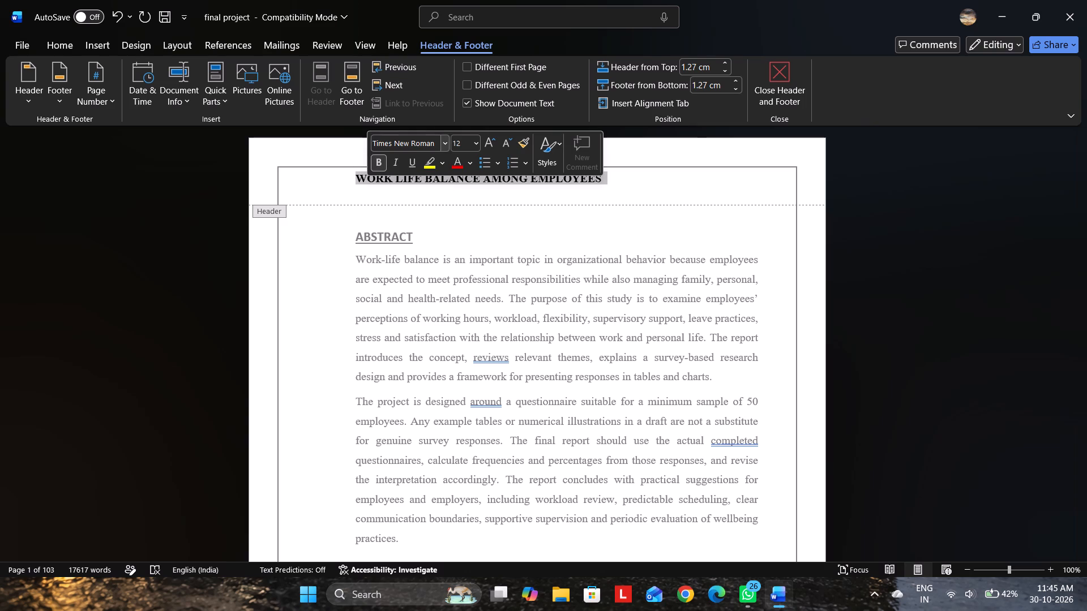
click(486, 148)
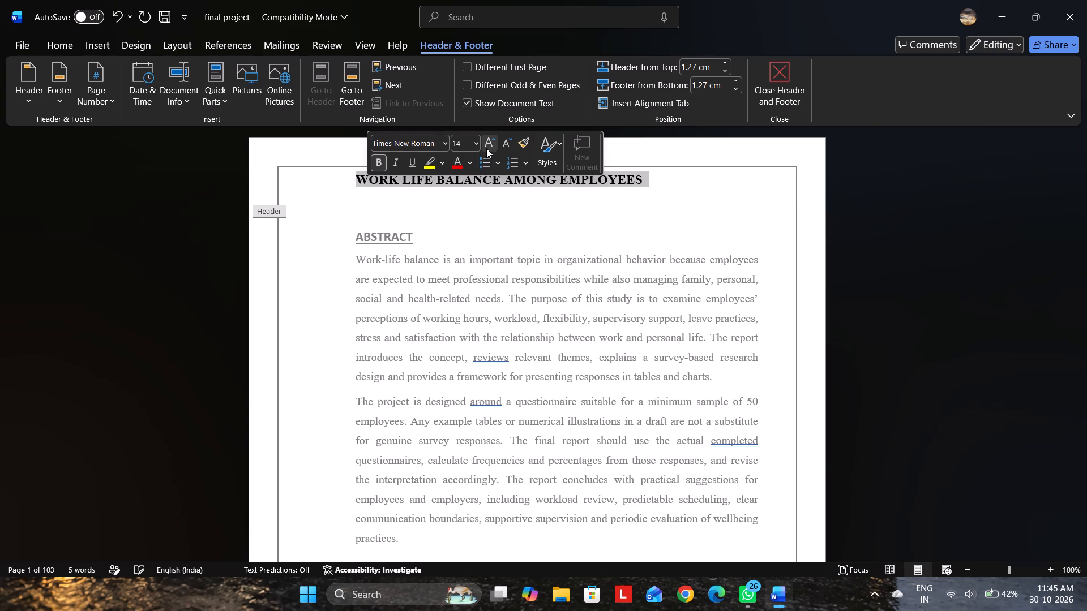
click(65, 45)
click(306, 88)
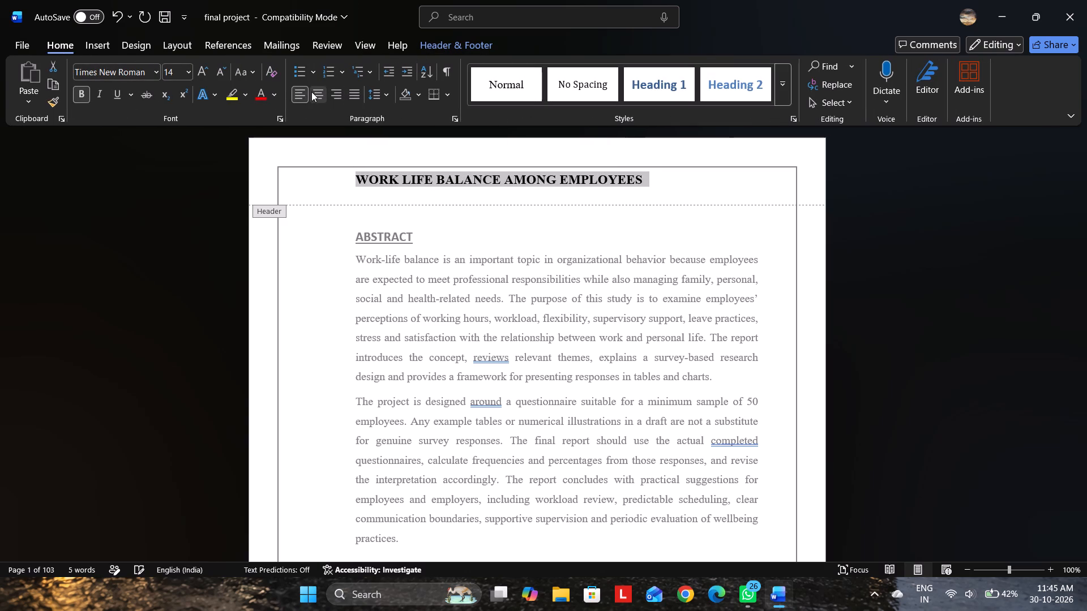
click(311, 92)
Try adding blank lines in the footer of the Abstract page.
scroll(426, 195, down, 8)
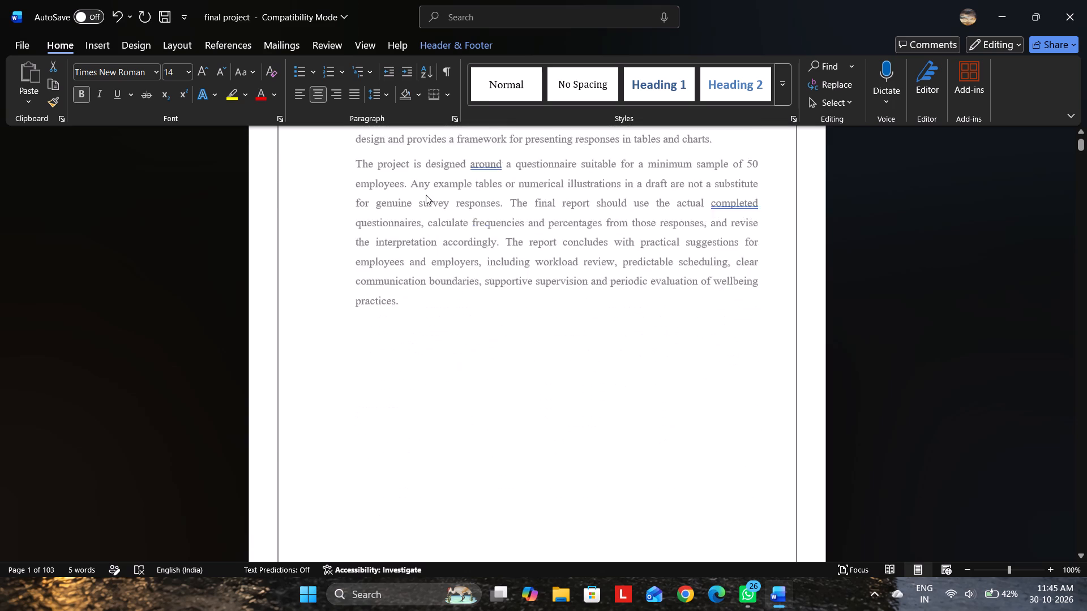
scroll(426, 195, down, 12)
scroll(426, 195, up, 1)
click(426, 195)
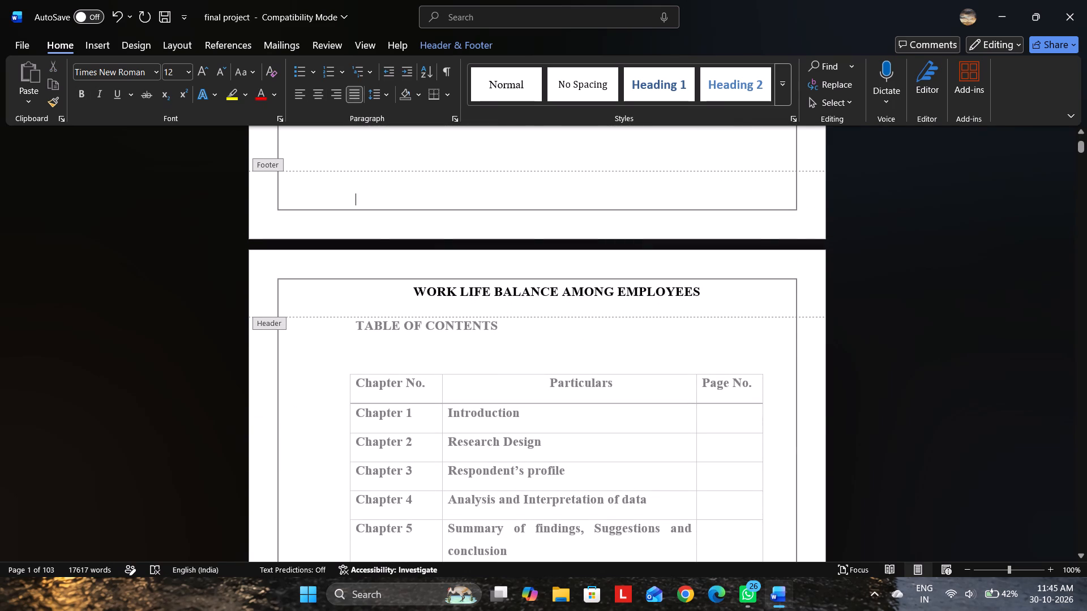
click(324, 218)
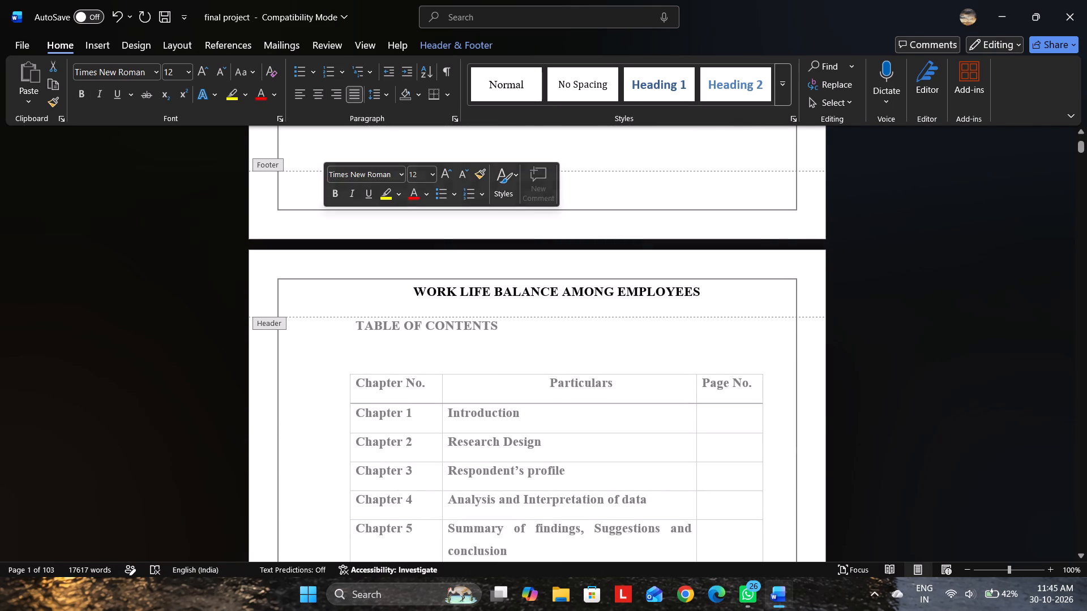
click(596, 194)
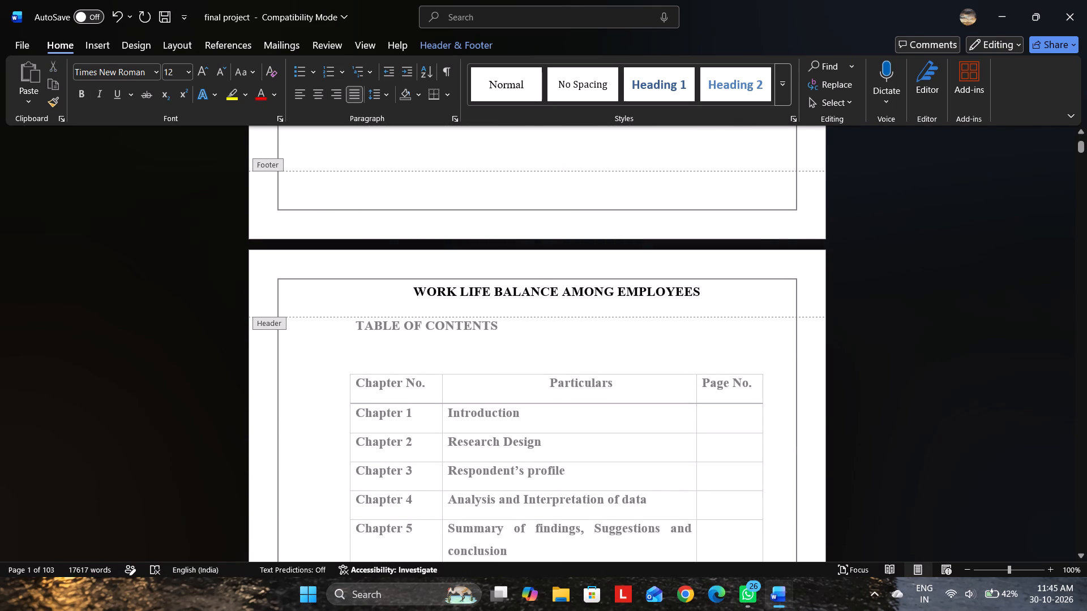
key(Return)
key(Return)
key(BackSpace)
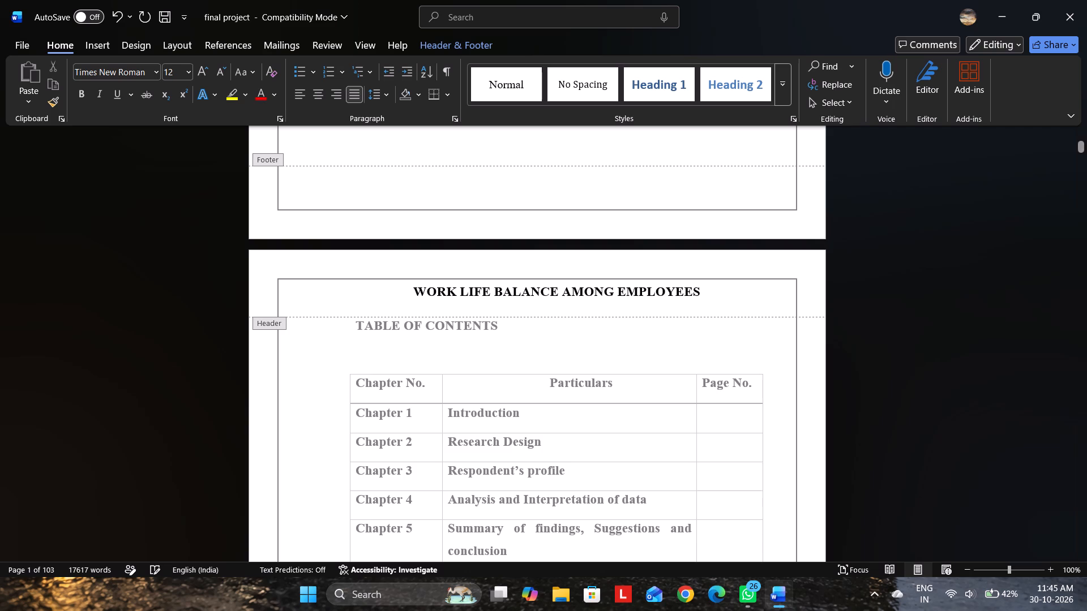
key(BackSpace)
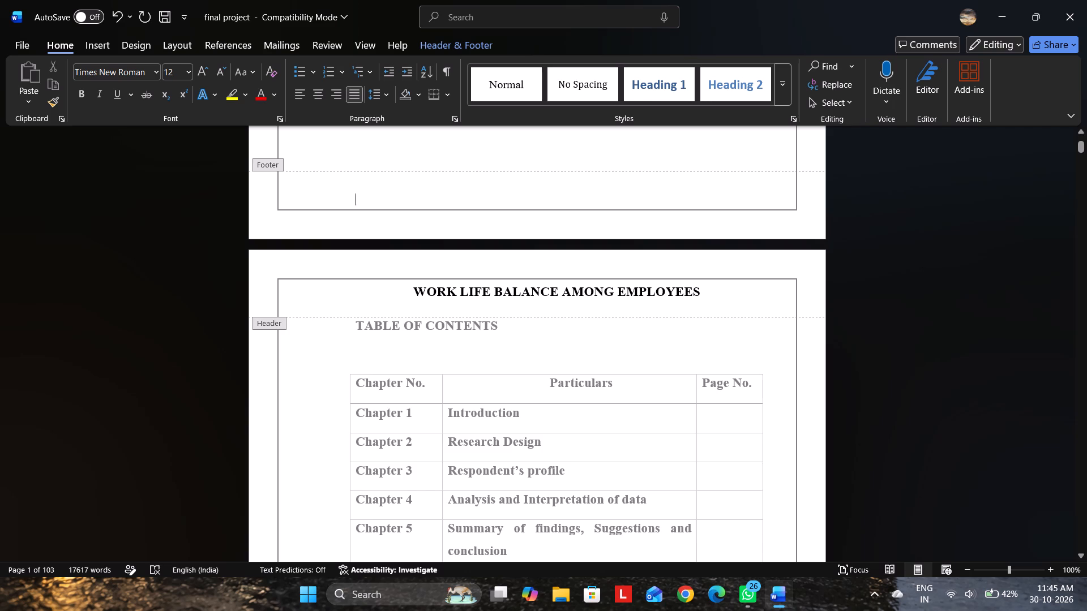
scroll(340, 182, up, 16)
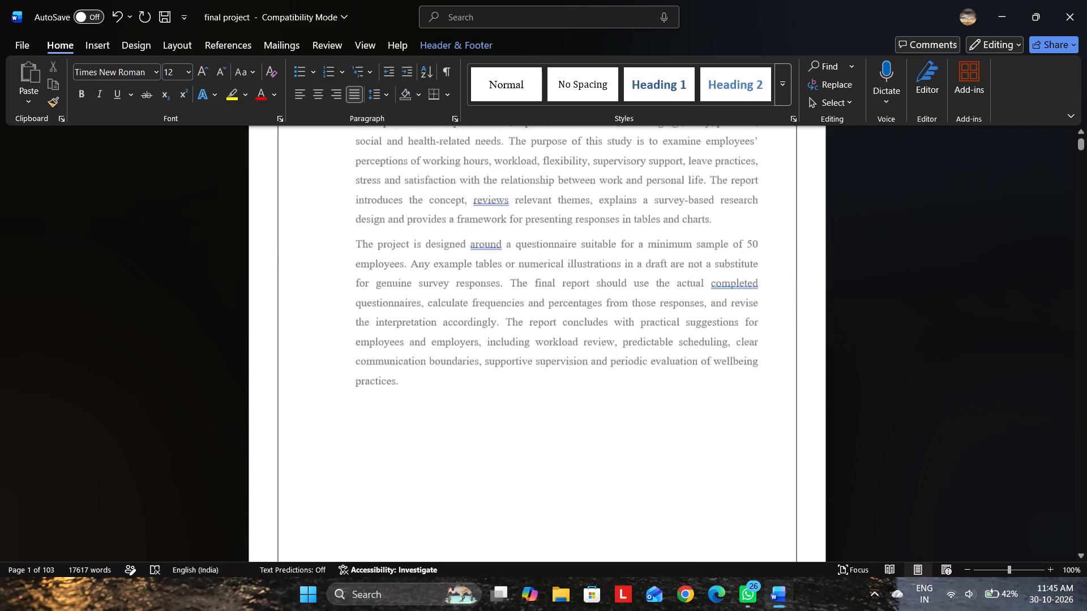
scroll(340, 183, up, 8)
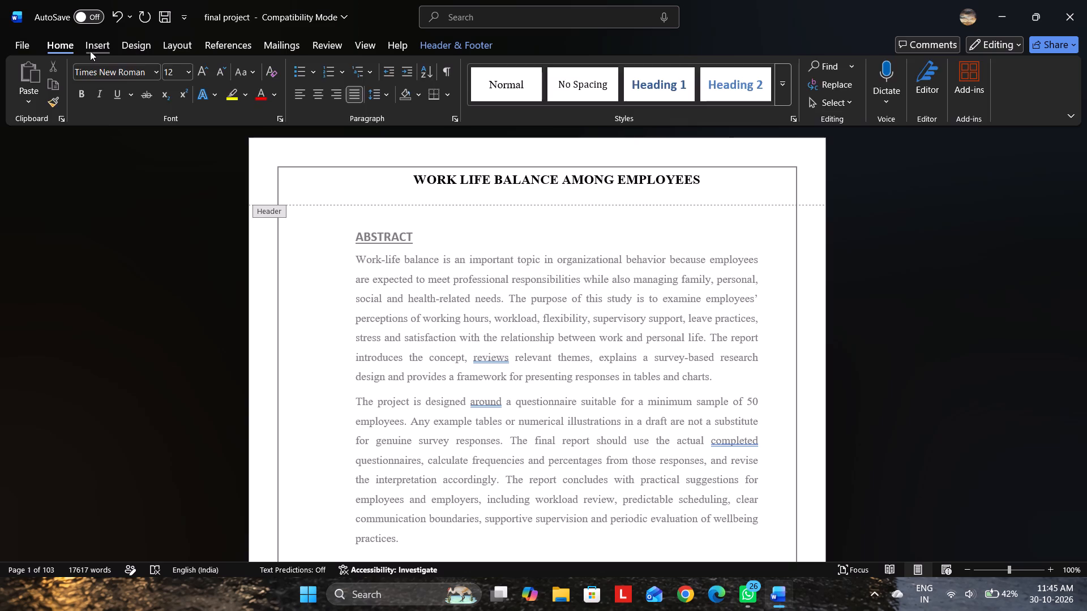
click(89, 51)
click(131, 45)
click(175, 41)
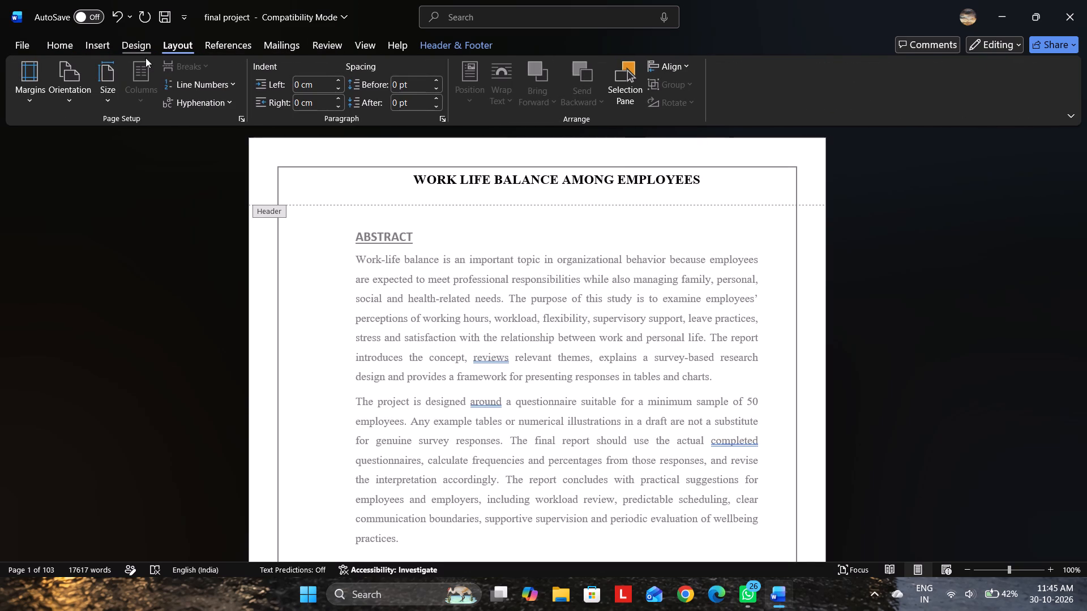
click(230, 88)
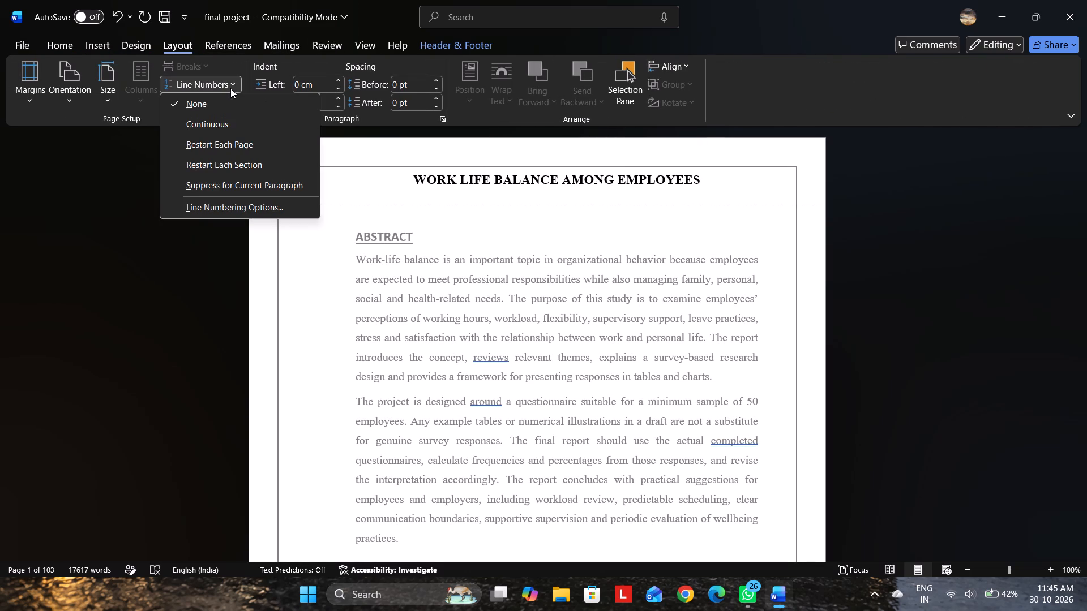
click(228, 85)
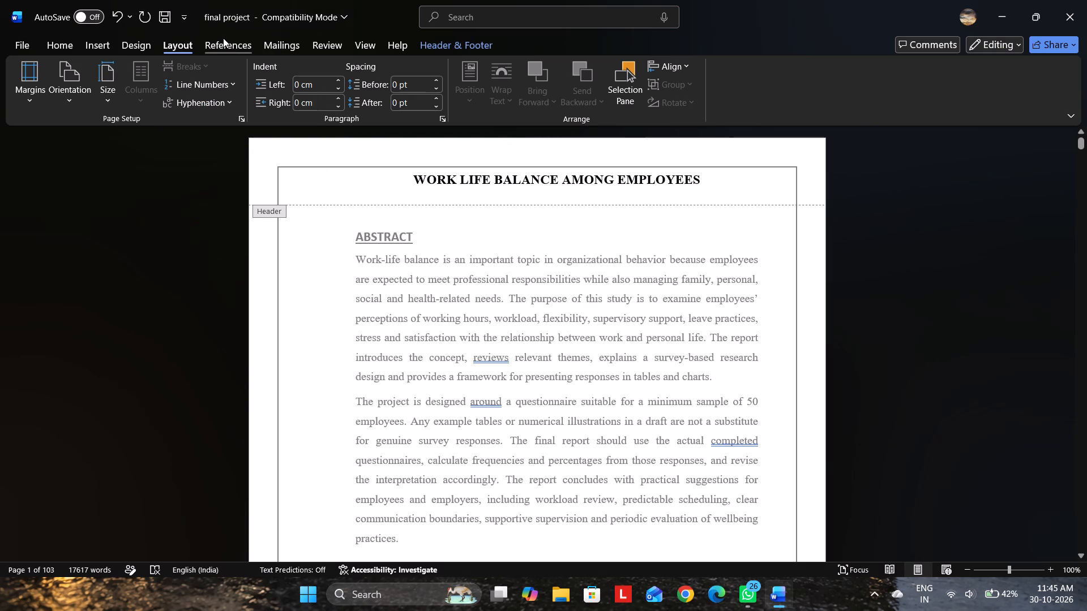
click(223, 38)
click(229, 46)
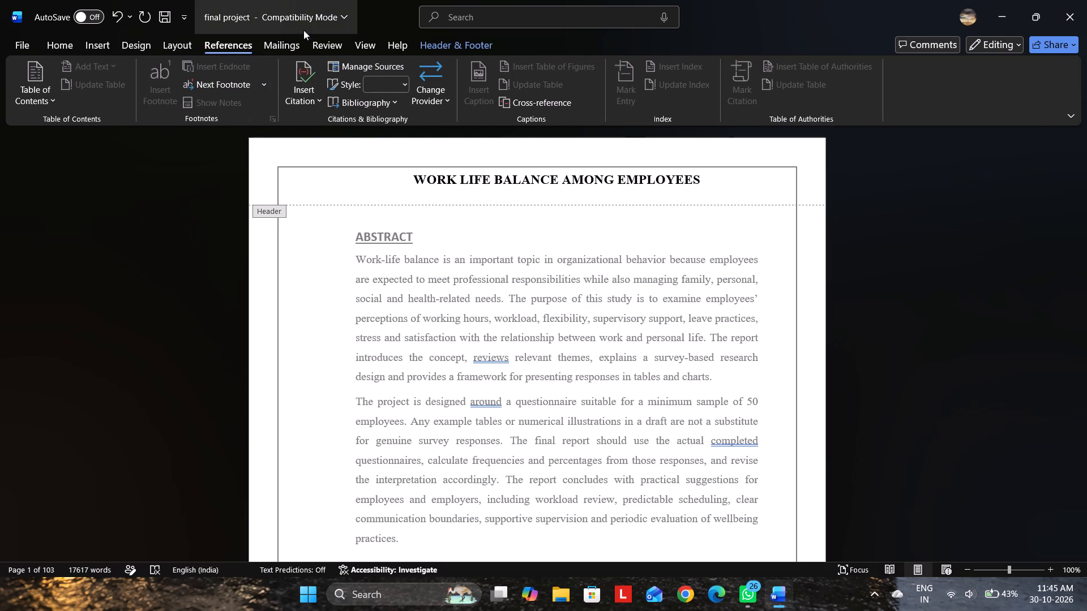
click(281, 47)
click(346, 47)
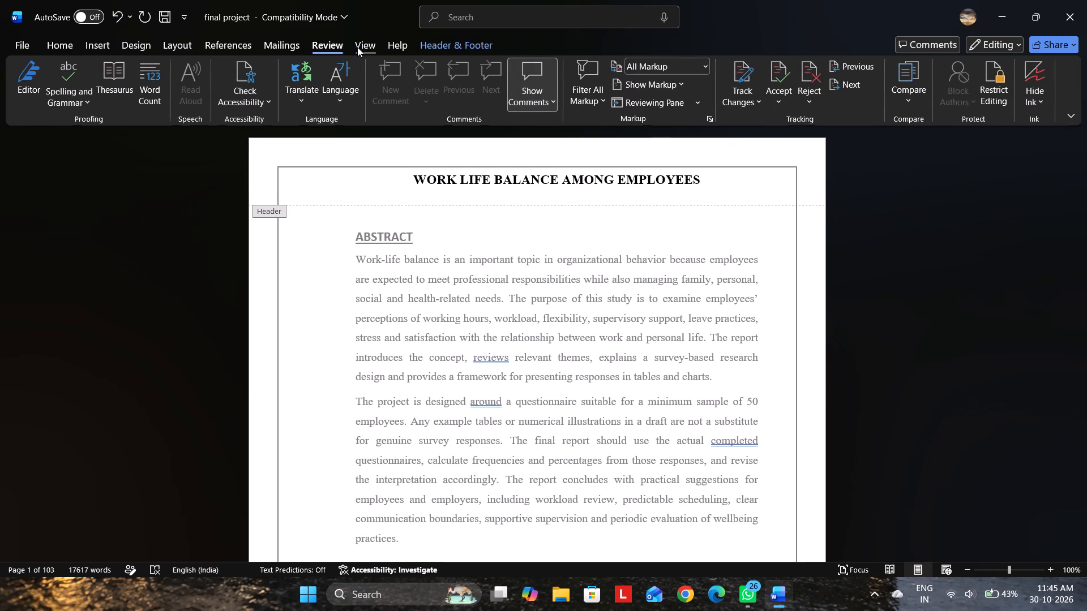
Show the ruler in the document window.
click(357, 47)
click(377, 59)
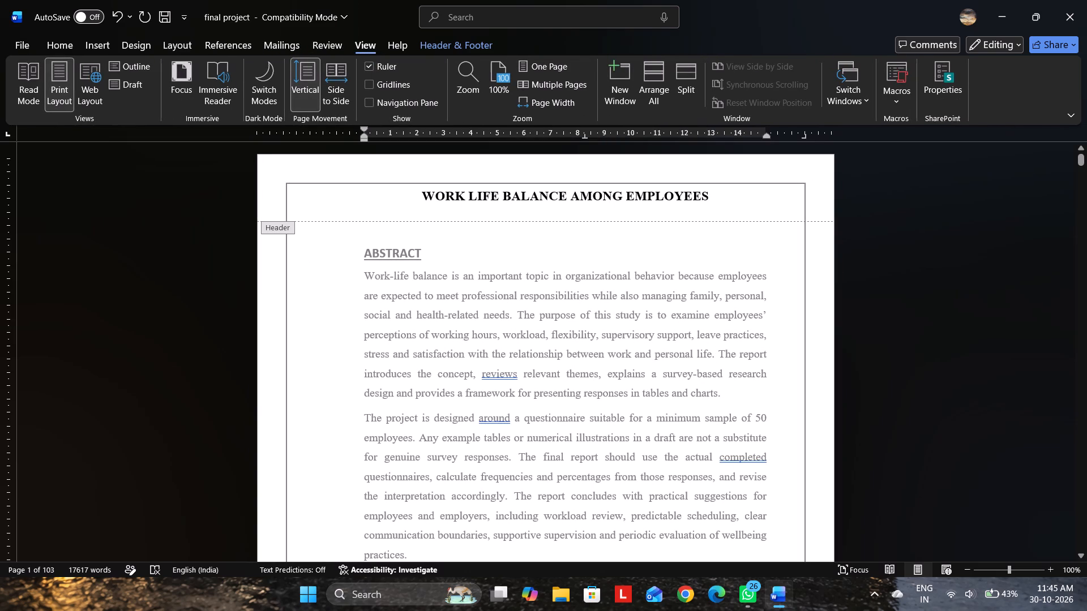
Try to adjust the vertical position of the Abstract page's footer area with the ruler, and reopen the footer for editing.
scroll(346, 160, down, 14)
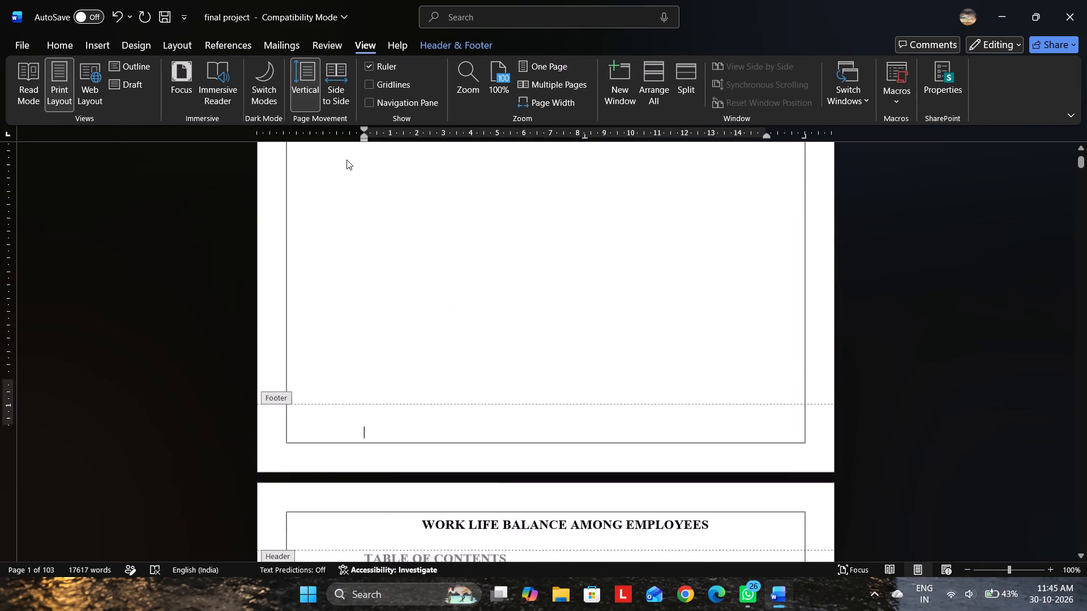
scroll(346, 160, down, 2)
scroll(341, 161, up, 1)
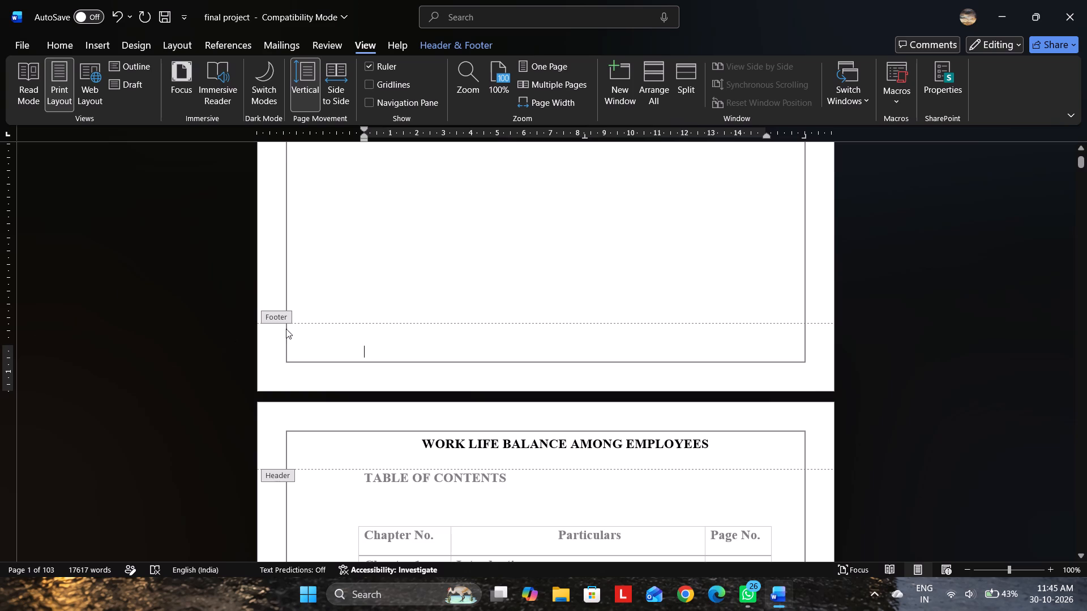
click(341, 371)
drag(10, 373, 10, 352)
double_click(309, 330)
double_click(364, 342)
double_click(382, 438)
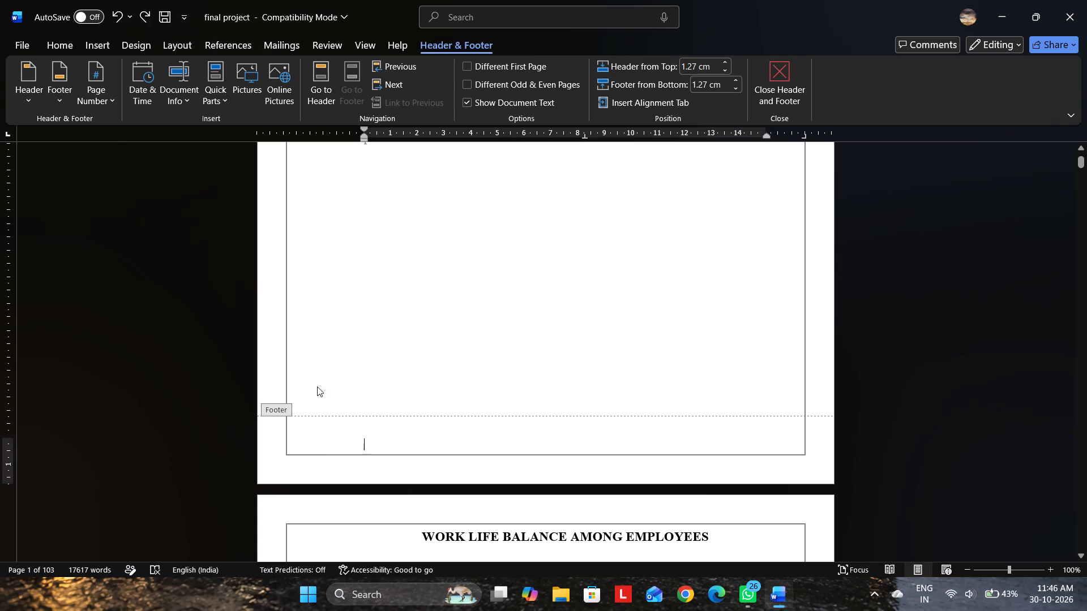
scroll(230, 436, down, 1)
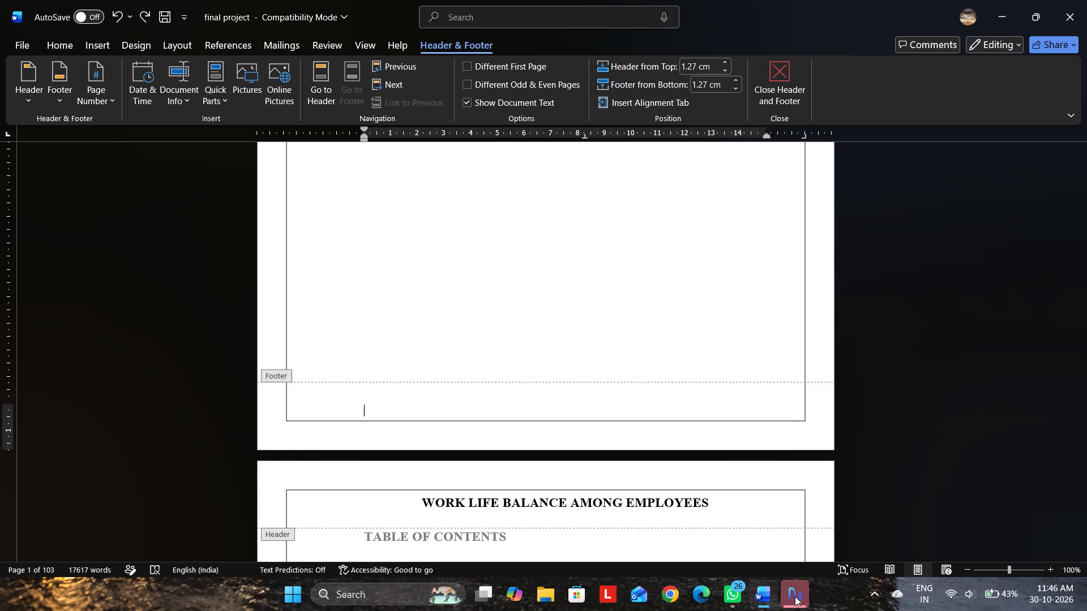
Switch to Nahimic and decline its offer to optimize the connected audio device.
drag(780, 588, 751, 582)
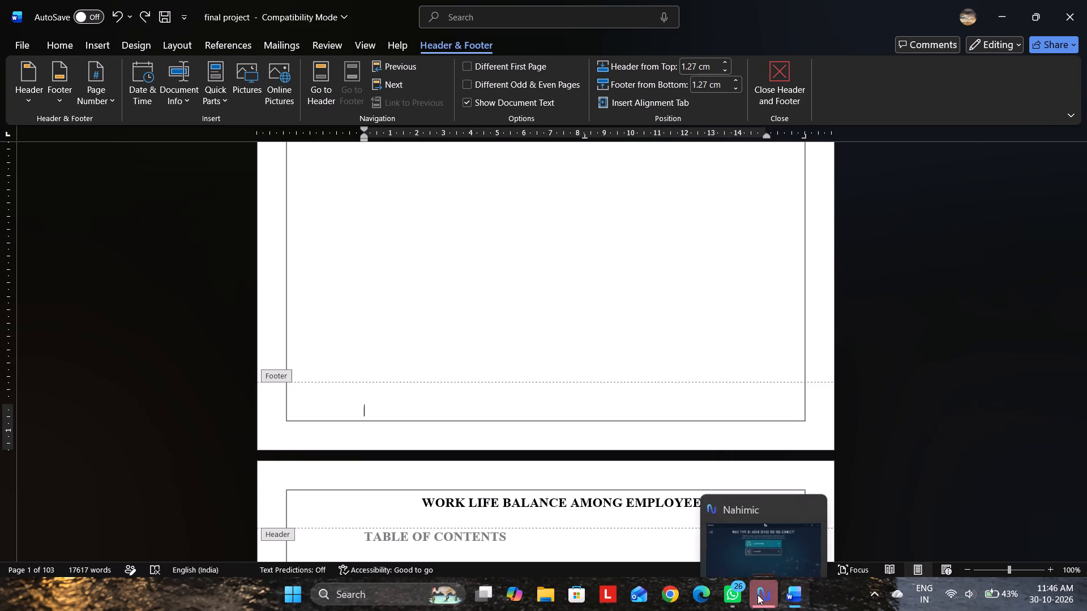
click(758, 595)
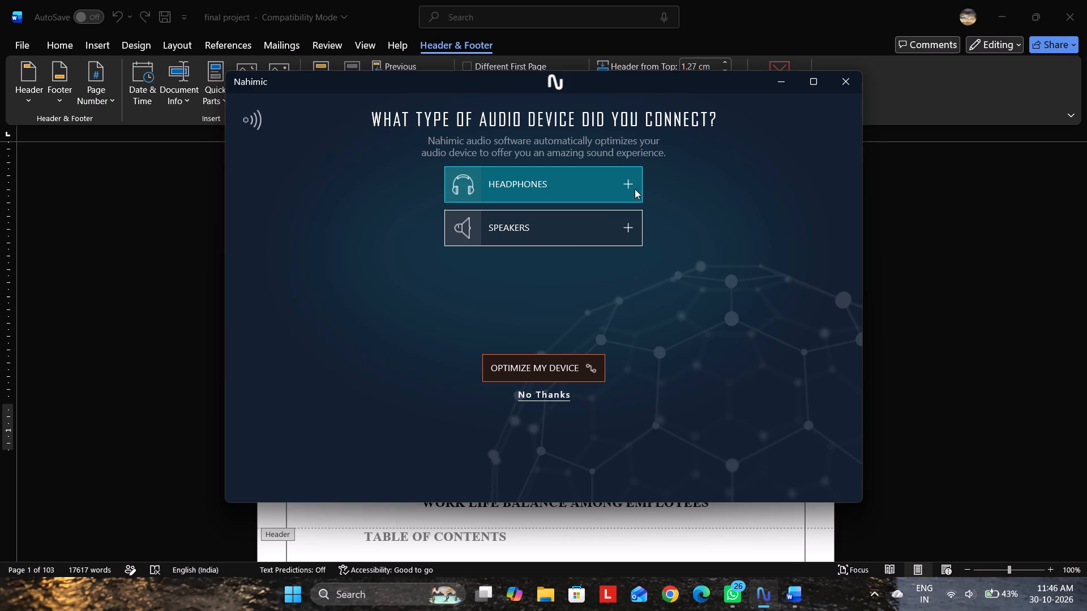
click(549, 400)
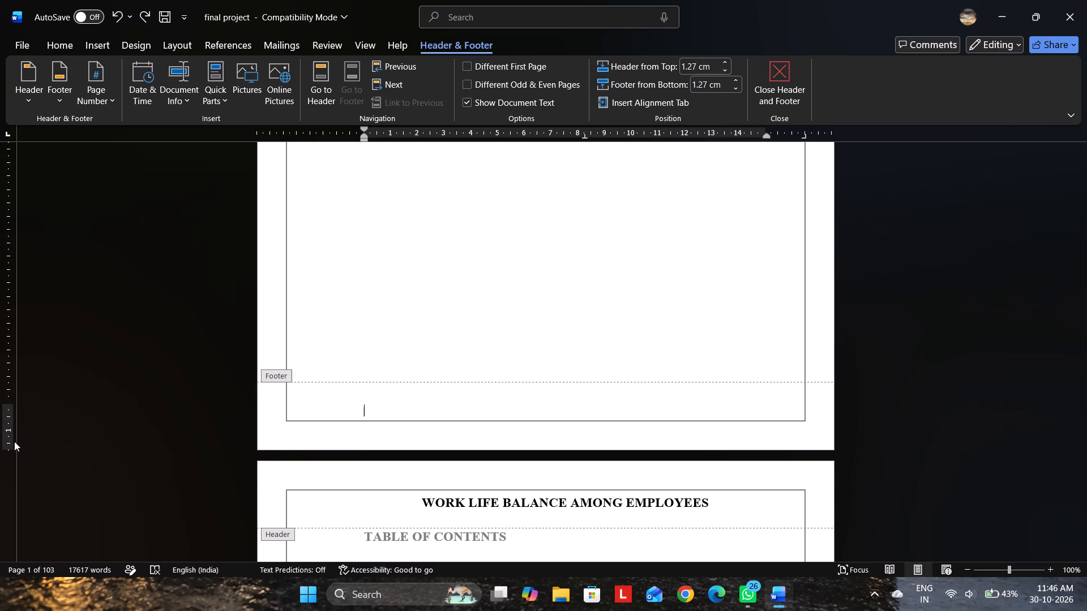
Back in the Word document, move the Abstract page footer's left indent out to just inside the left line of the page border.
click(8, 346)
drag(7, 443, 7, 466)
drag(366, 136, 352, 136)
drag(352, 136, 286, 140)
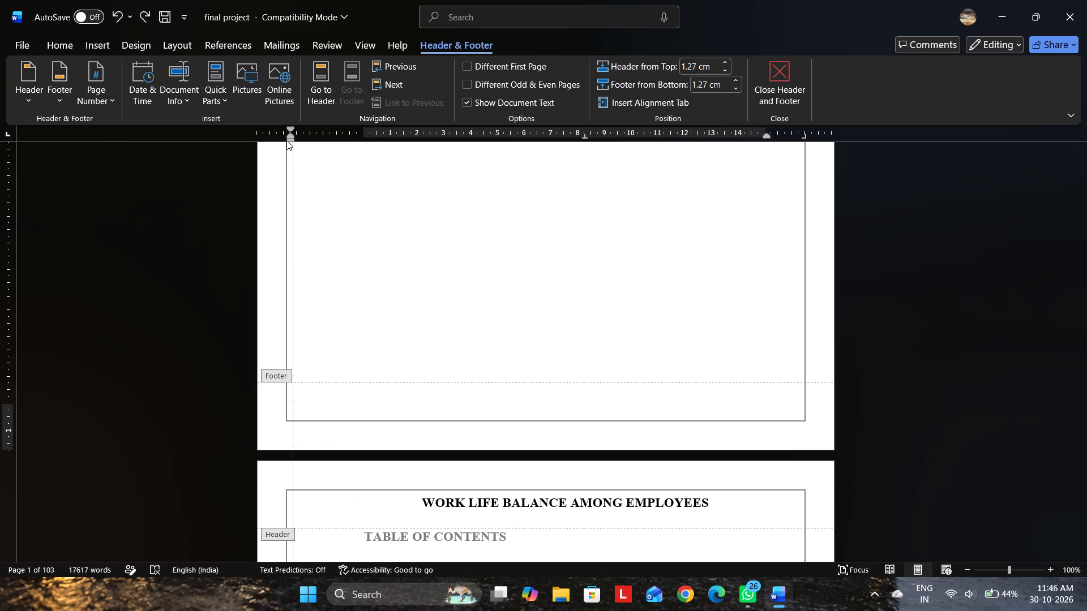
drag(286, 140, 284, 140)
drag(284, 140, 288, 140)
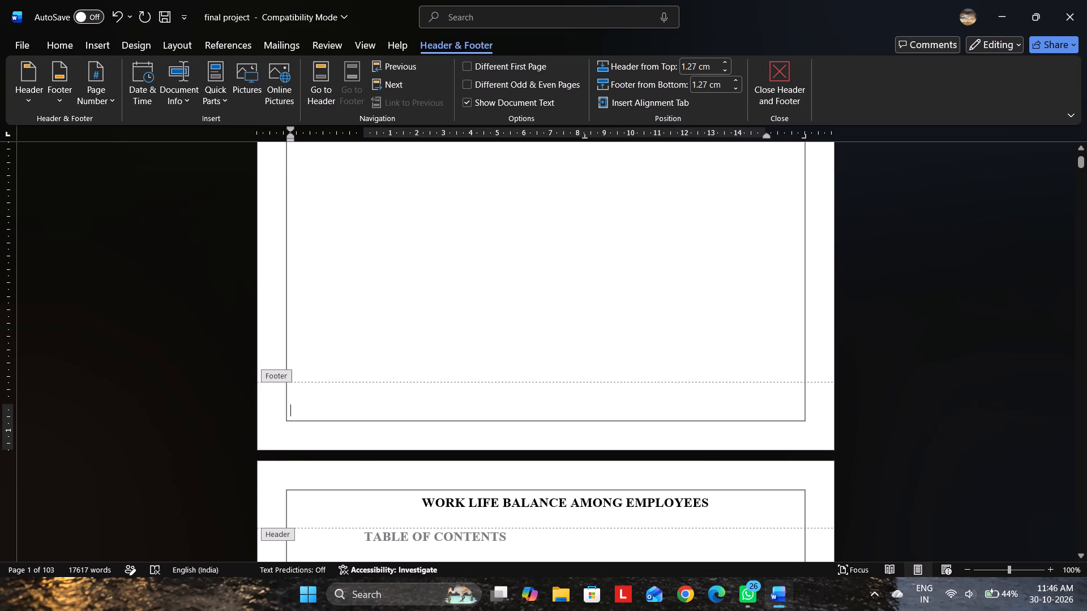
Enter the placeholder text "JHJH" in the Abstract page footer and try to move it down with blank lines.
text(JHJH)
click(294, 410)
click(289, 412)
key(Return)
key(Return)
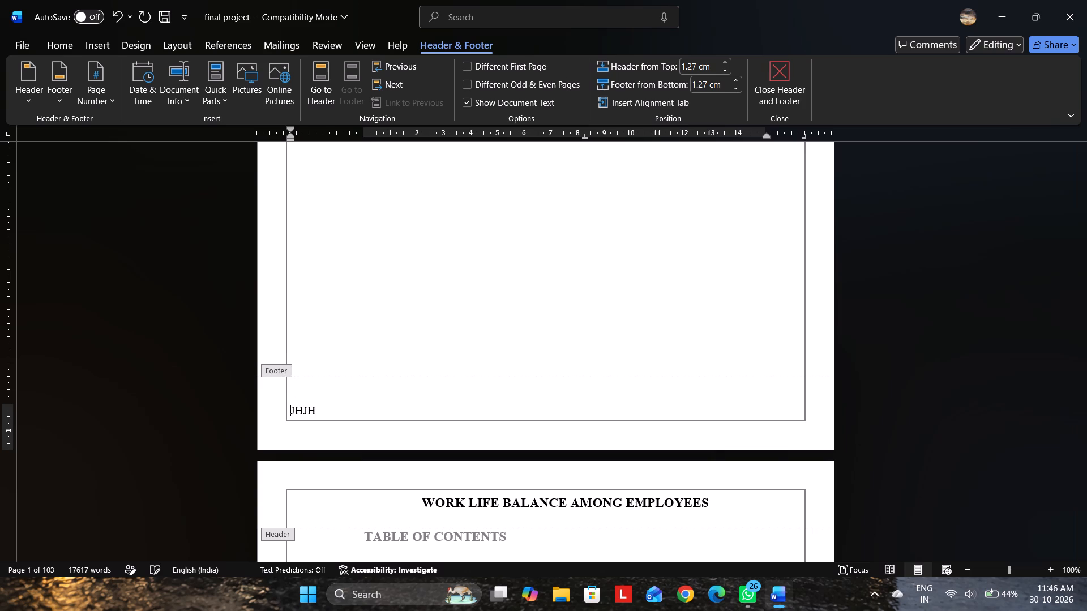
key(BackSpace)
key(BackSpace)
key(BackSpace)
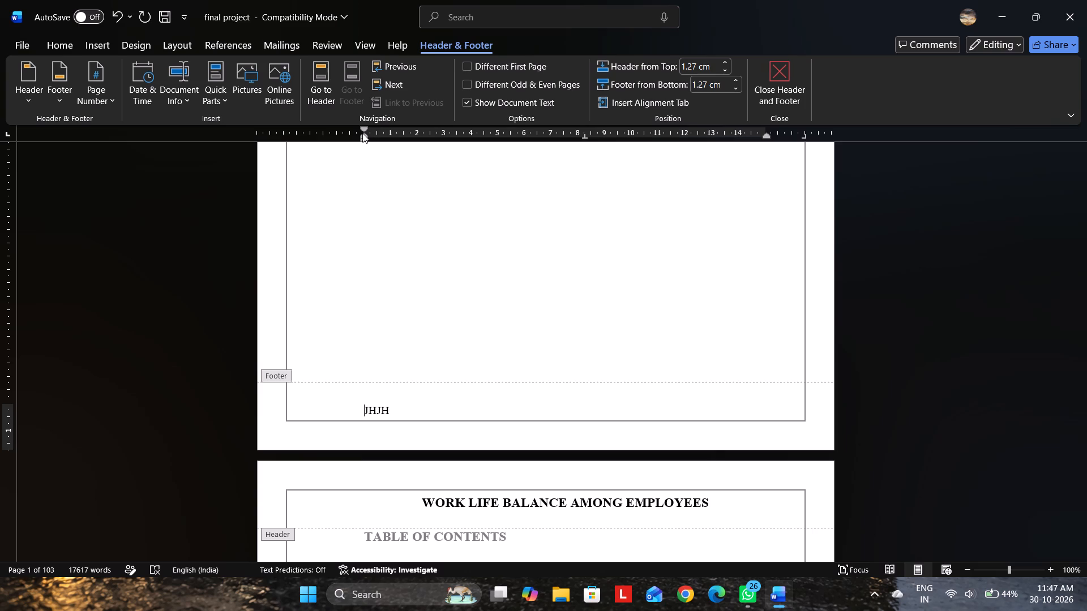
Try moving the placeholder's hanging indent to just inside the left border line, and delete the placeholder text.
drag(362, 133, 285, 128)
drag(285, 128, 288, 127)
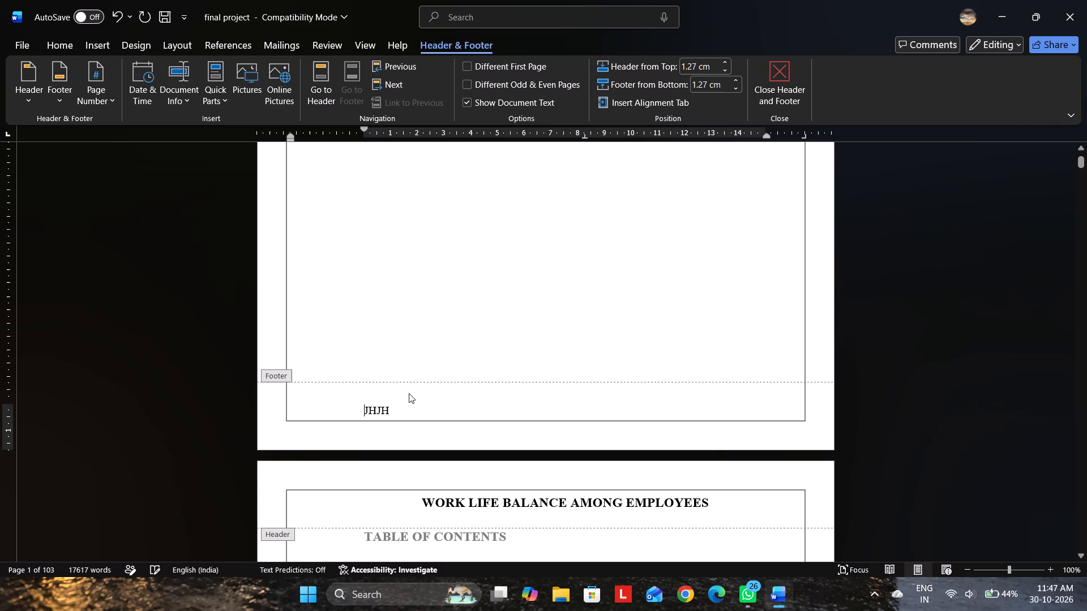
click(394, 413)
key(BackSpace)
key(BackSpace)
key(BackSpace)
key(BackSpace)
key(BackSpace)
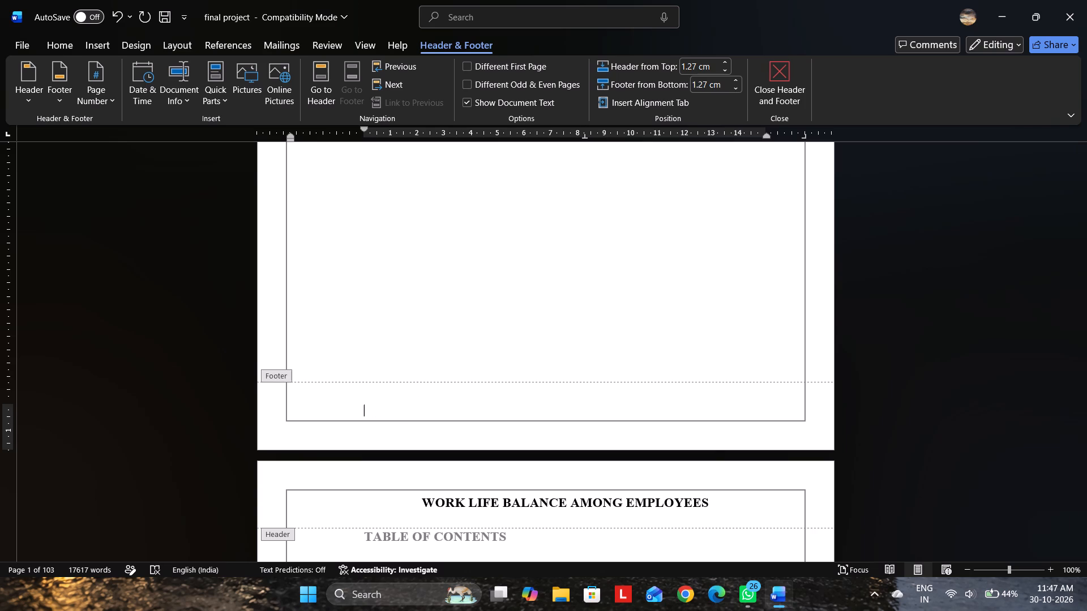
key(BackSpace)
Move the empty footer line's hanging and first-line indents out to just inside the left line of the page border.
drag(365, 124, 316, 121)
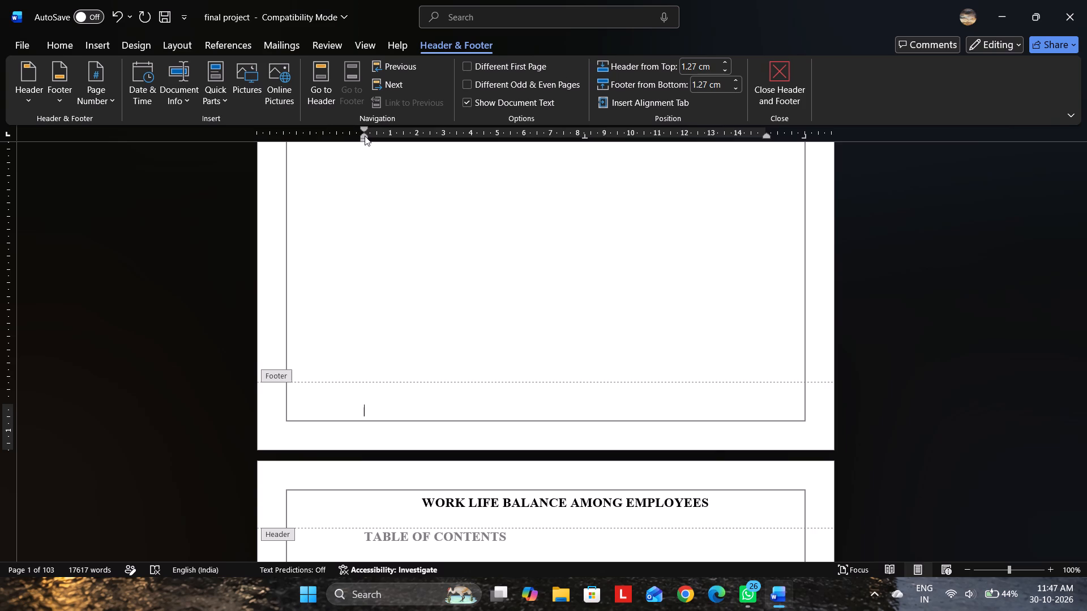
drag(365, 136, 343, 135)
drag(343, 135, 284, 136)
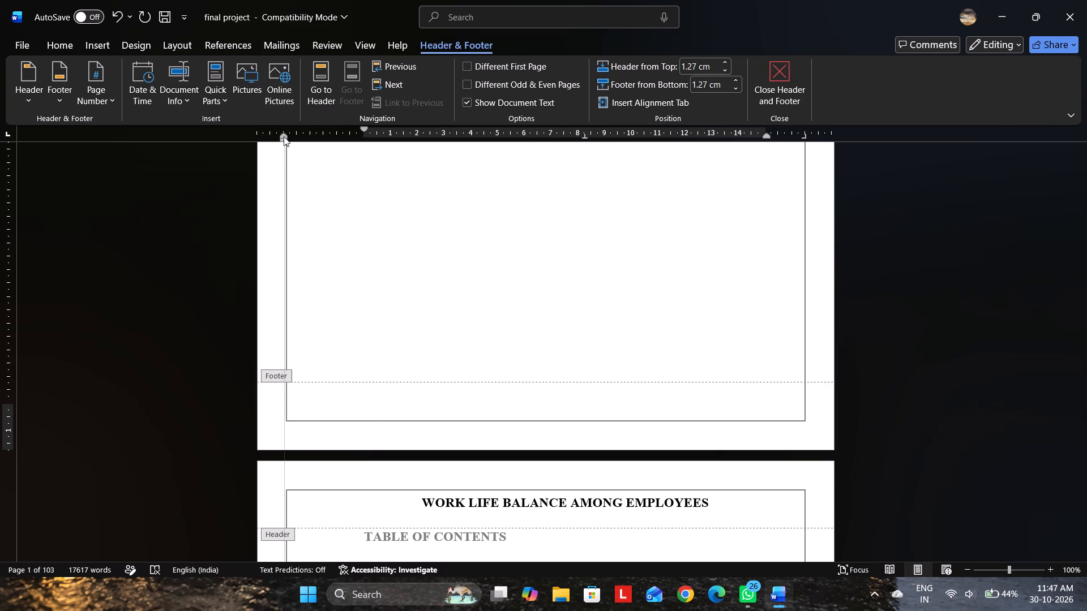
drag(284, 136, 288, 136)
drag(364, 125, 304, 125)
drag(304, 125, 286, 125)
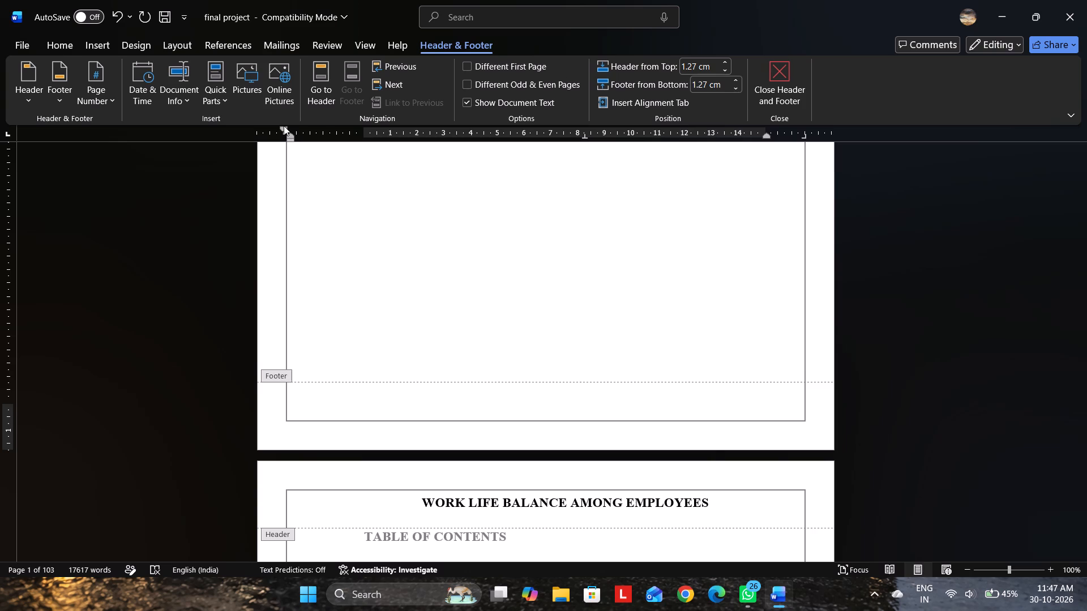
drag(284, 126, 289, 125)
Set the footer's distance from the bottom of the page to 0.4 cm.
click(738, 86)
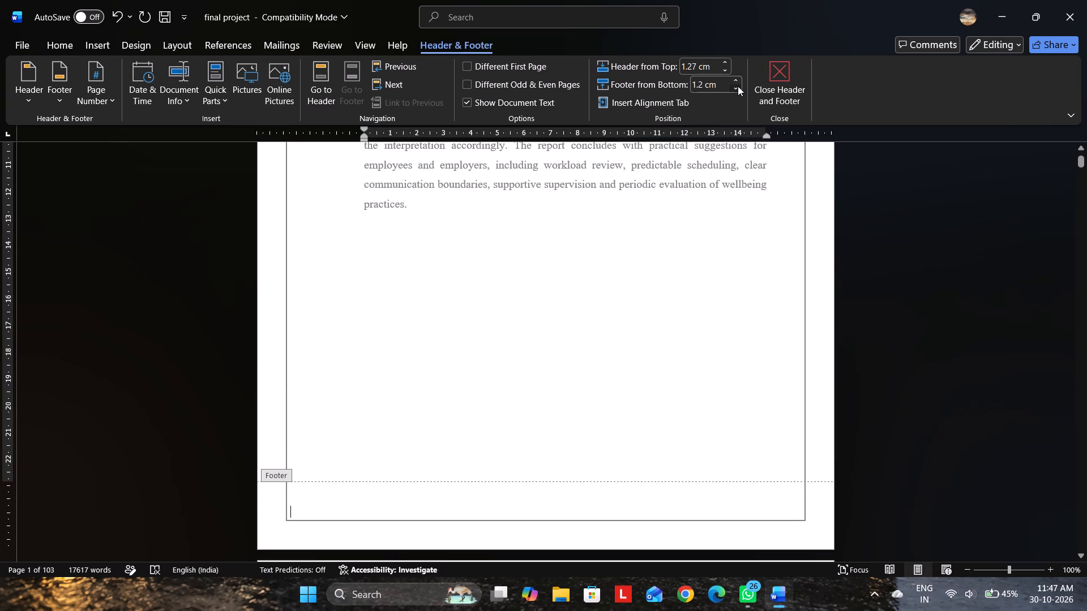
click(738, 86)
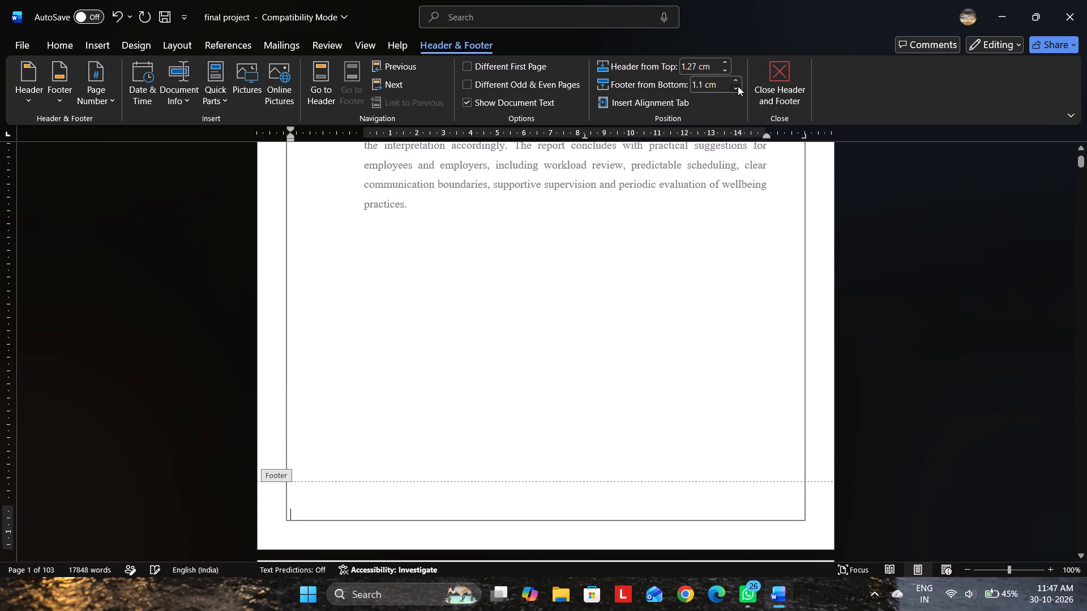
click(738, 86)
click(738, 86)
triple_click(738, 86)
click(738, 86)
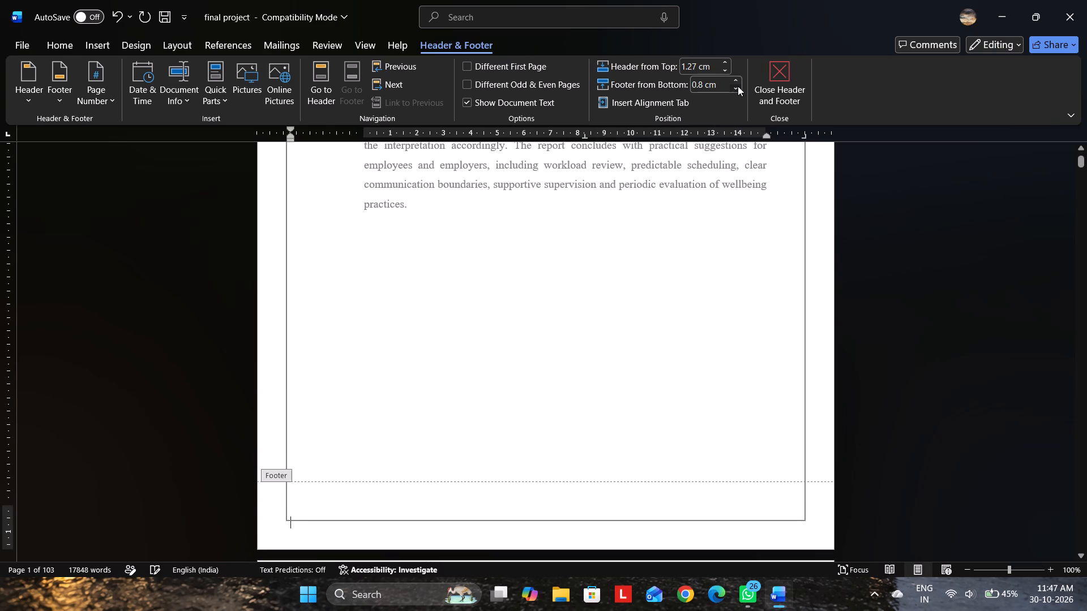
click(738, 86)
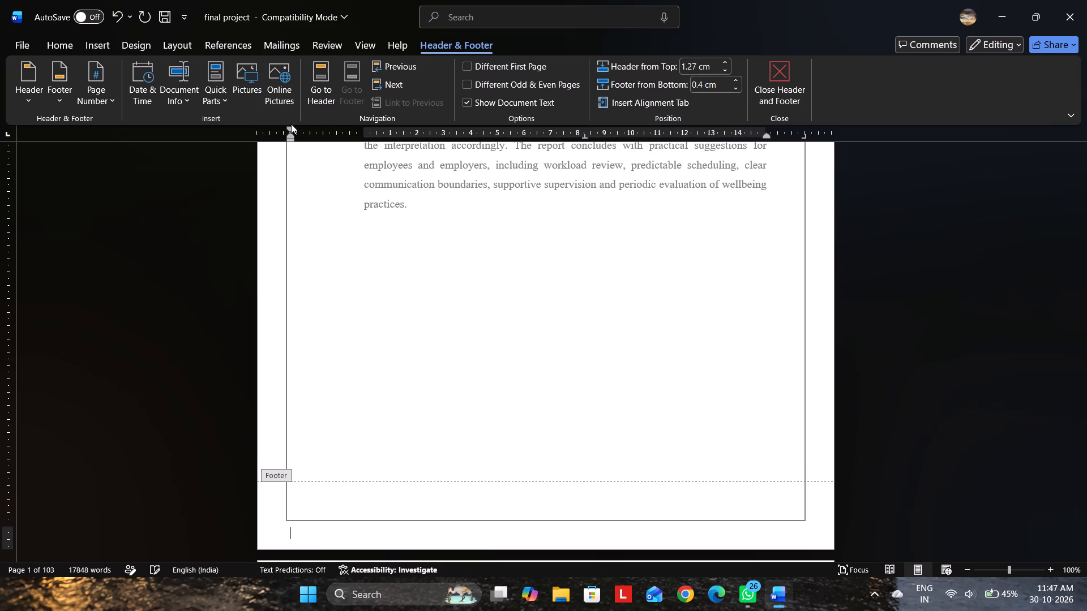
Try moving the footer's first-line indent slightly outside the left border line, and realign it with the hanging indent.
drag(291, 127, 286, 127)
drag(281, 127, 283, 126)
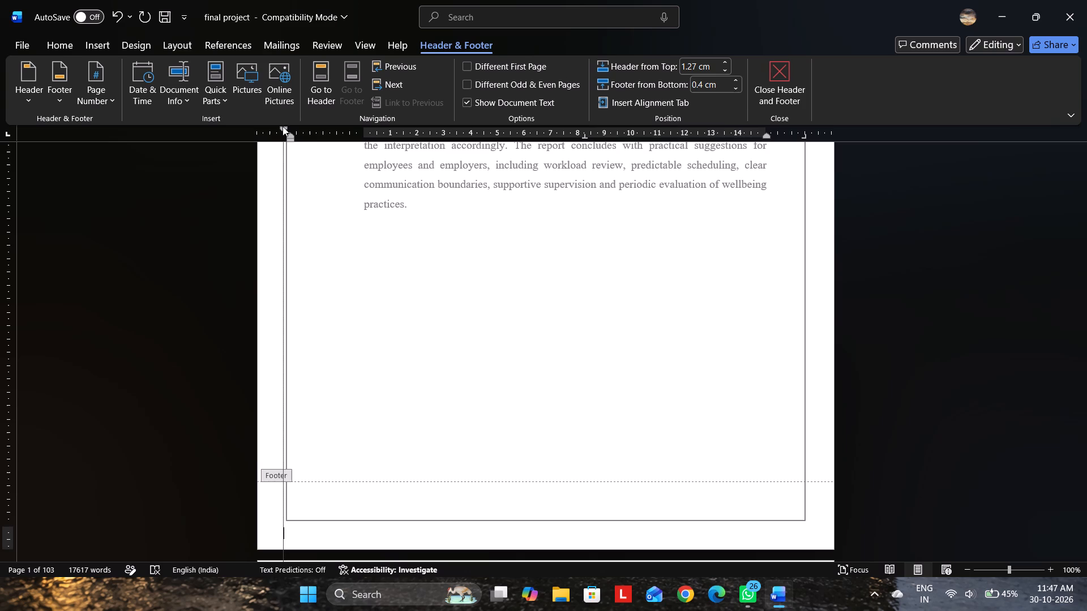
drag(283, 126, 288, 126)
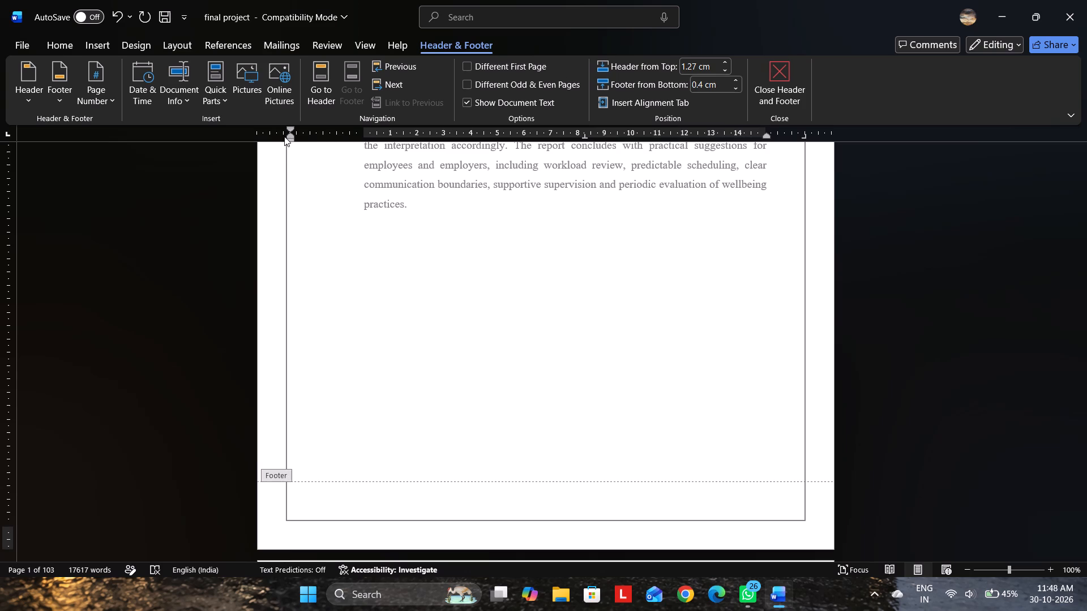
Enter "SRI BHAGAWAN MAHAVEER JAIN EVENING COLLEGE" as the footer text.
text(SRI)
key(space)
text(BHAGAWAN MAHA)
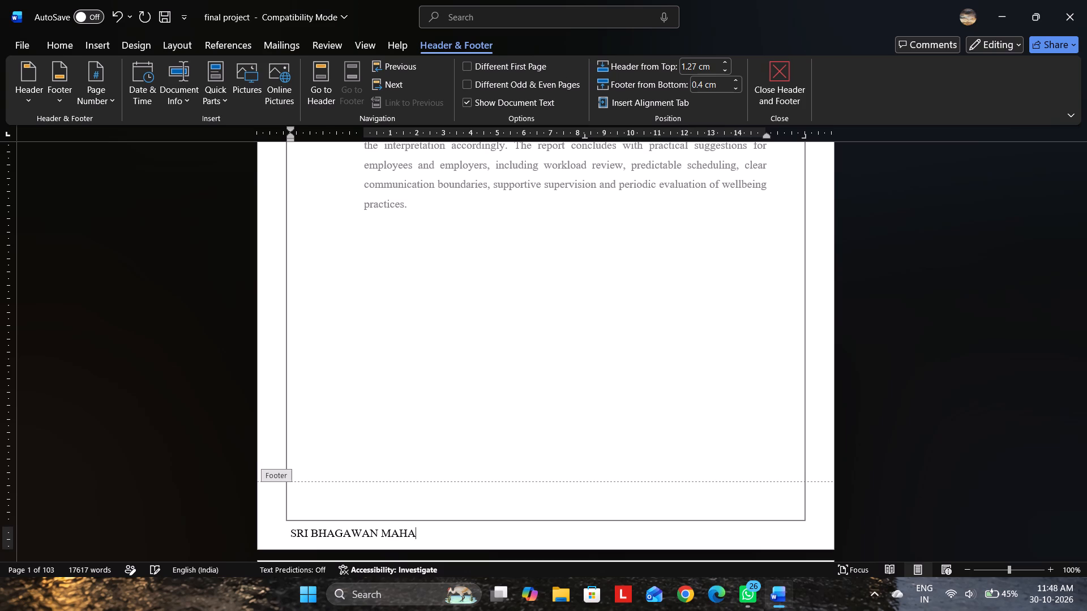
text(VEER)
key(space)
text(JAIN)
key(space)
text(EVENING CL)
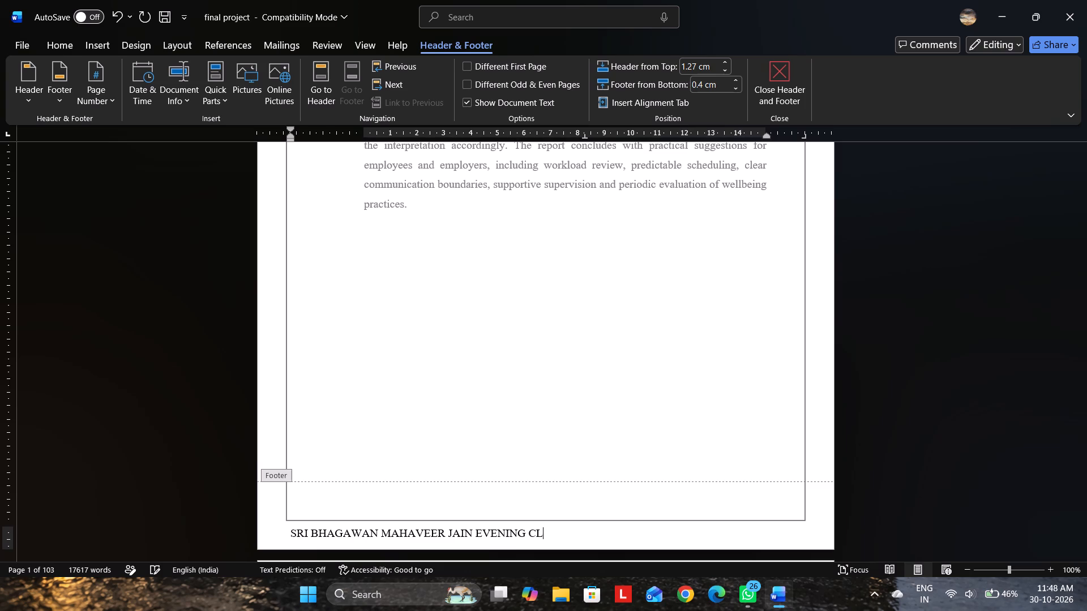
key(BackSpace)
text(OLLEGE)
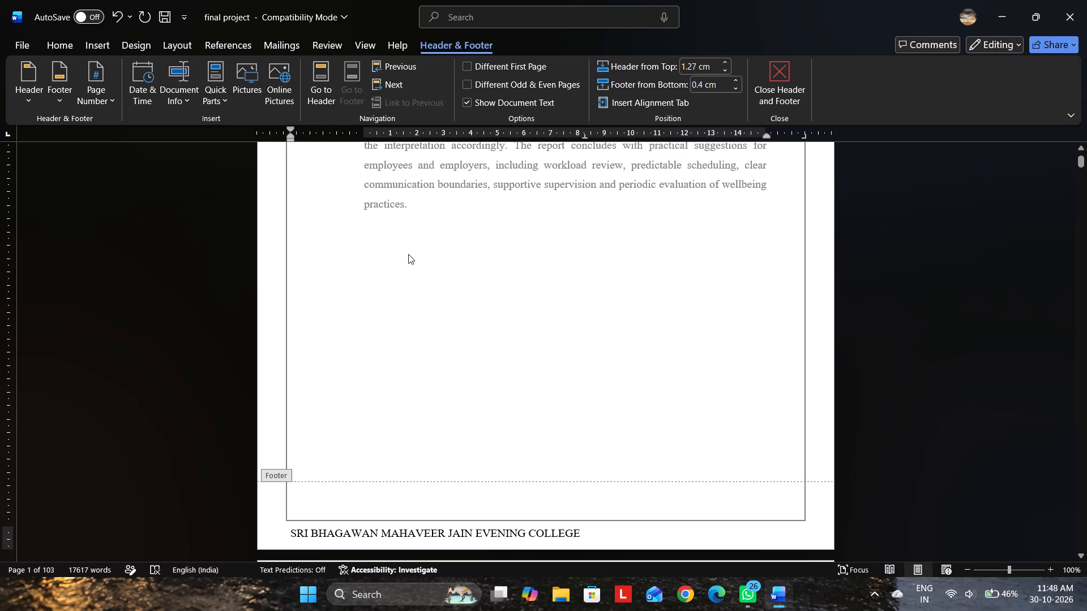
Make the entire college name in the footer bold.
drag(589, 536, 345, 526)
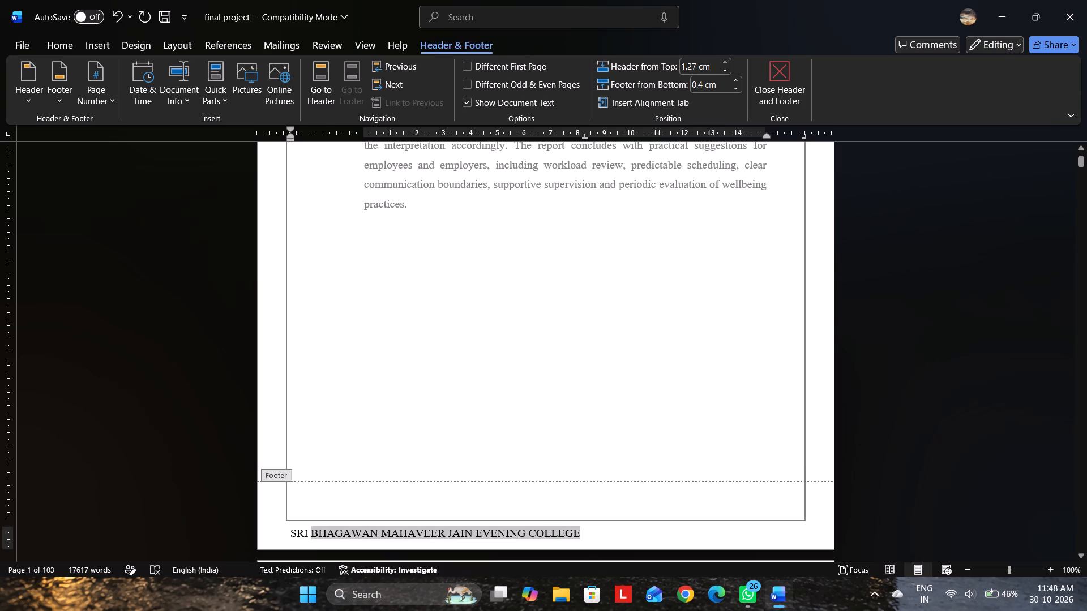
drag(345, 526, 294, 529)
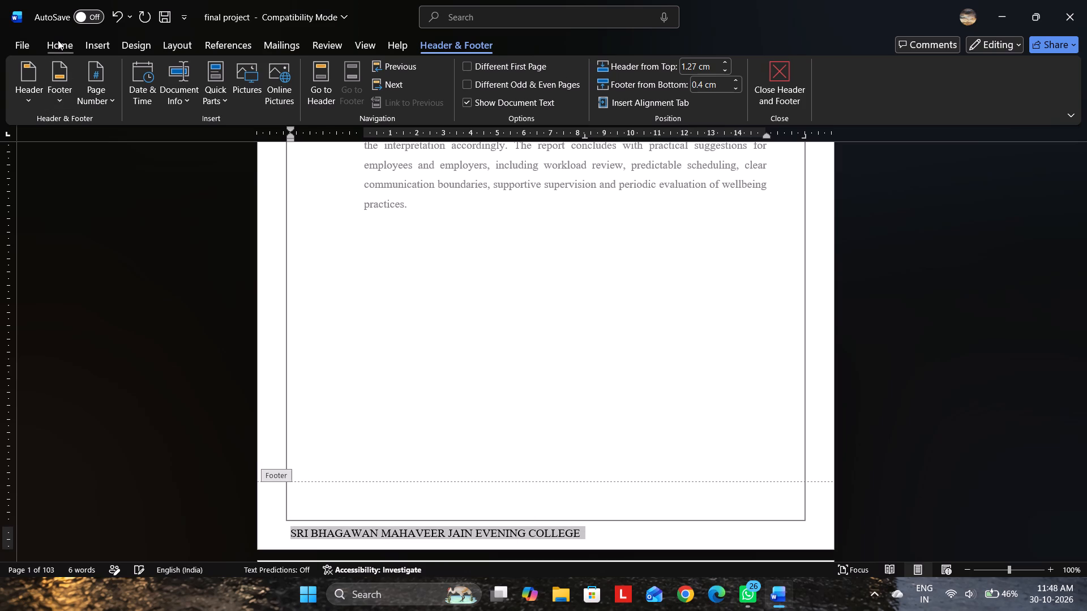
click(62, 44)
click(81, 88)
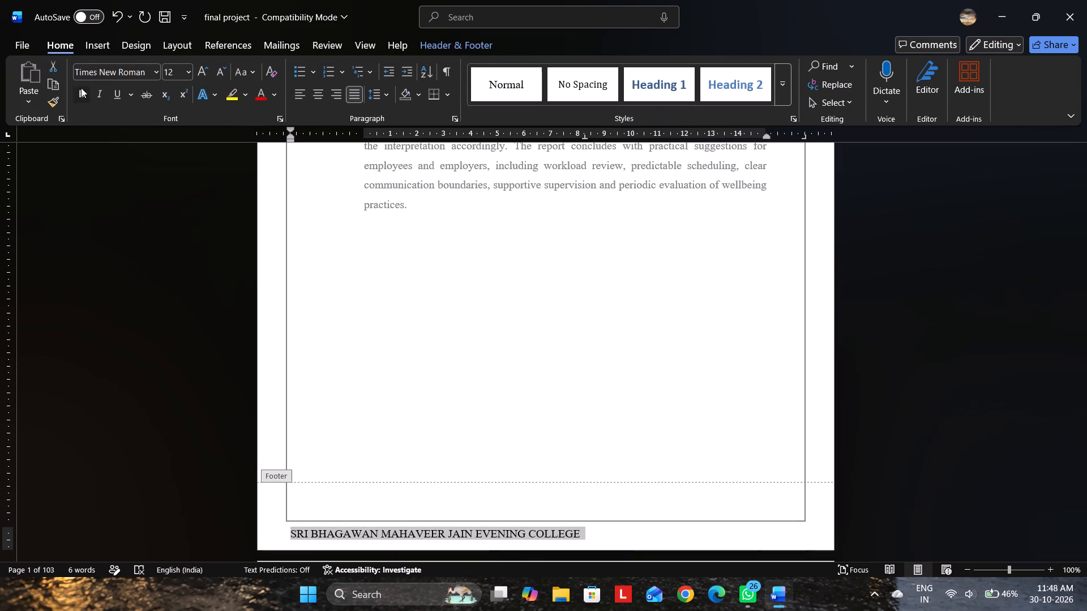
Preview alternative fonts such as Calibri and Cambria on the footer's college name.
click(161, 72)
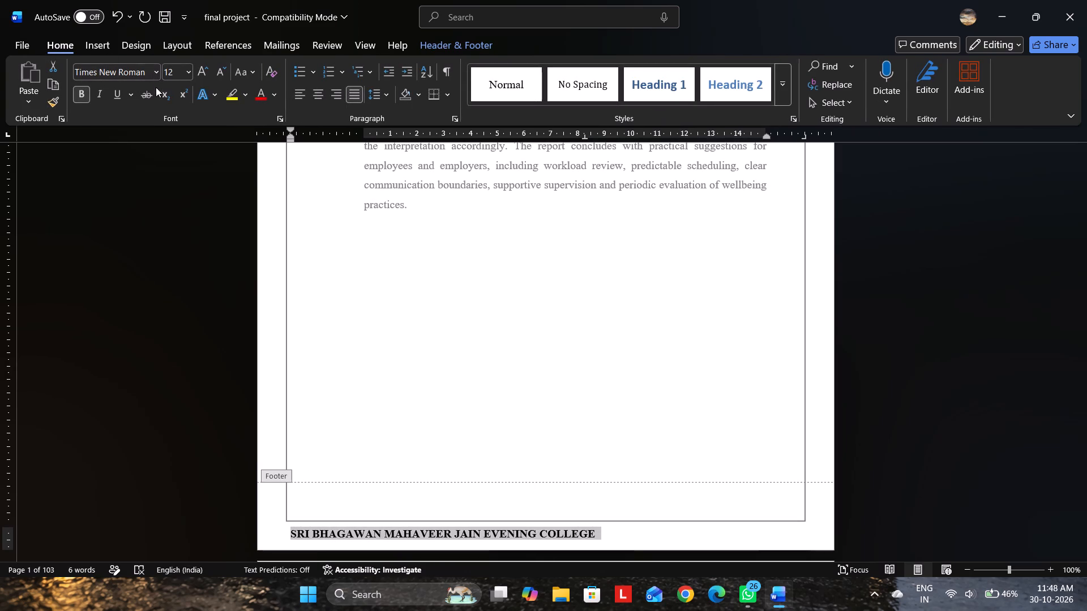
click(158, 71)
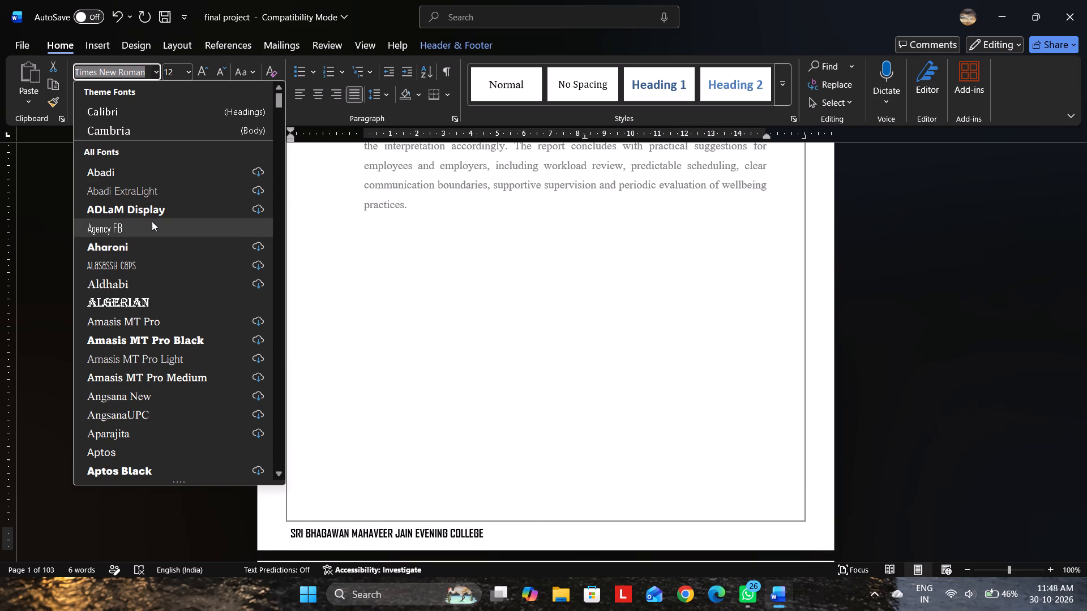
double_click(156, 71)
scroll(156, 105, up, 2)
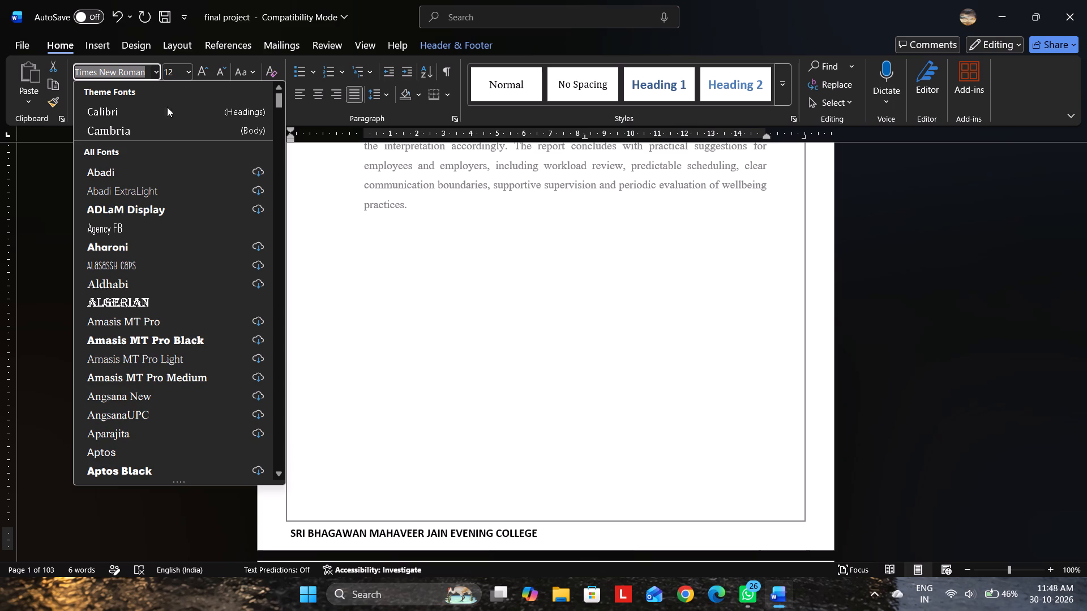
scroll(239, 251, down, 5)
scroll(238, 249, up, 10)
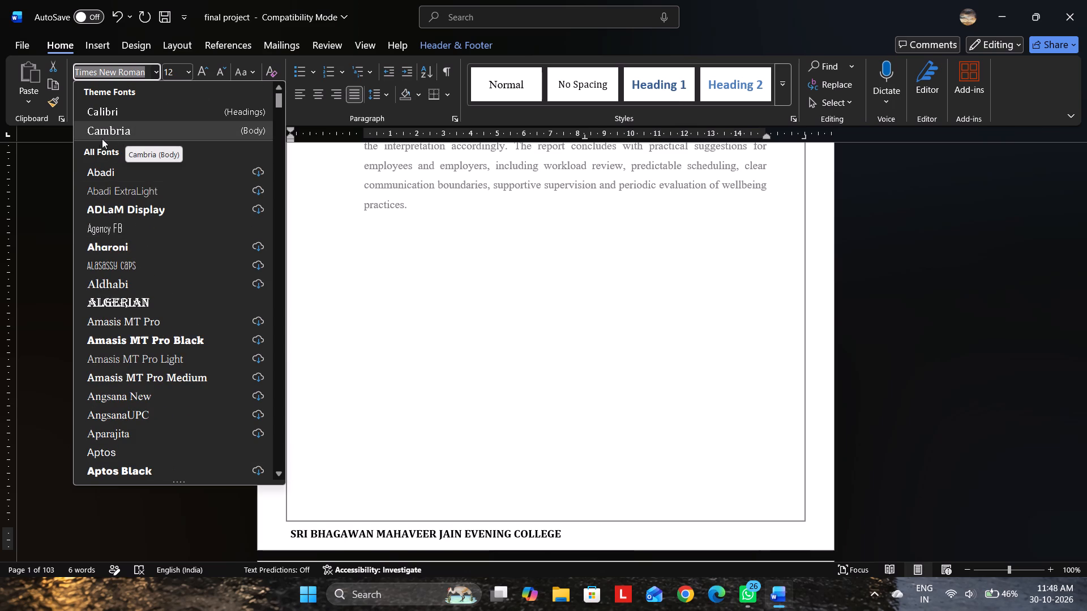
click(37, 193)
scroll(447, 321, down, 4)
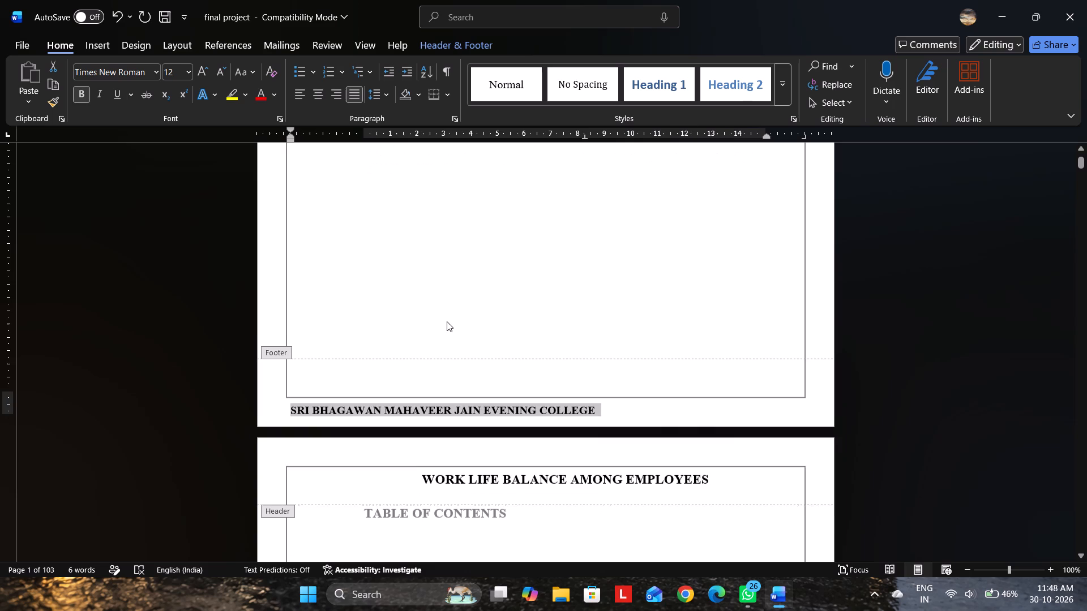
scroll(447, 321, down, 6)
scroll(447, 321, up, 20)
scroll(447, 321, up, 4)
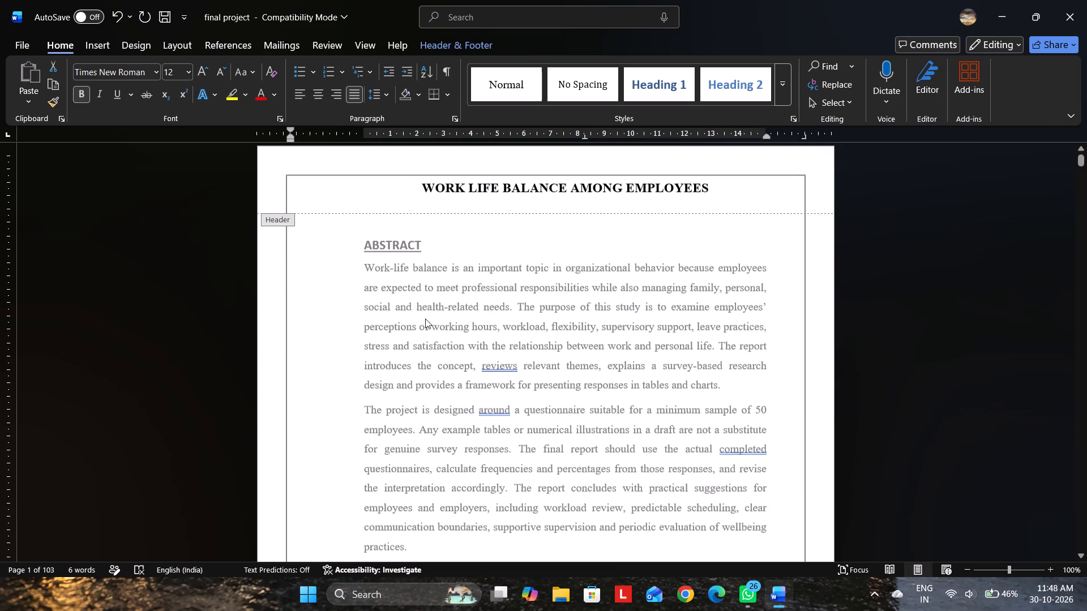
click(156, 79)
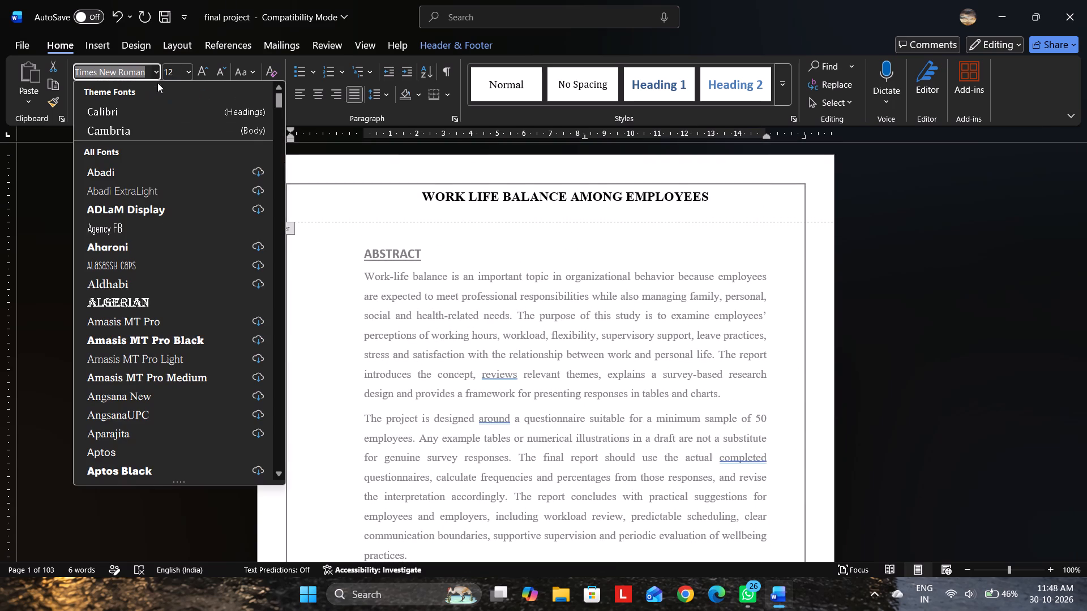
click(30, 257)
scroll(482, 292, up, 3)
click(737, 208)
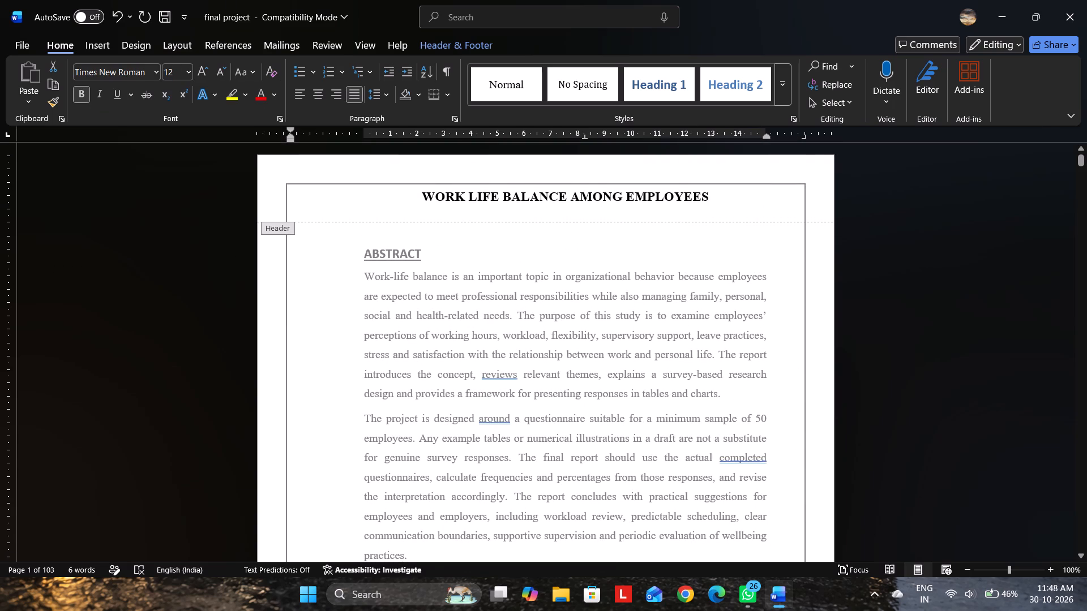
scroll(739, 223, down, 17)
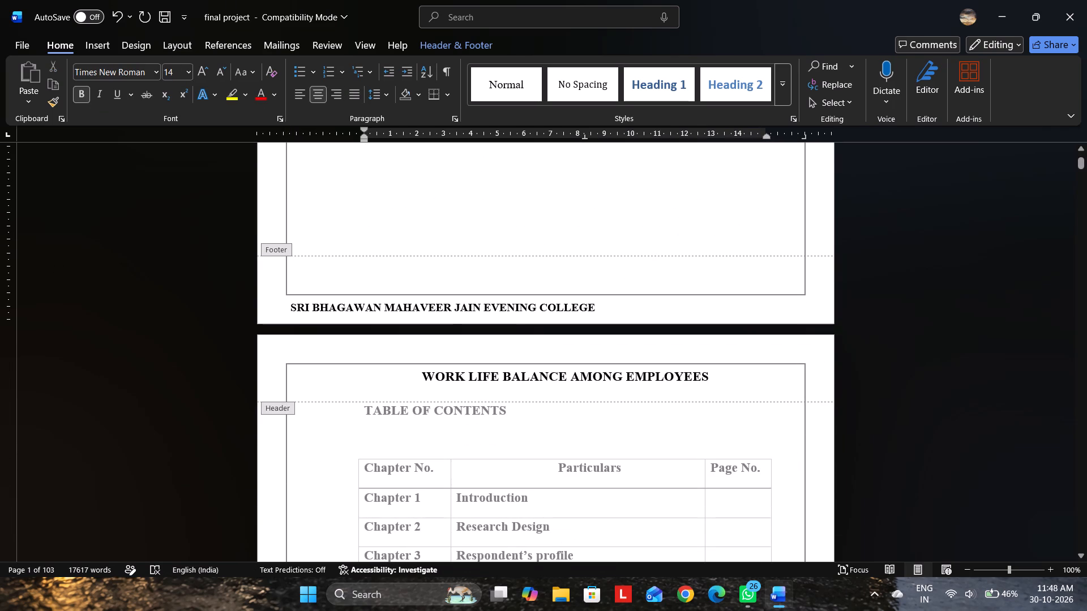
Insert an Accent Bar 1 page number at the current position, directly after the college name in the footer.
click(590, 309)
click(605, 309)
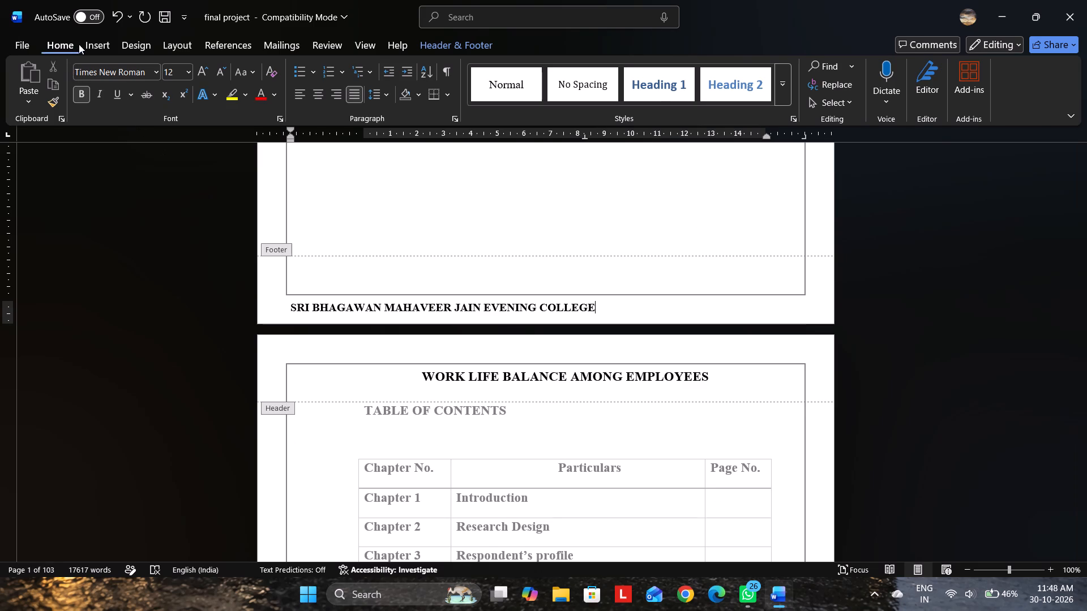
click(99, 44)
click(139, 41)
click(181, 45)
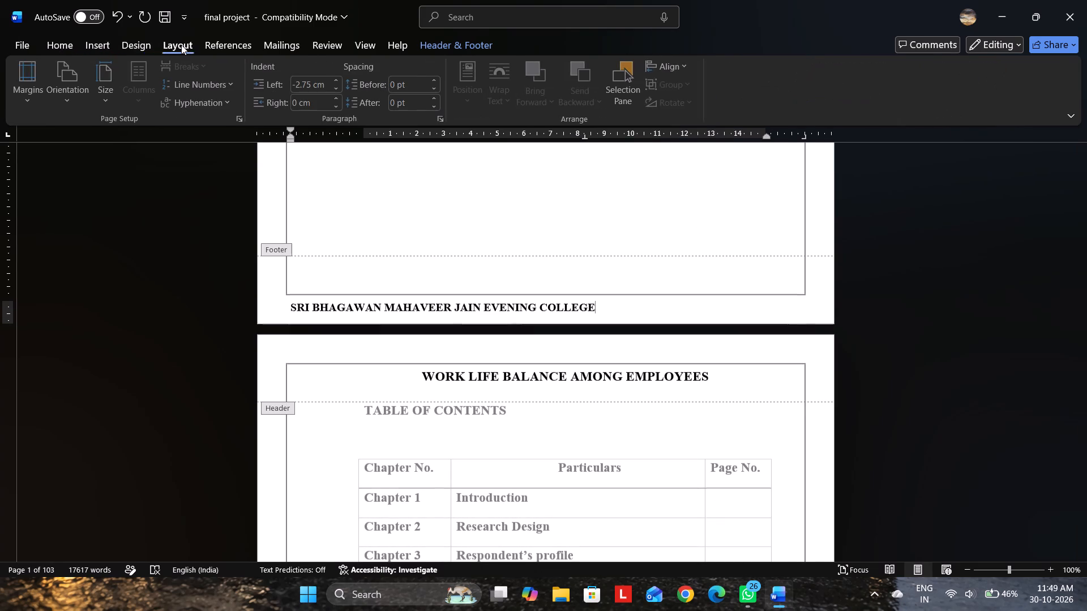
click(214, 40)
click(322, 46)
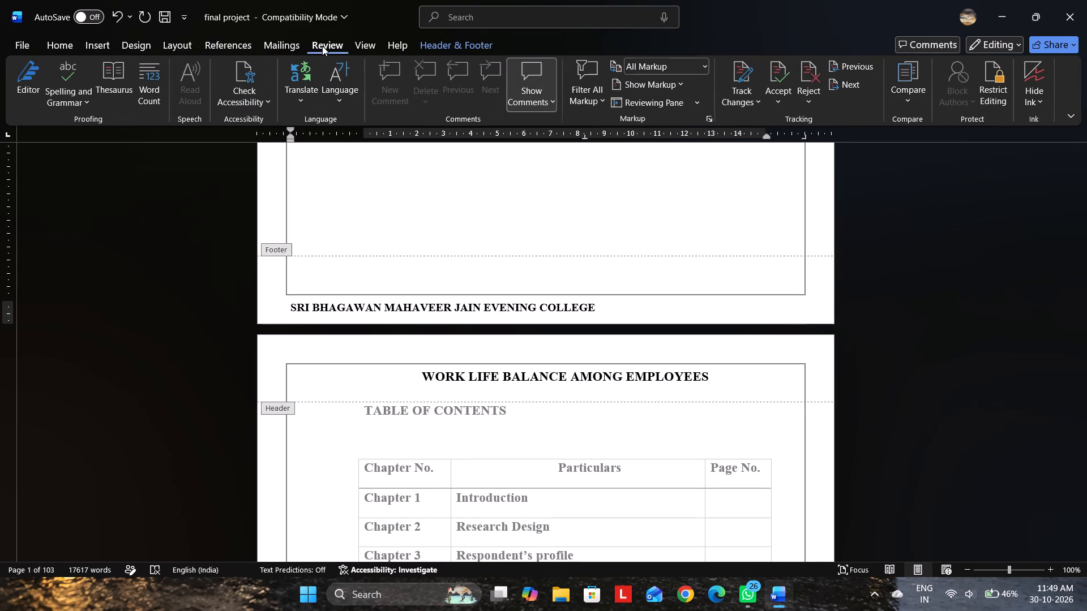
click(367, 46)
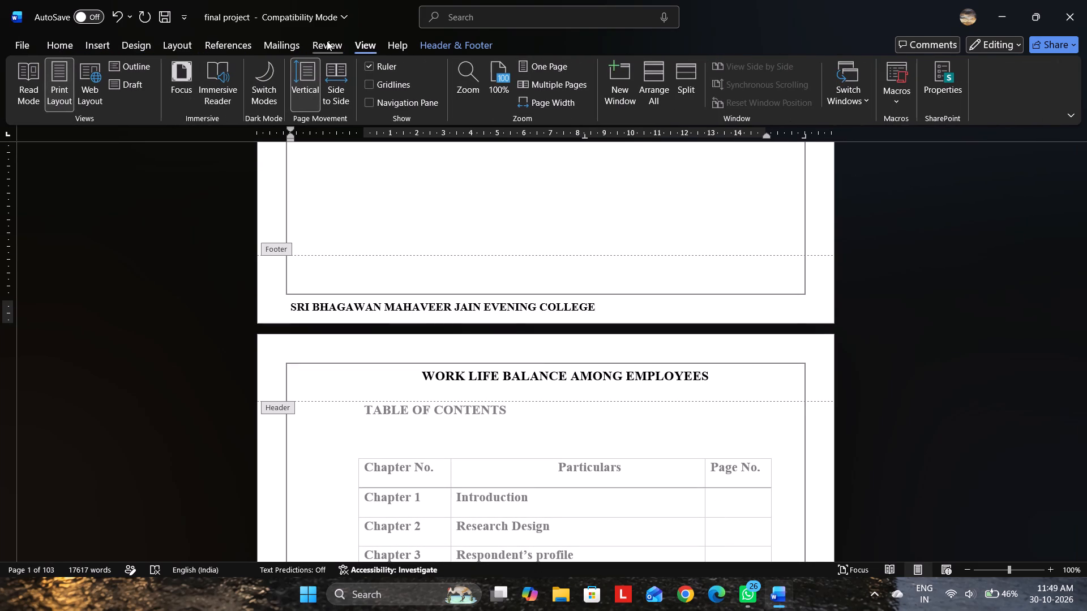
drag(307, 38, 279, 51)
click(276, 47)
click(222, 44)
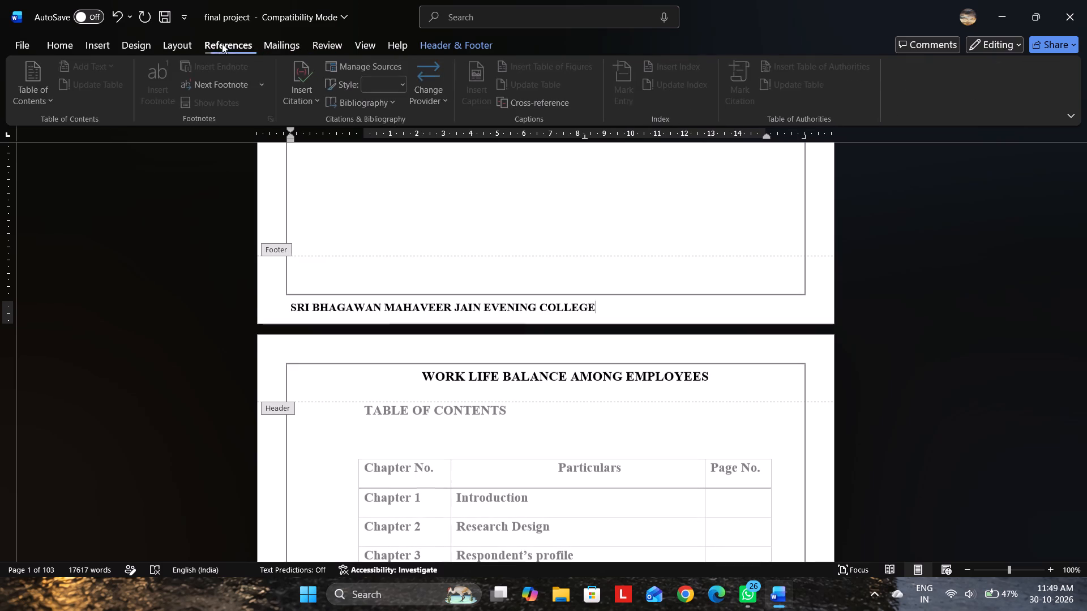
click(179, 43)
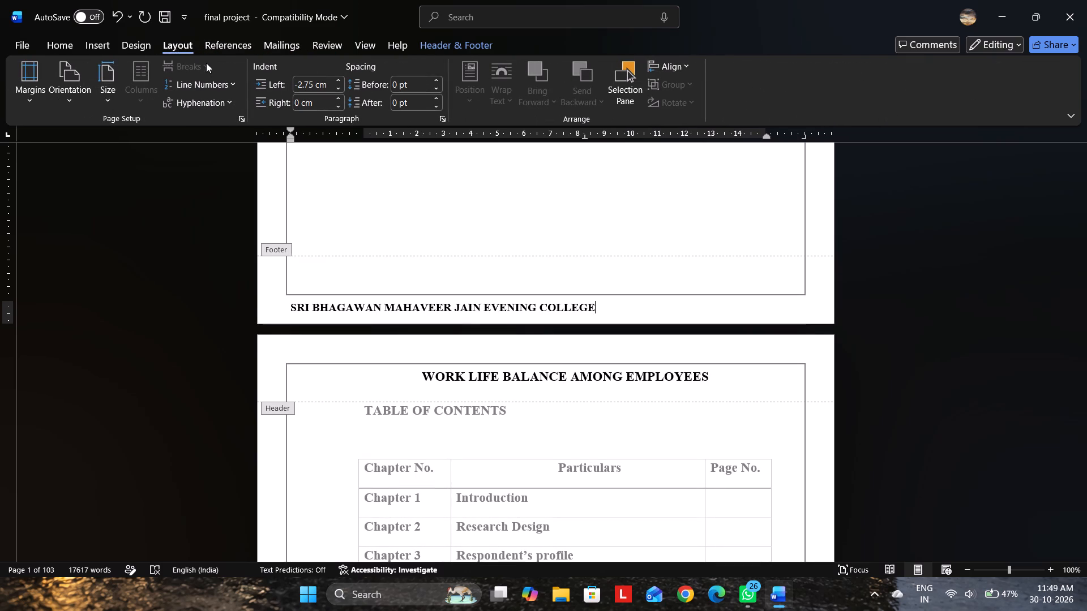
click(64, 47)
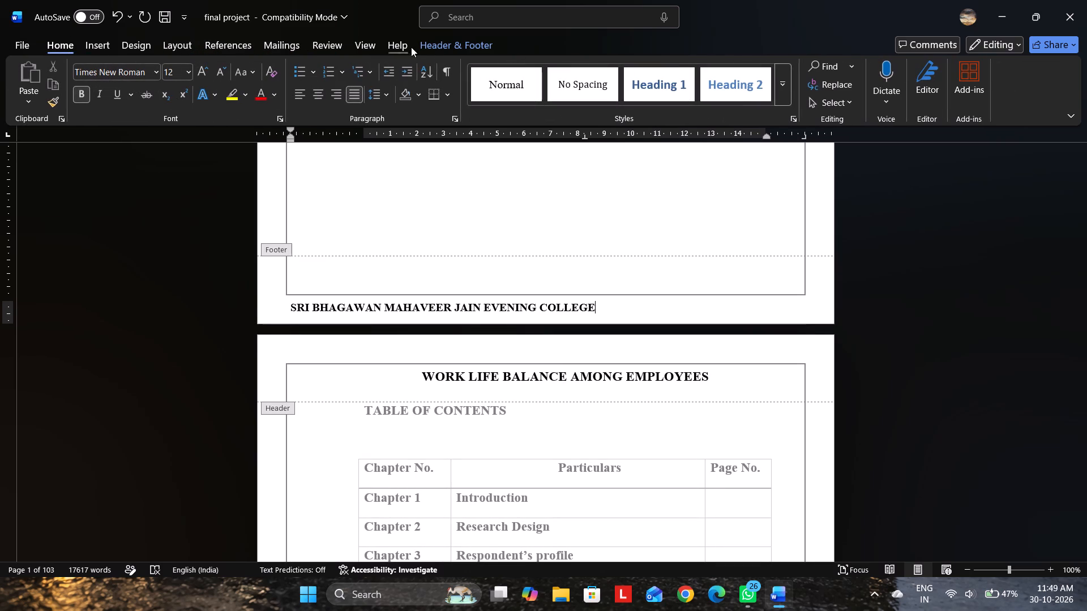
click(451, 50)
click(82, 97)
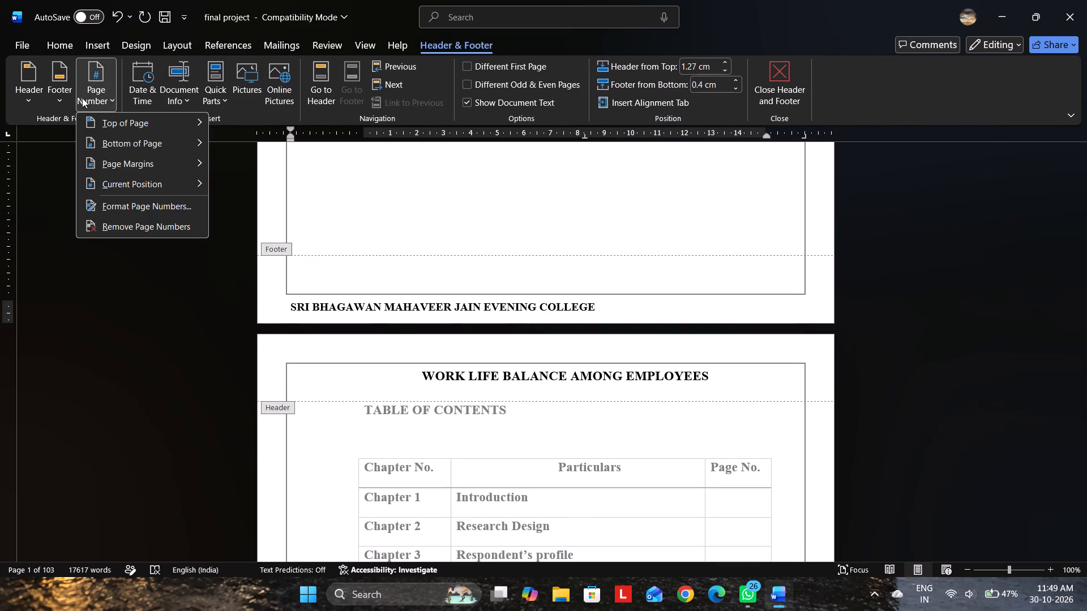
click(129, 179)
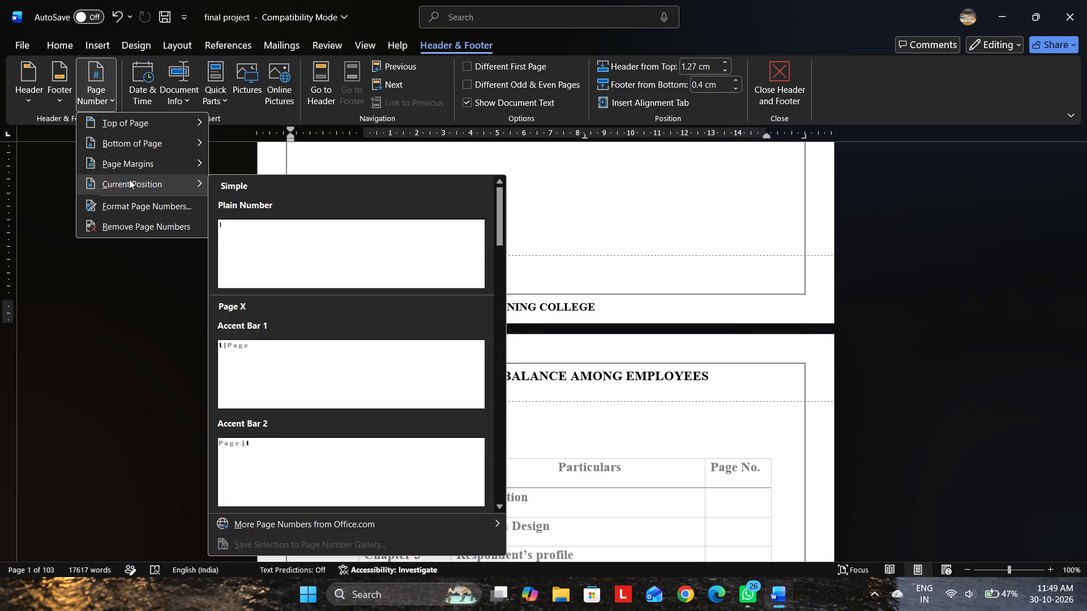
click(332, 351)
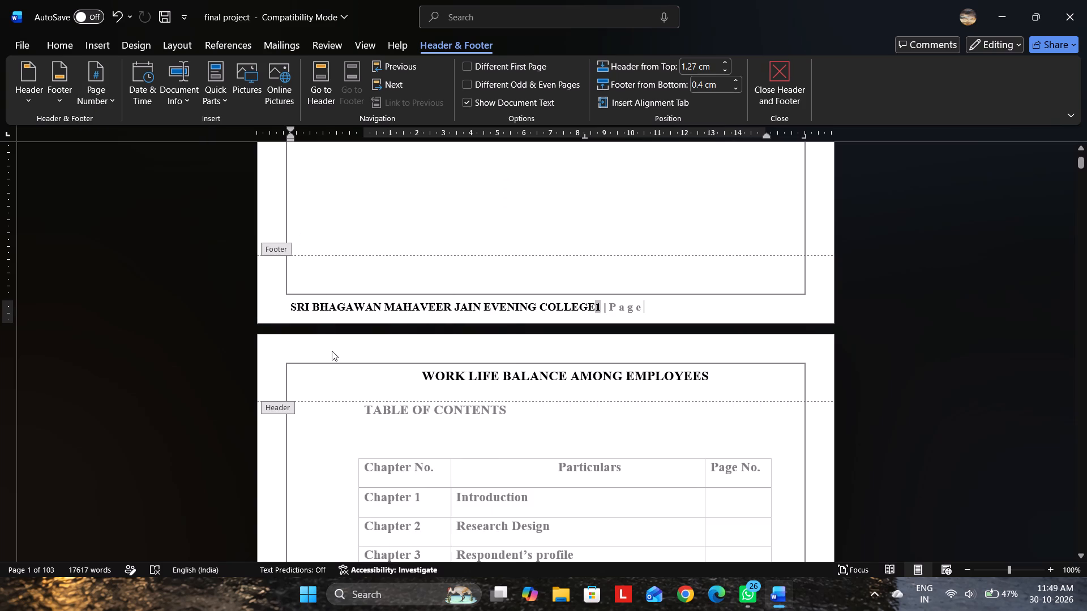
Space the page number away from the college name toward the right margin, keeping the footer on a single line.
click(596, 303)
key(space)
key(space)
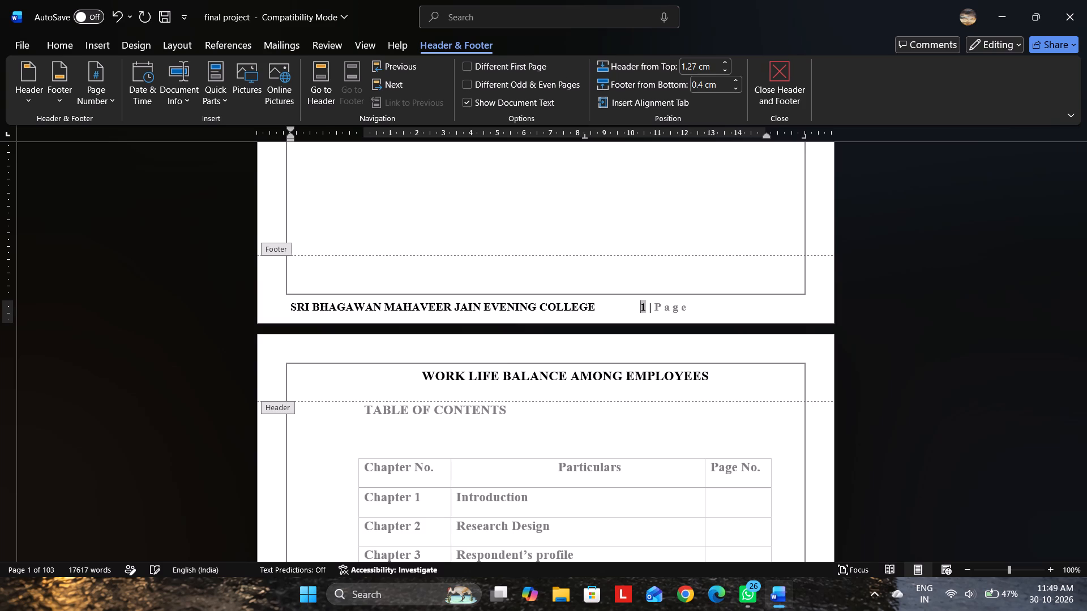
key(space)
key(space)
key(space)
key(space)
key(space)
key(space)
key(space)
key(space)
key(space)
key(space)
key(space)
key(space)
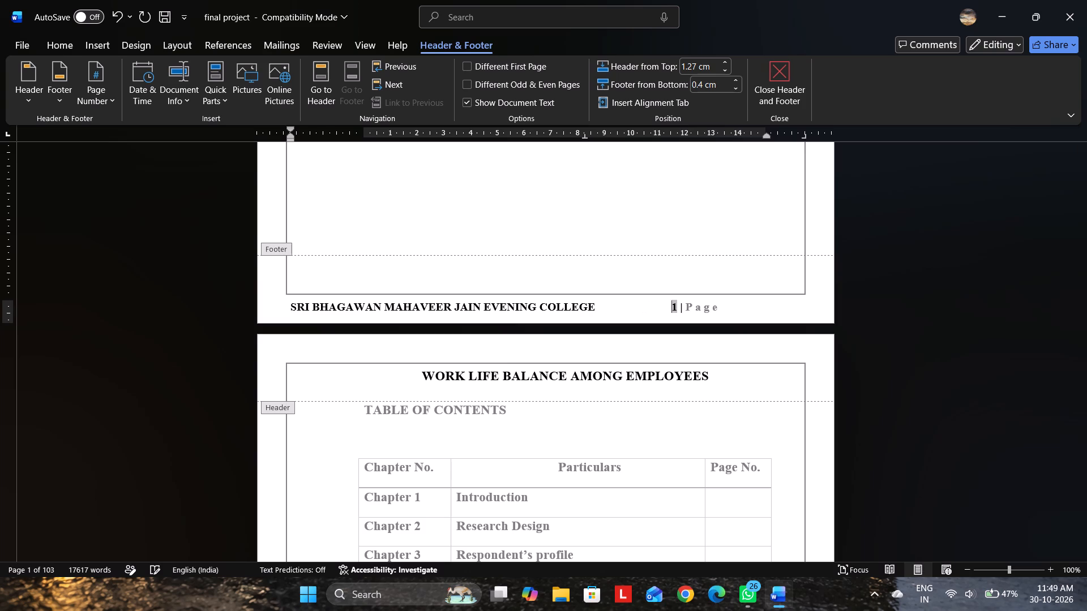
key(space)
key(space)
key(space)
key(space)
key(space)
key(space)
key(space)
key(space)
key(space)
key(space)
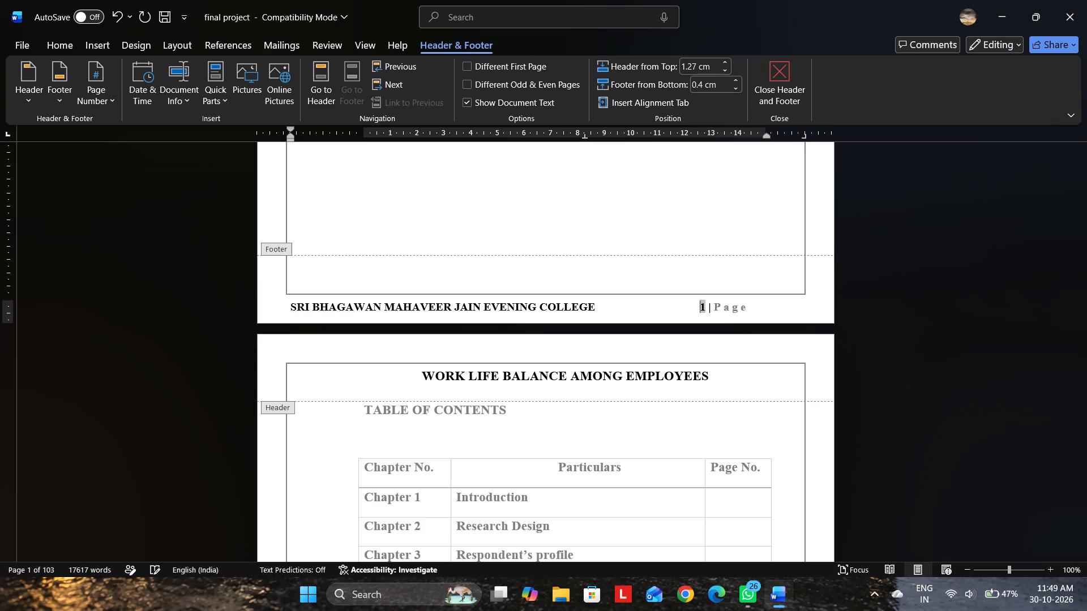
key(space)
key(space)
key(space)
key(space)
key(space)
key(space)
key(space)
key(space)
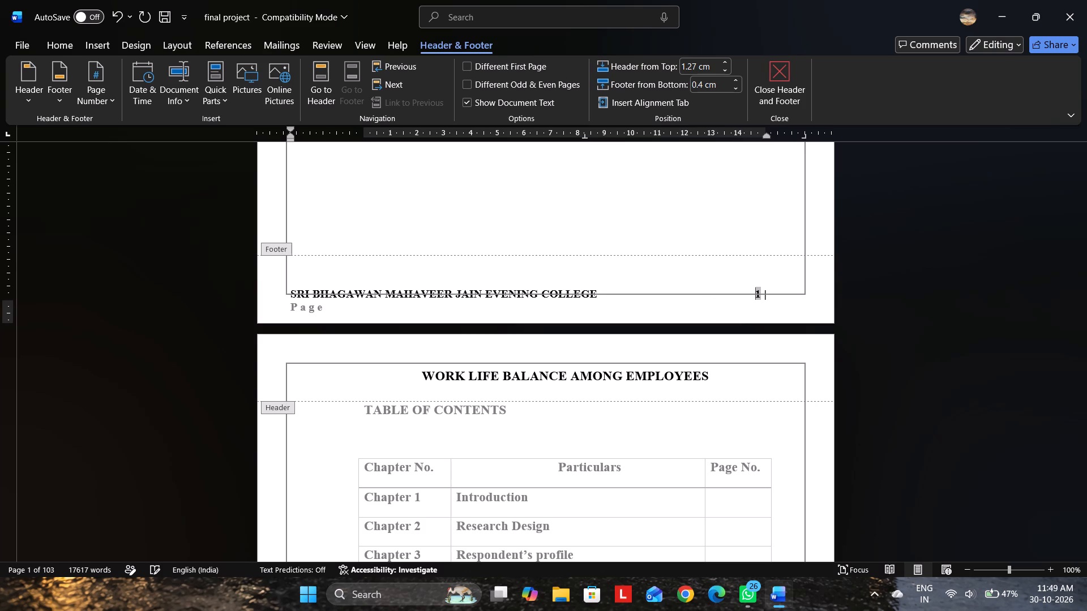
key(space)
key(space)
key(space)
key(space)
key(BackSpace)
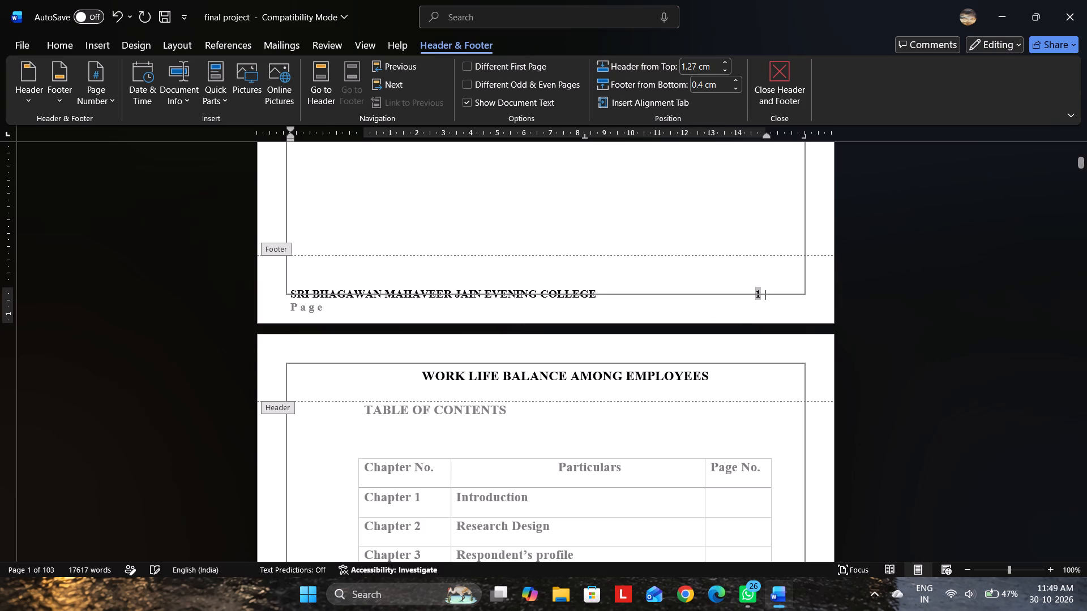
key(BackSpace)
key(BackSpace)
key(BackSpace)
key(BackSpace)
key(BackSpace)
key(BackSpace)
key(BackSpace)
key(BackSpace)
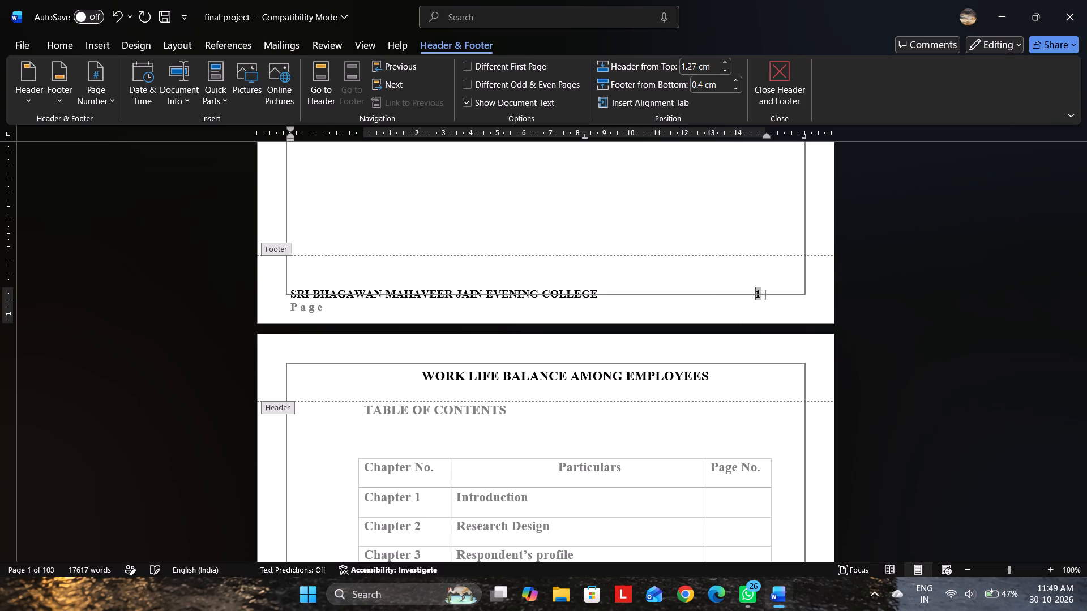
key(BackSpace)
key(BackSpace)
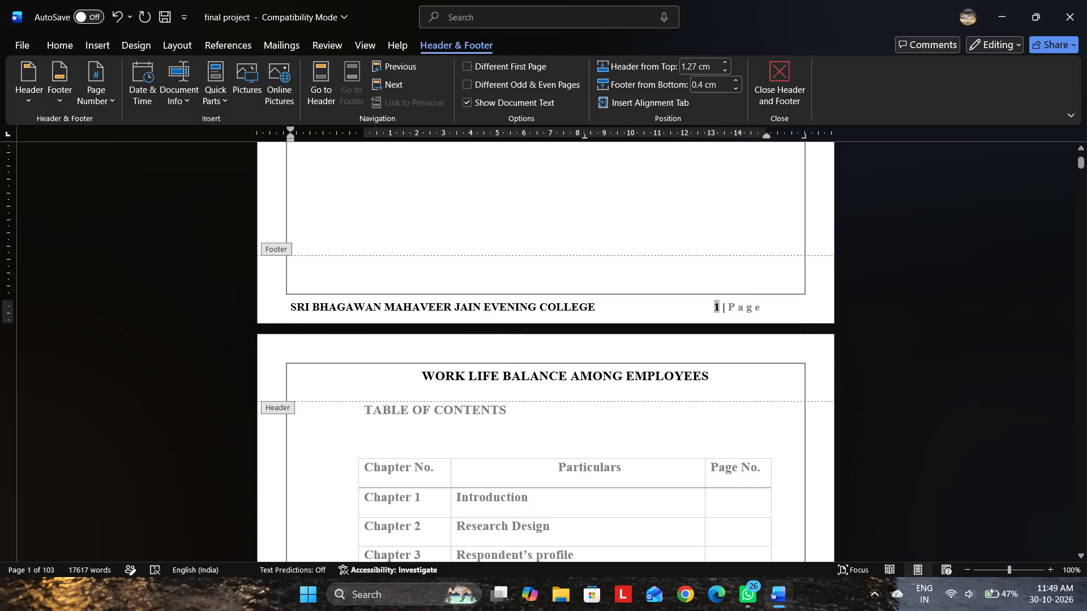
Extend the footer's right indent past the text margin to the page border's right-hand line.
click(766, 303)
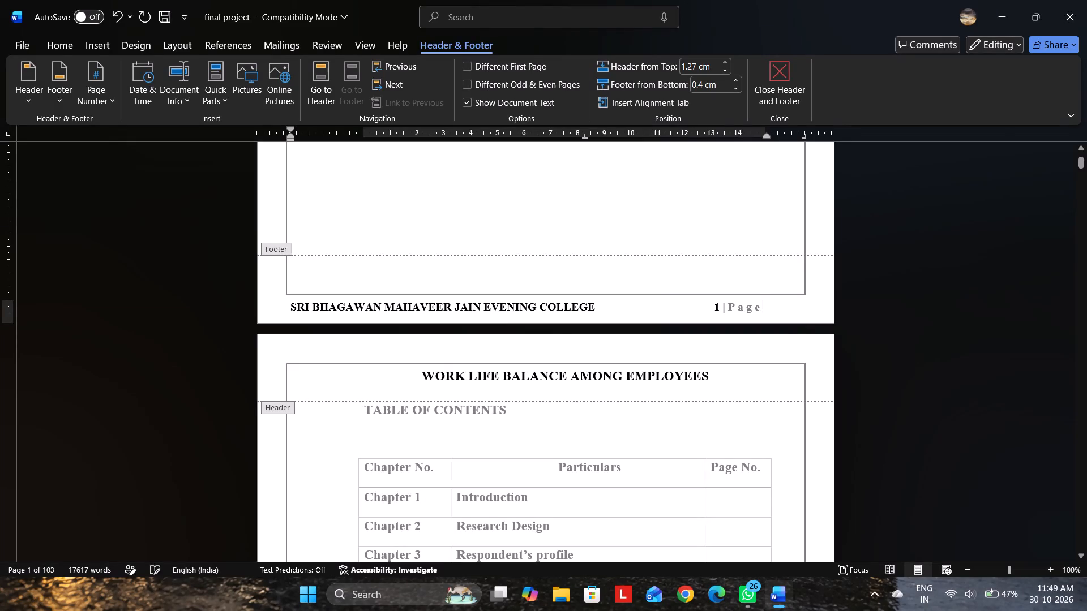
drag(713, 307, 761, 307)
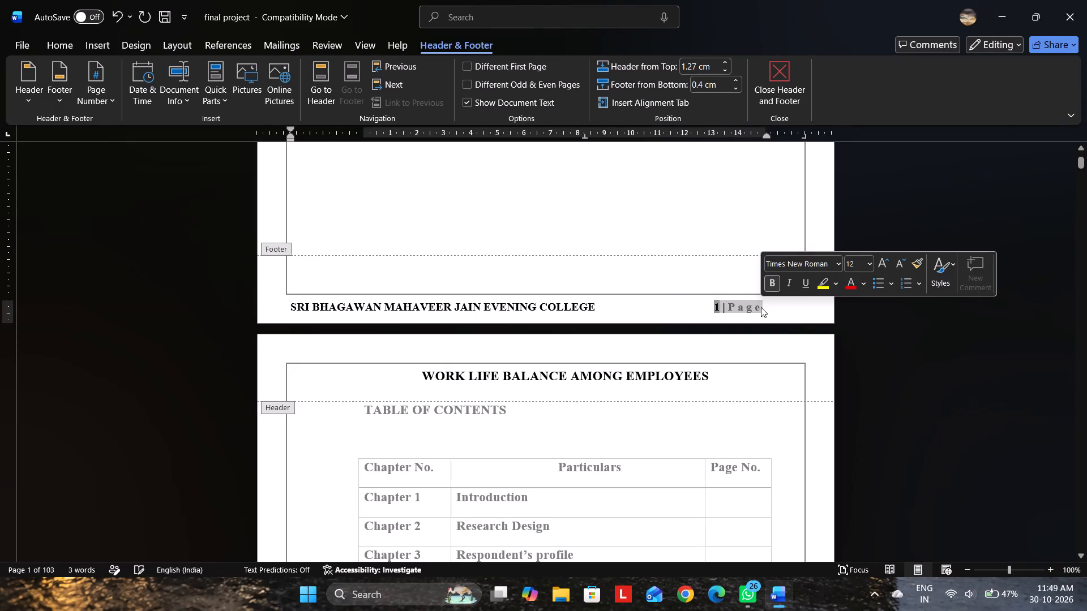
scroll(716, 279, up, 8)
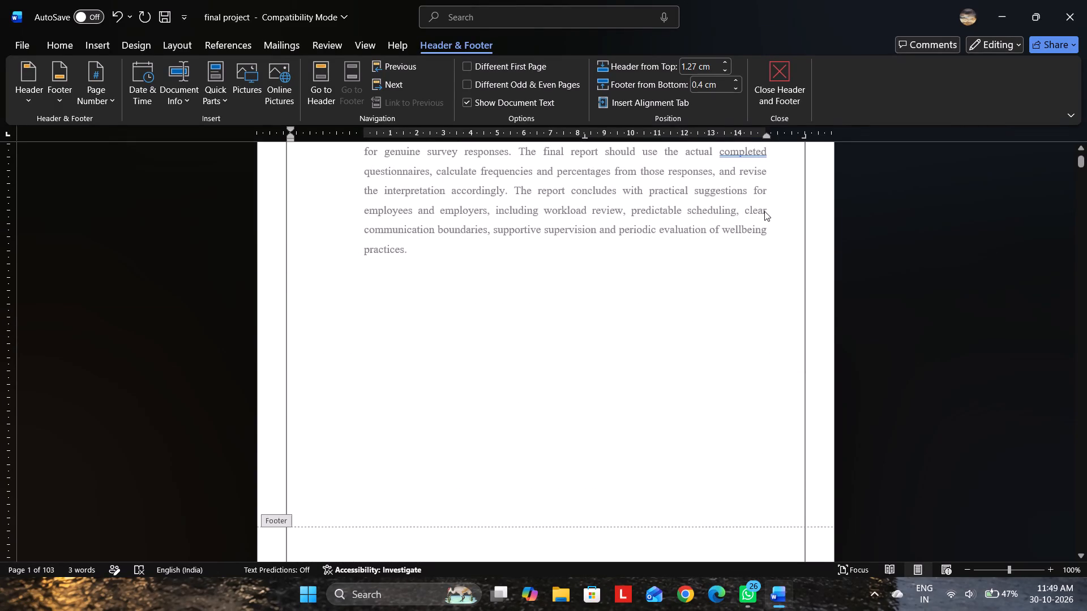
scroll(764, 211, down, 3)
drag(767, 134, 790, 137)
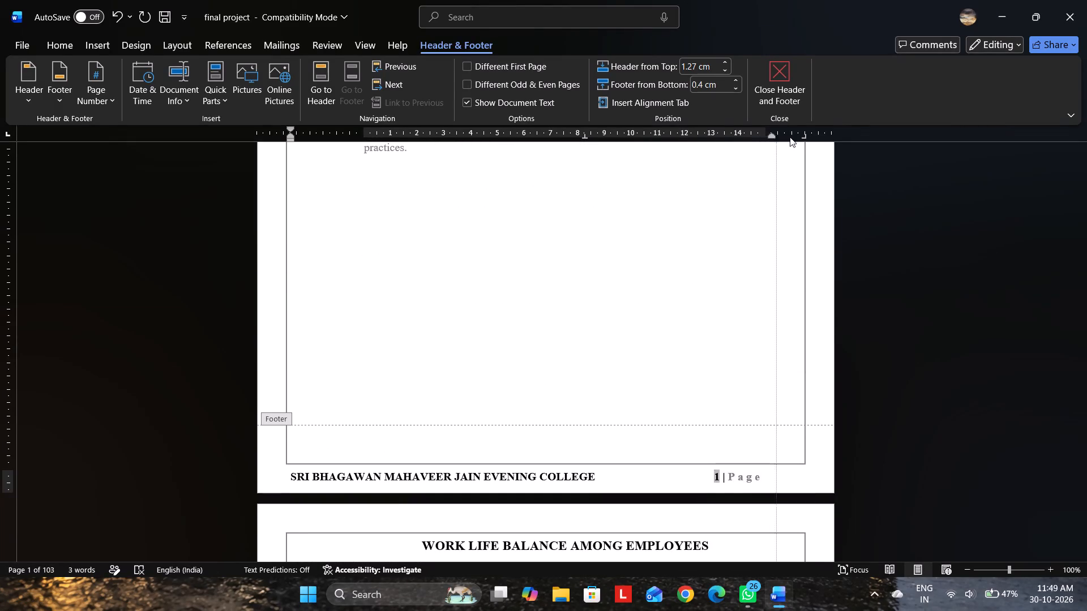
drag(790, 137, 807, 140)
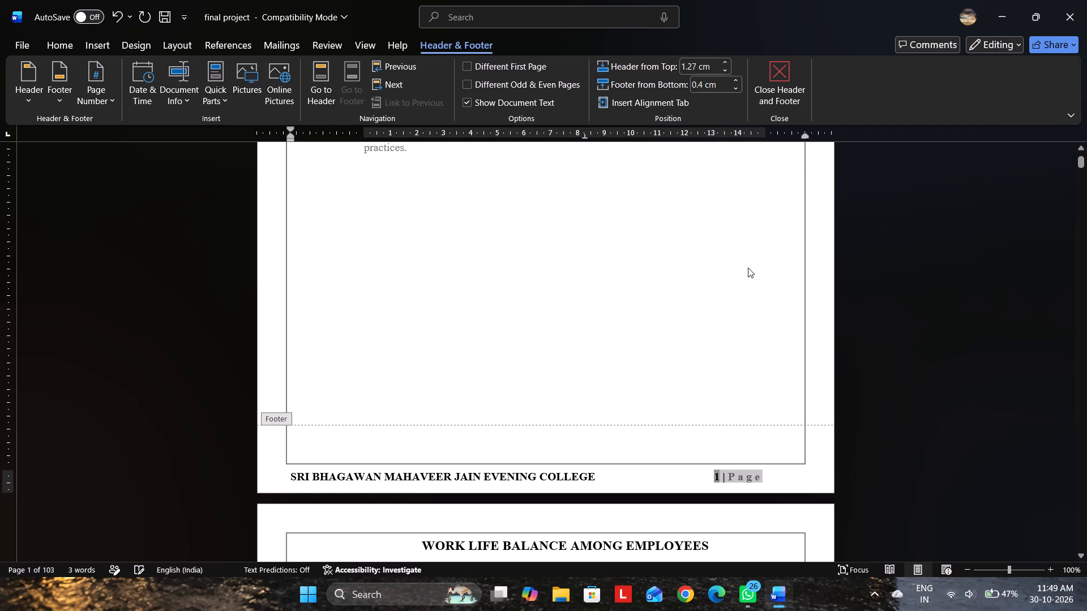
Add more spaces before the page number so it ends at the right border line on one line, and return to the body text.
click(699, 484)
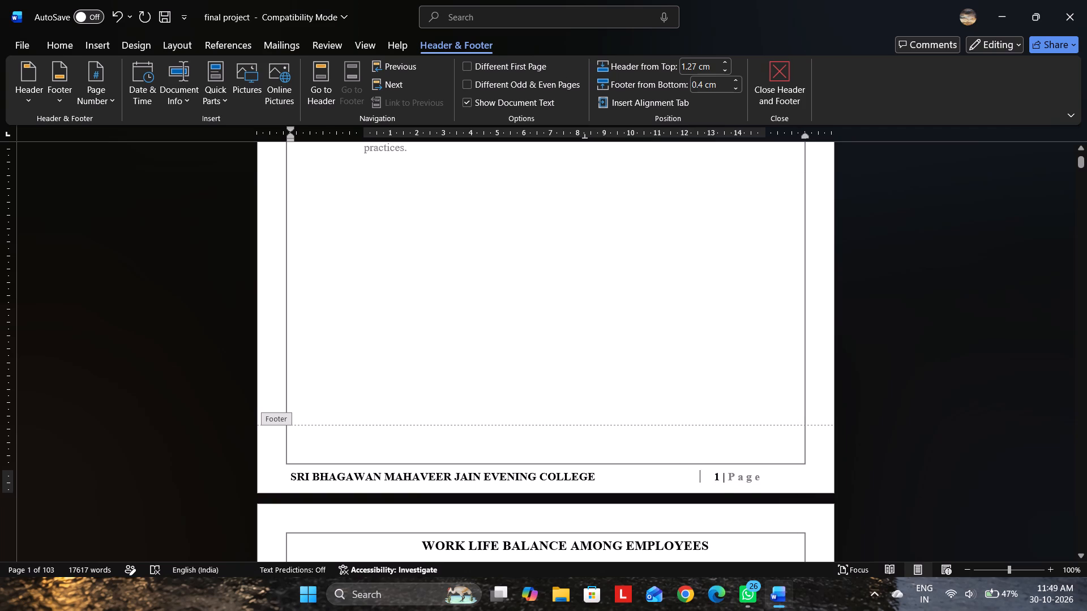
key(space)
key(space)
key(space)
key(space)
key(space)
key(space)
key(space)
key(space)
key(space)
key(space)
key(space)
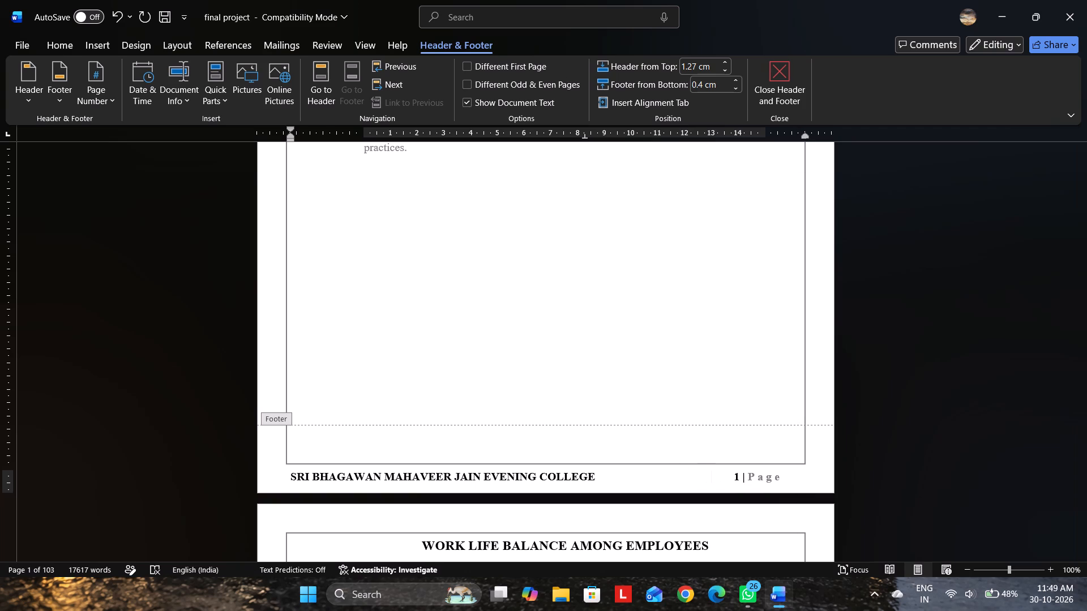
key(space)
key(space)
key(space)
key(space)
key(space)
key(space)
key(space)
key(BackSpace)
key(BackSpace)
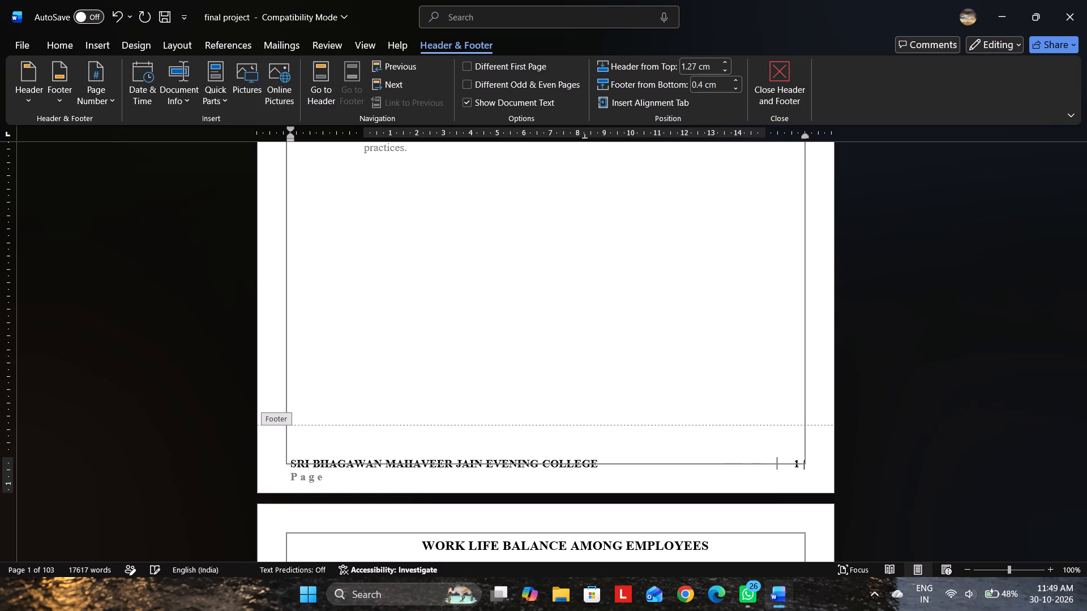
key(BackSpace)
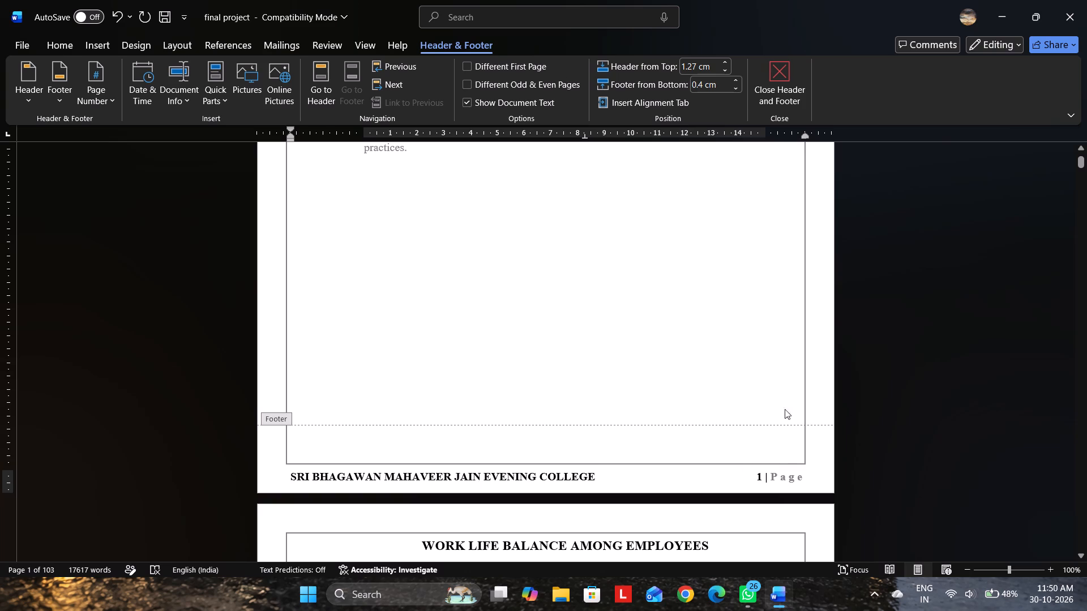
scroll(774, 404, down, 6)
scroll(763, 401, up, 5)
double_click(666, 329)
Check the header, footer and page numbers on the table of contents and list of tables pages.
scroll(666, 328, down, 7)
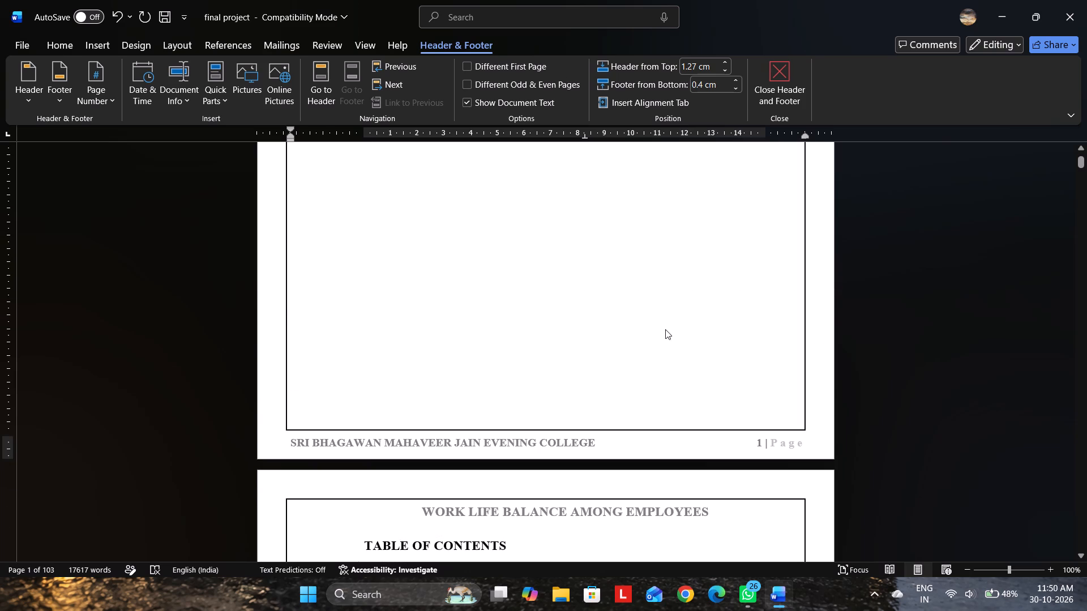
scroll(665, 329, down, 10)
scroll(664, 331, down, 20)
scroll(664, 331, down, 4)
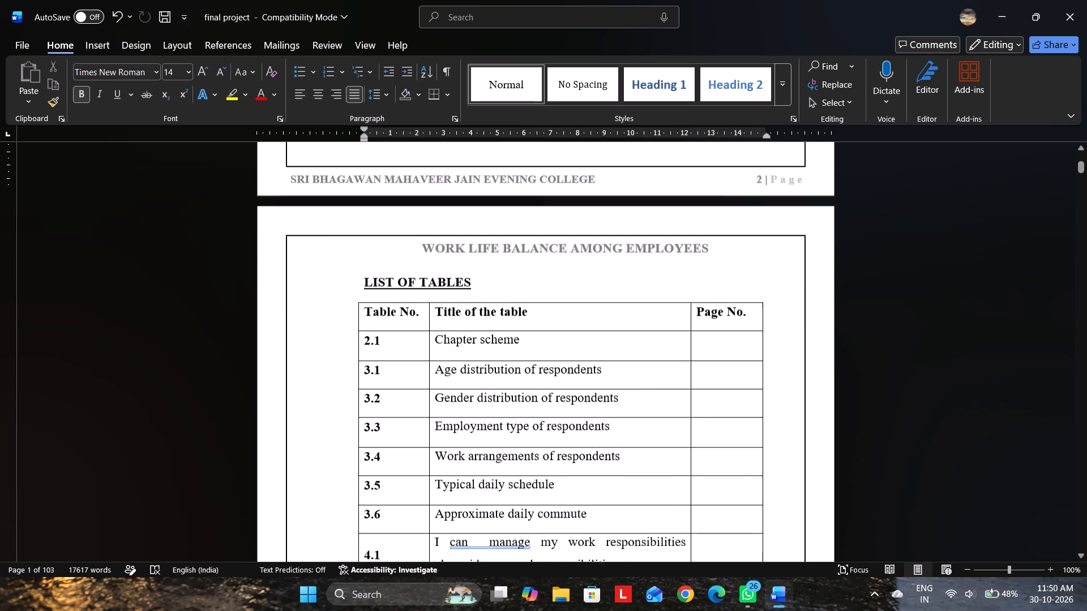
scroll(660, 344, up, 6)
scroll(660, 344, down, 5)
scroll(660, 344, down, 16)
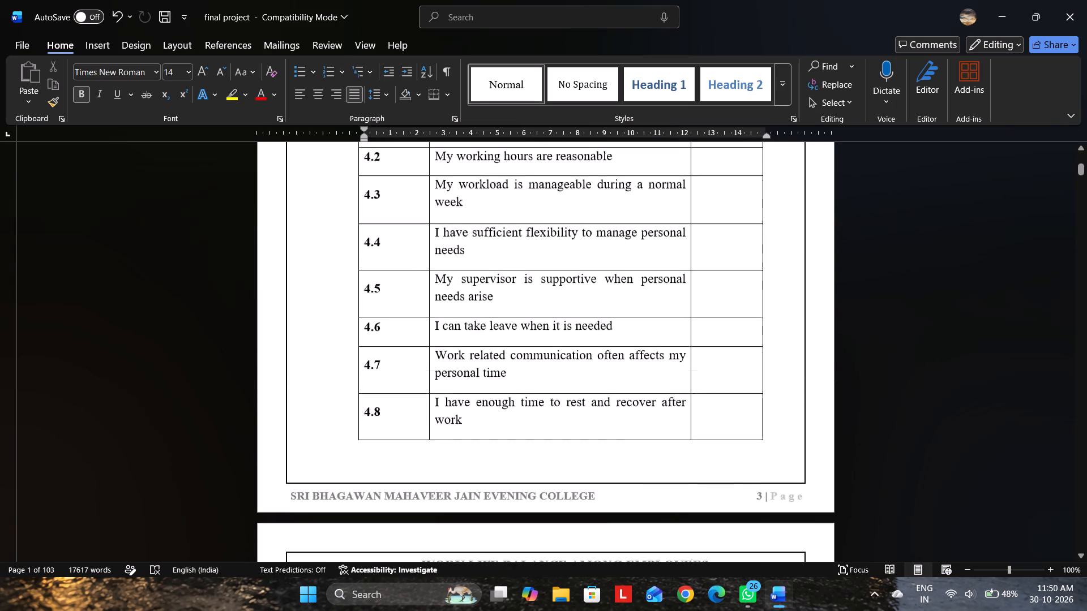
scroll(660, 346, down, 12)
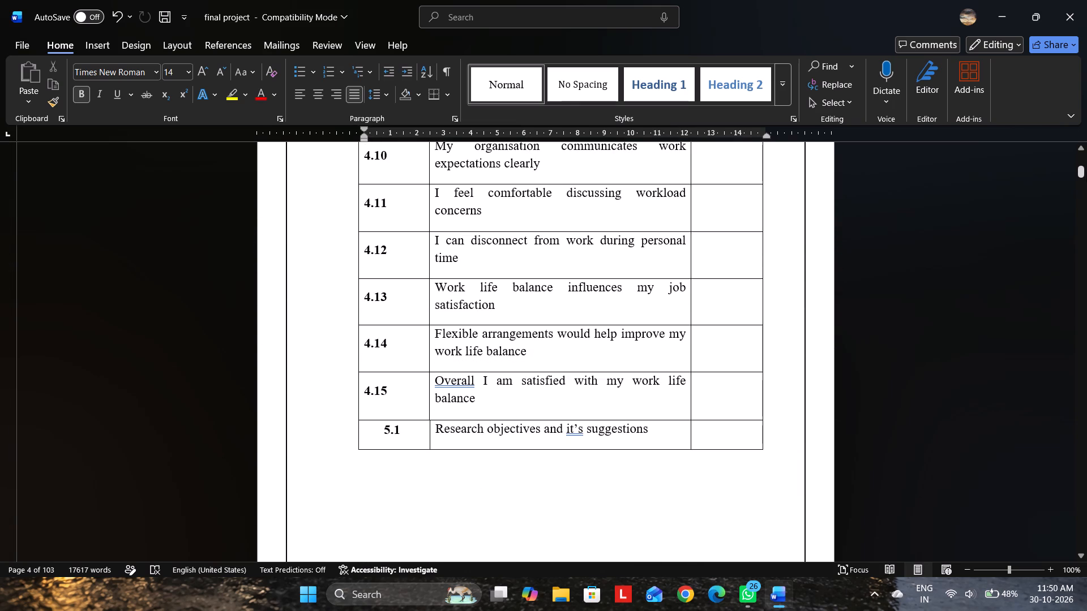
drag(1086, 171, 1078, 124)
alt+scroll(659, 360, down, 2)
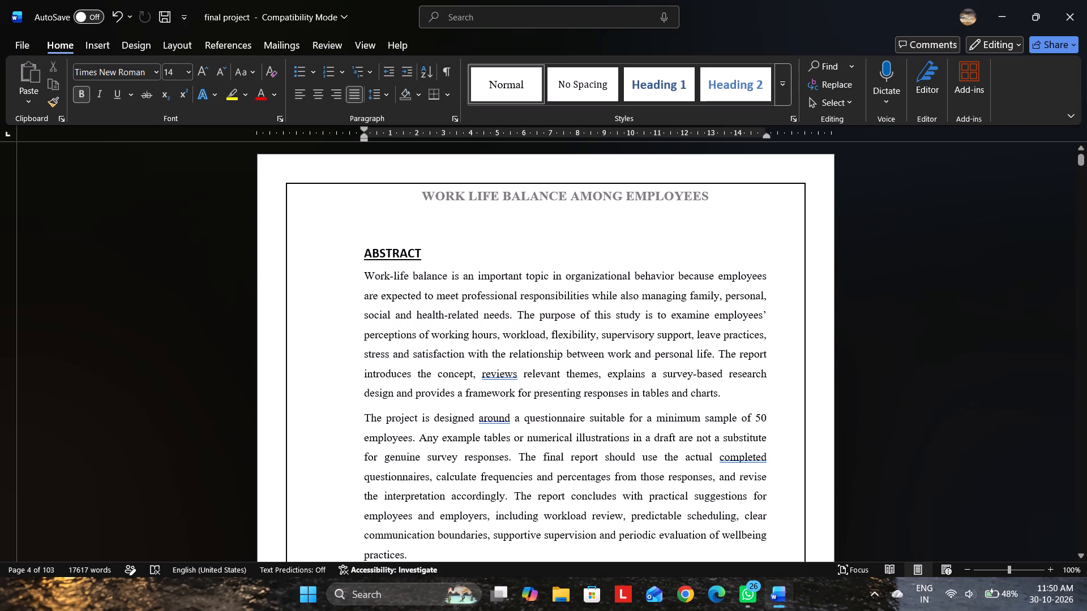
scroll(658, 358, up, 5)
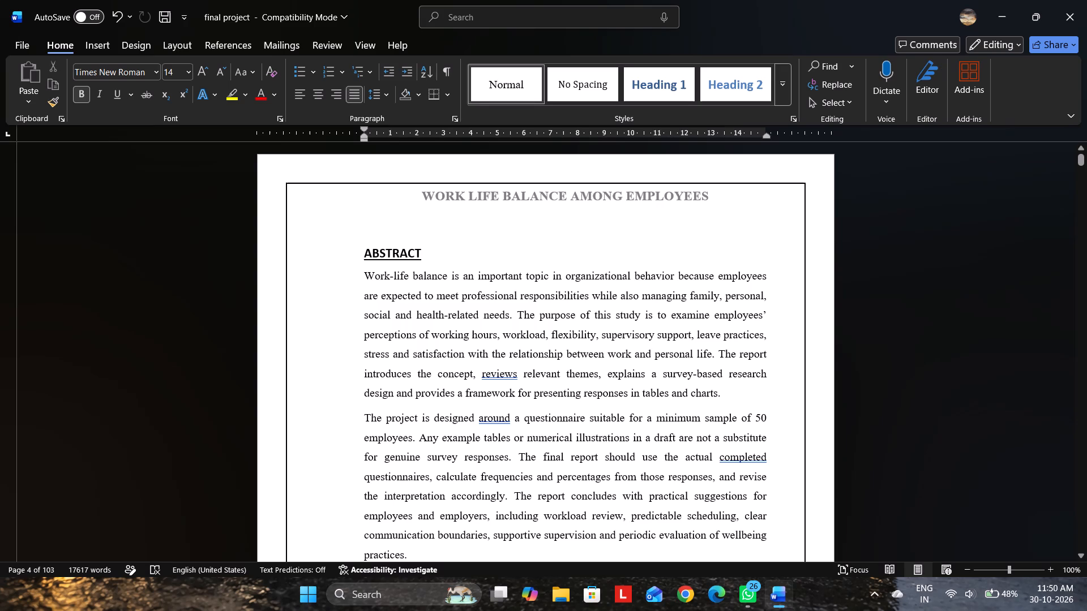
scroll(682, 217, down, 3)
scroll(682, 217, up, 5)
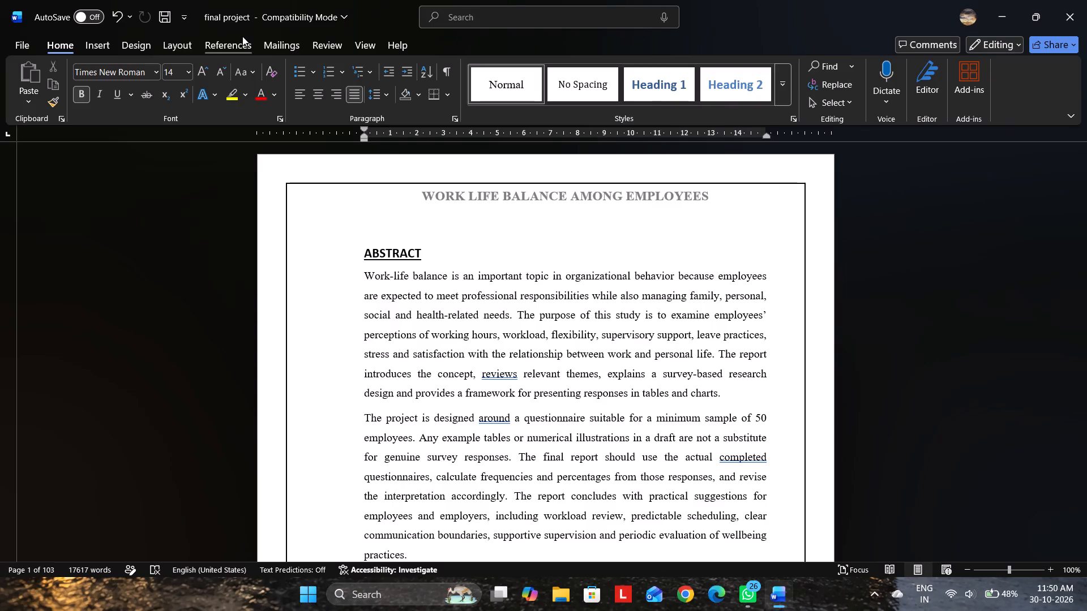
Turn on AutoSave for the final project document by uploading it to the personal OneDrive.
click(79, 19)
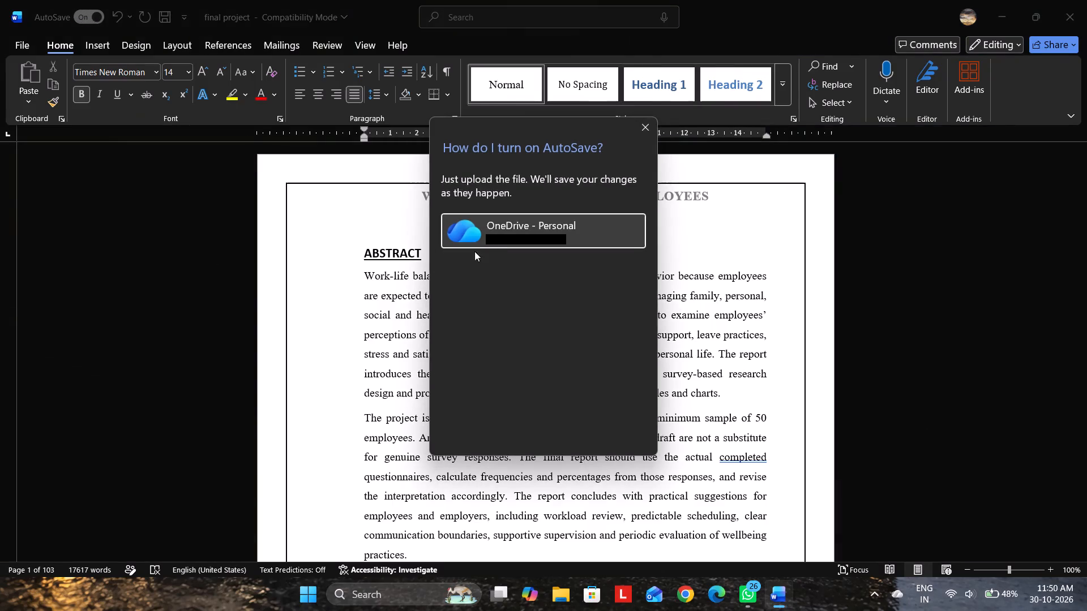
click(494, 236)
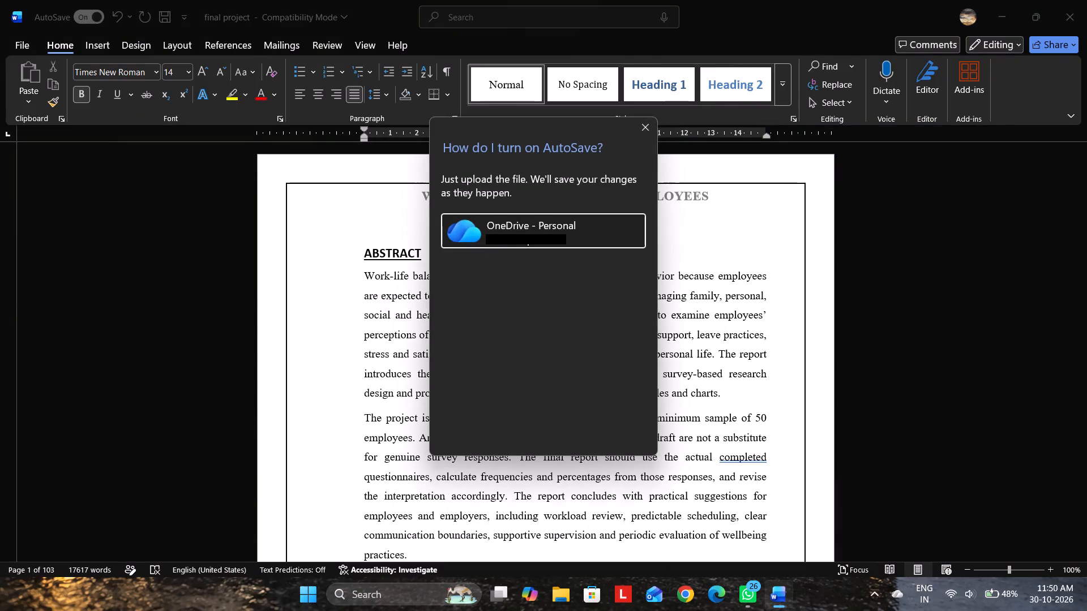
double_click(524, 235)
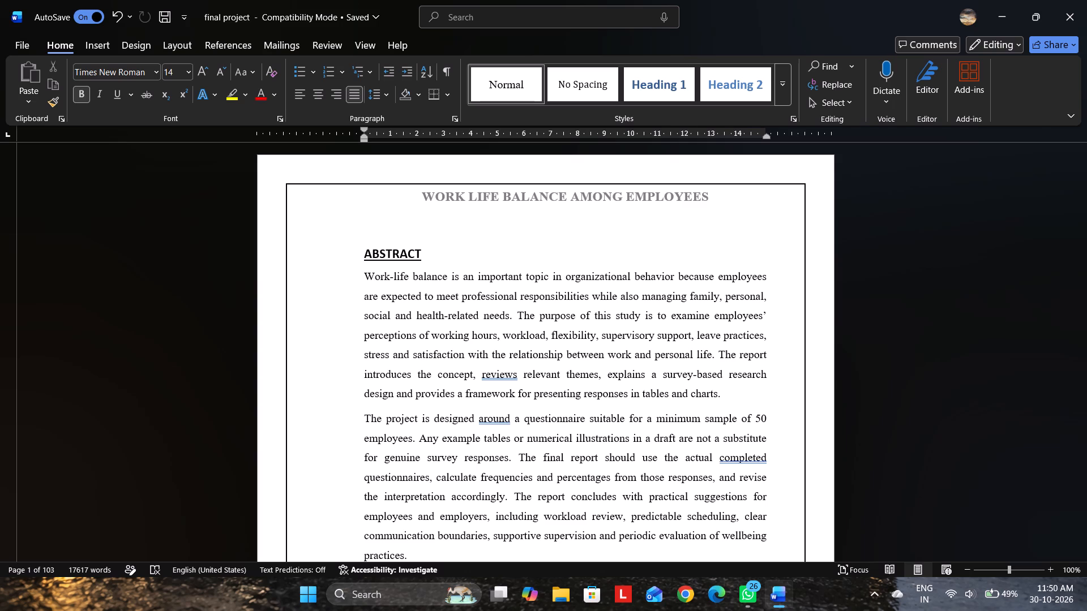
Insert a Next Page section break below the table ending at 4.15 on page 6, before the Chapter 1 title page.
click(286, 255)
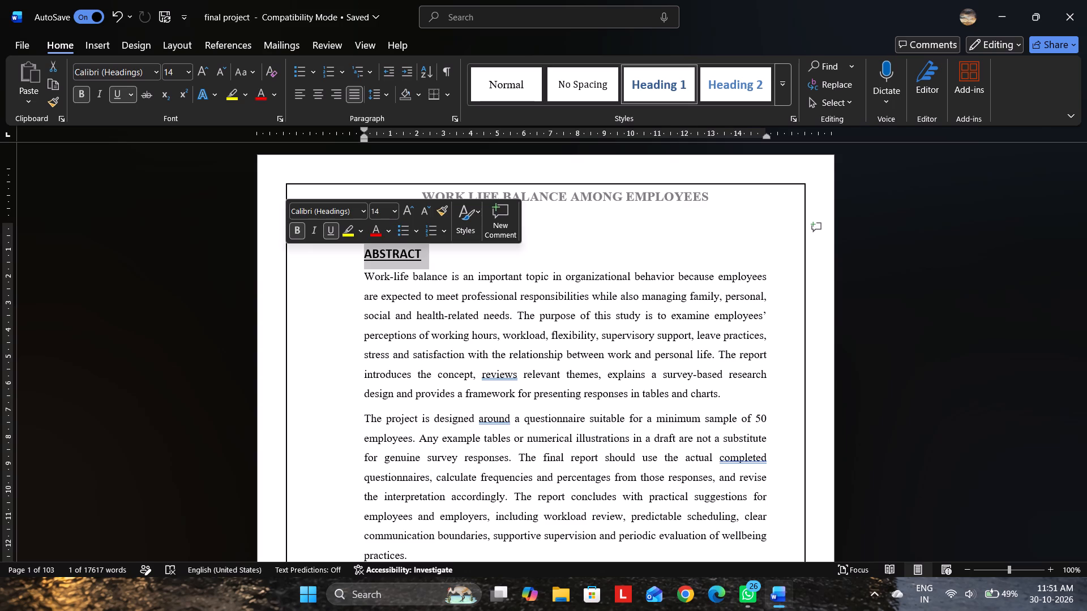
scroll(359, 305, down, 12)
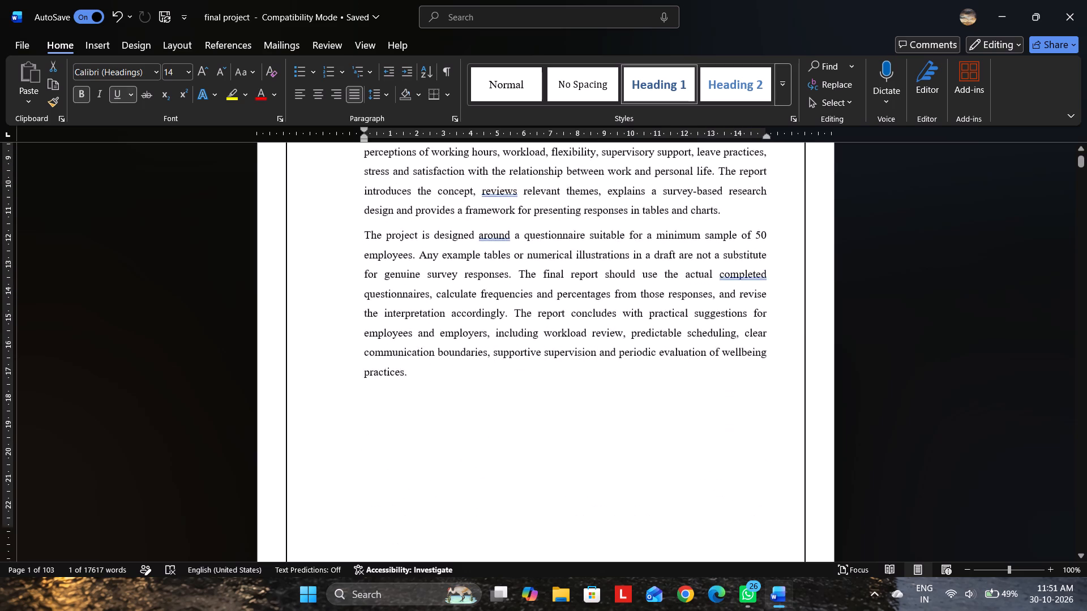
scroll(357, 305, down, 20)
scroll(357, 305, down, 20)
scroll(357, 305, down, 12)
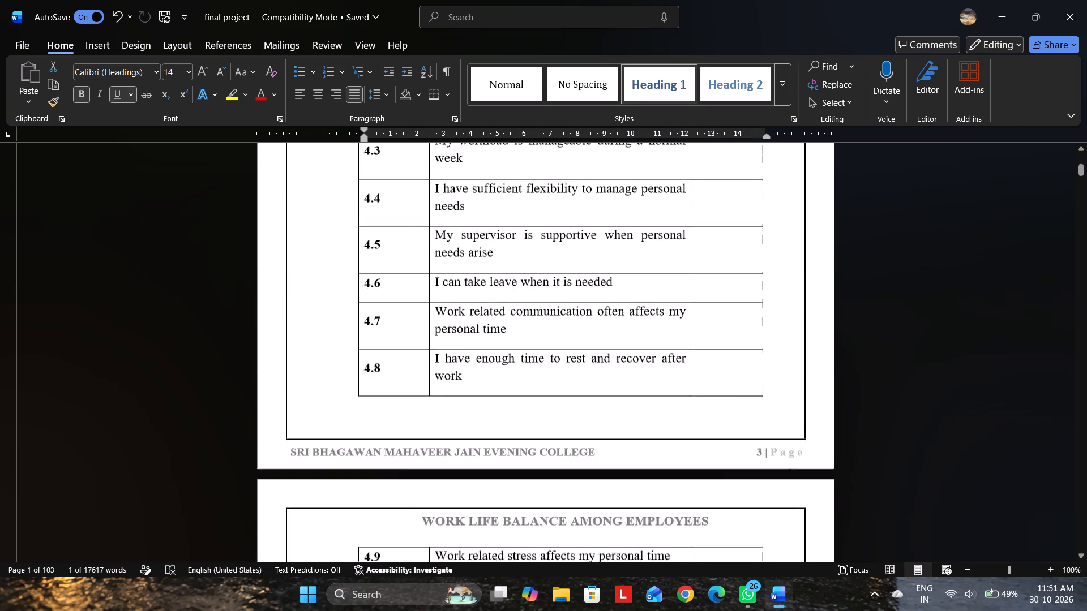
scroll(353, 301, down, 20)
scroll(353, 301, down, 8)
scroll(347, 274, down, 16)
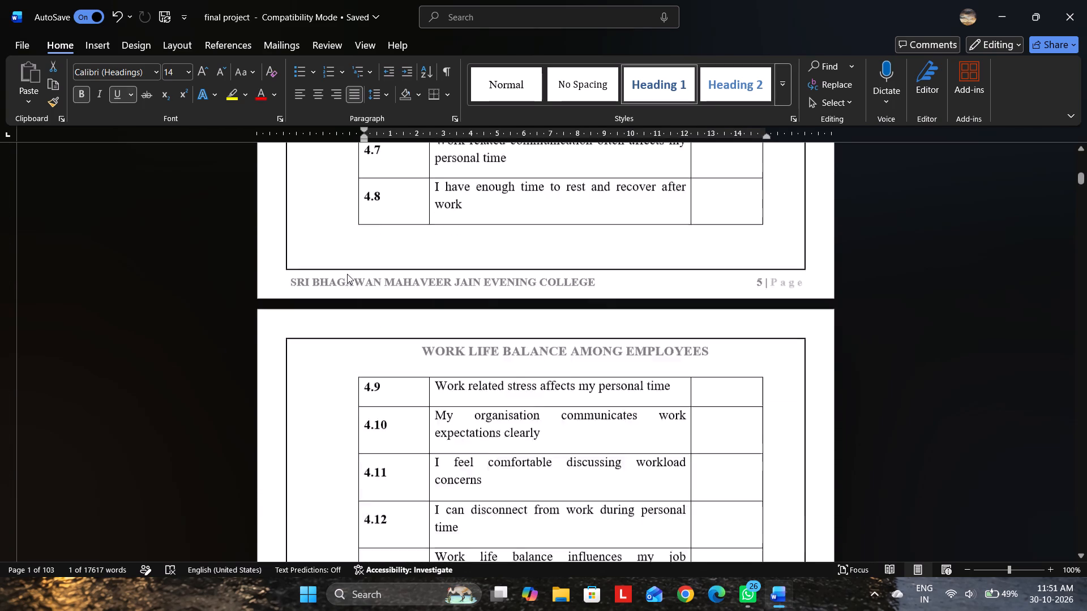
scroll(347, 274, down, 20)
scroll(347, 274, down, 2)
scroll(347, 274, up, 6)
scroll(504, 188, up, 4)
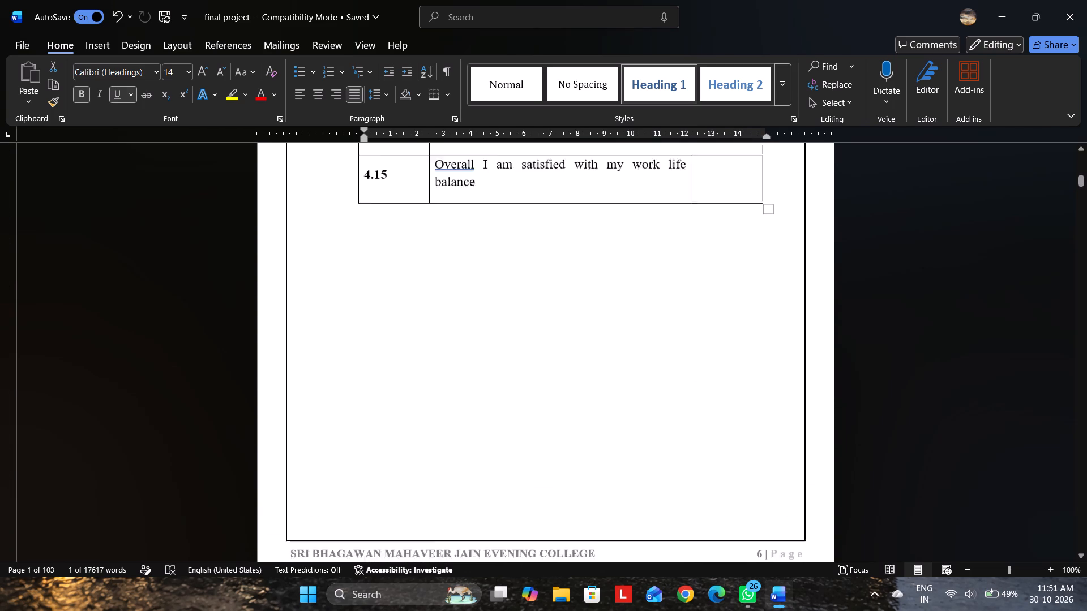
click(572, 270)
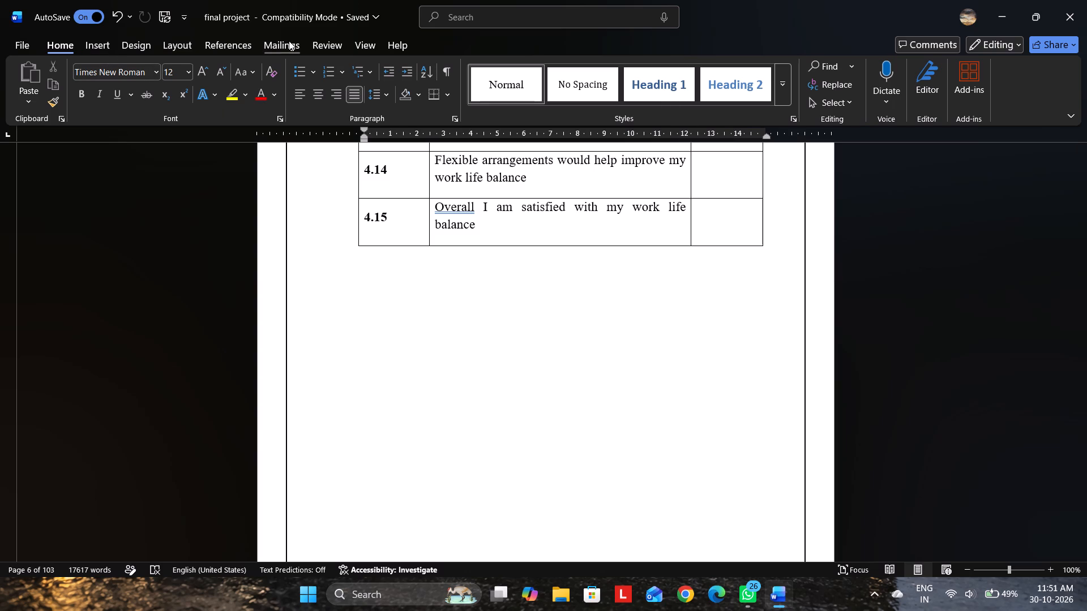
click(108, 45)
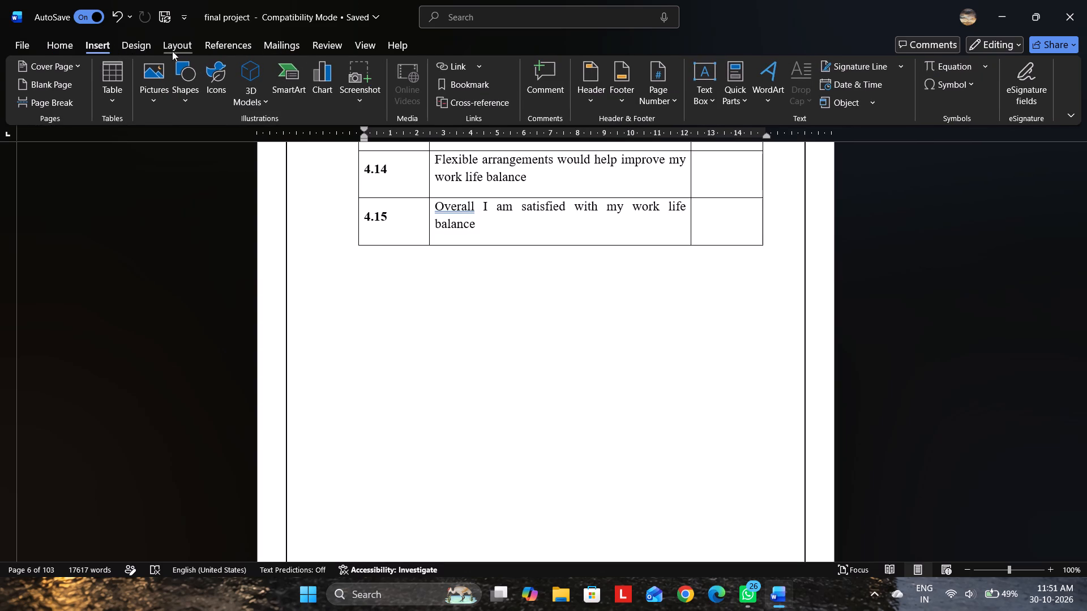
click(175, 51)
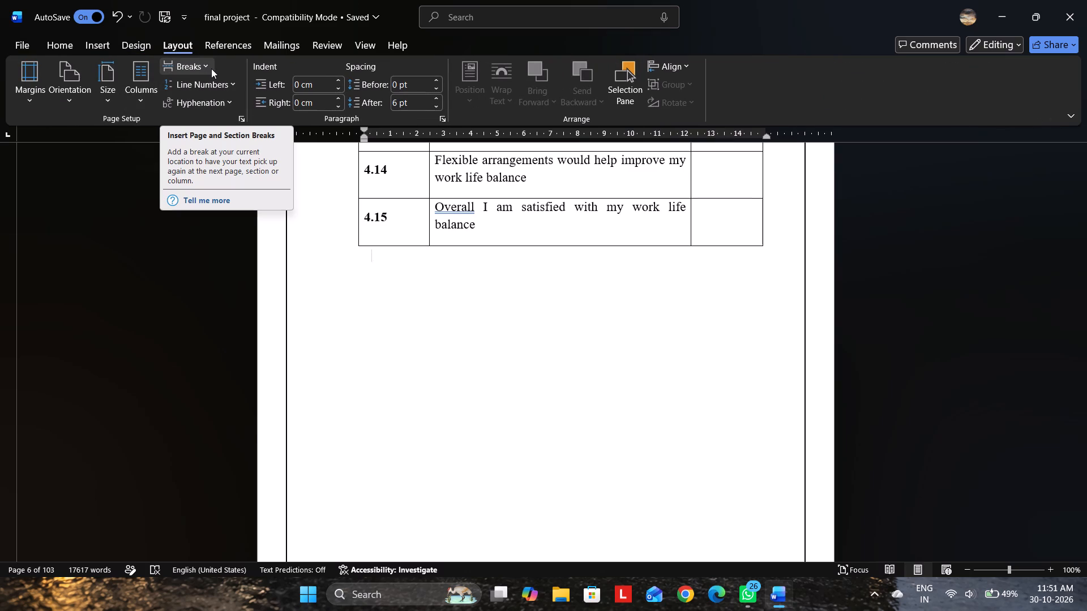
click(211, 68)
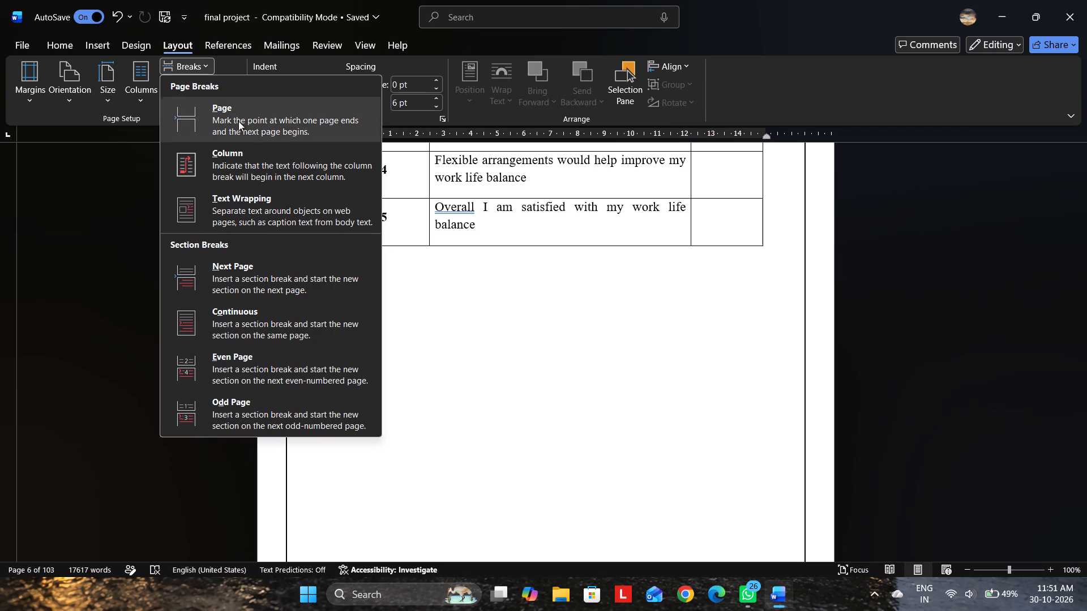
click(269, 276)
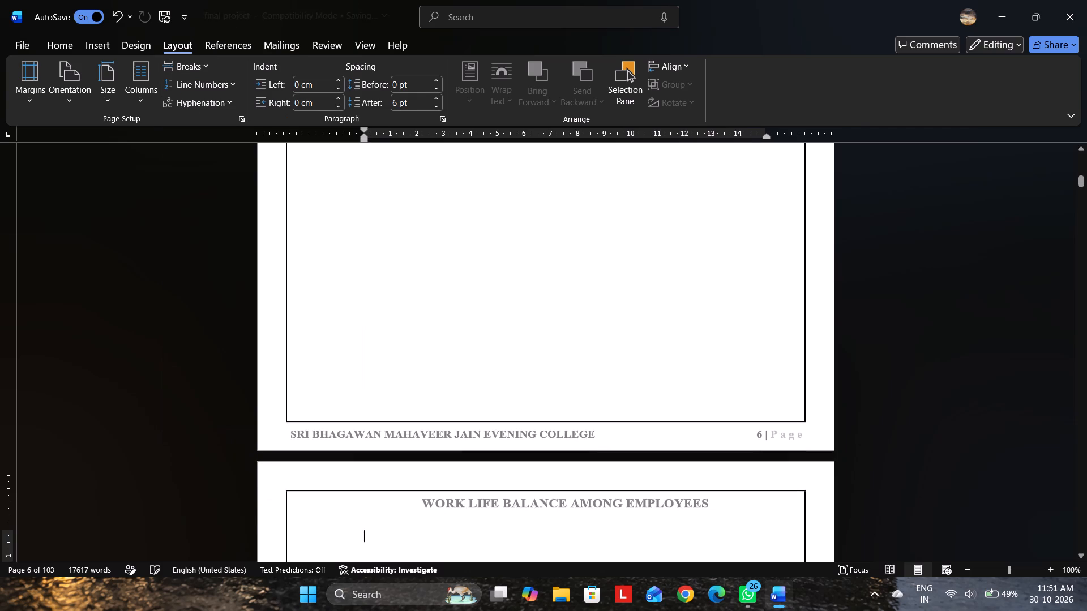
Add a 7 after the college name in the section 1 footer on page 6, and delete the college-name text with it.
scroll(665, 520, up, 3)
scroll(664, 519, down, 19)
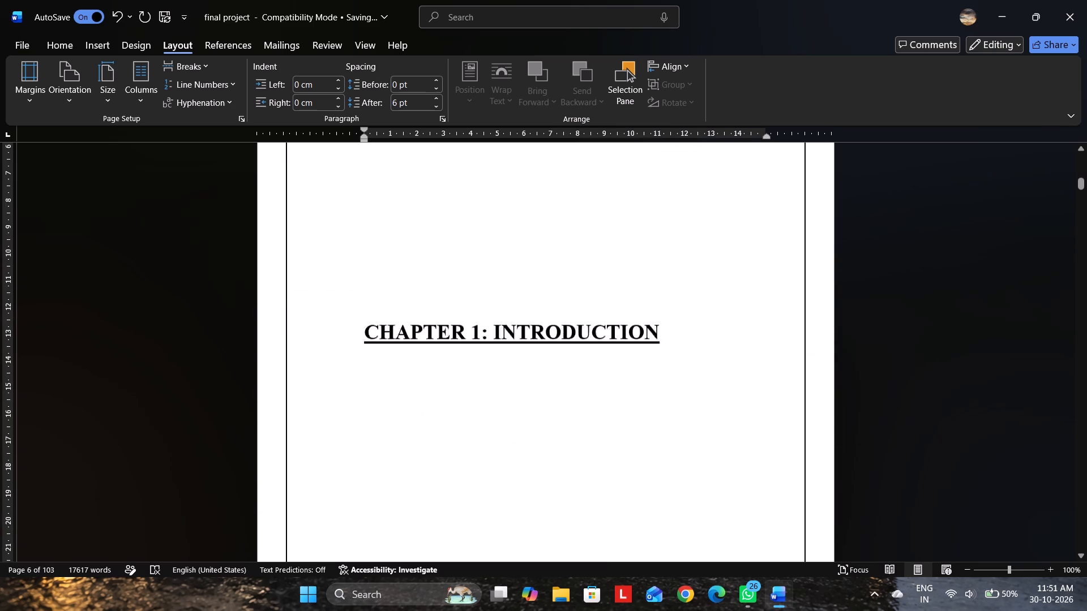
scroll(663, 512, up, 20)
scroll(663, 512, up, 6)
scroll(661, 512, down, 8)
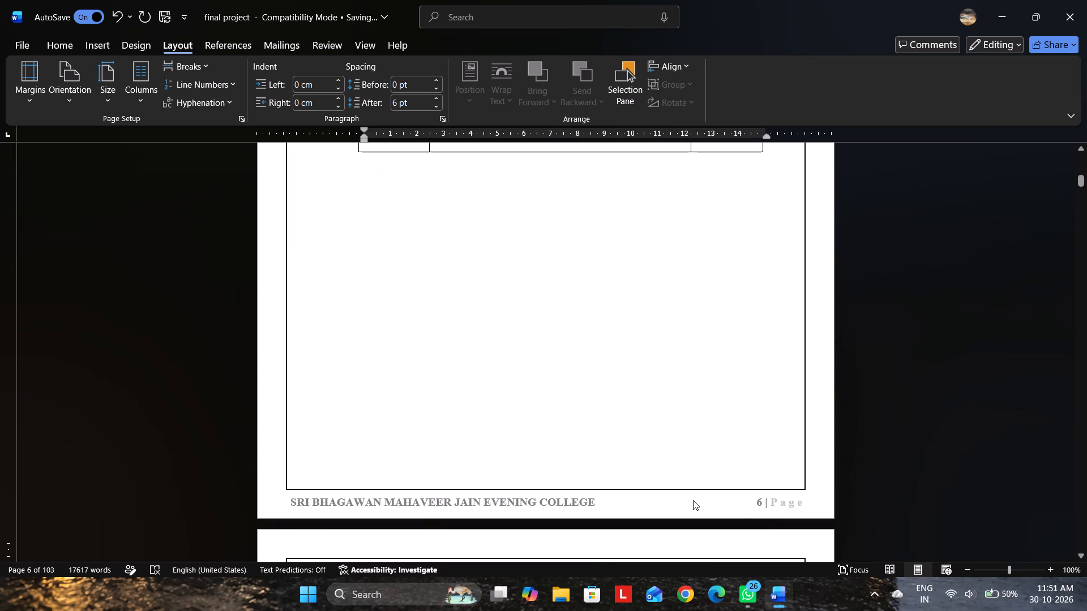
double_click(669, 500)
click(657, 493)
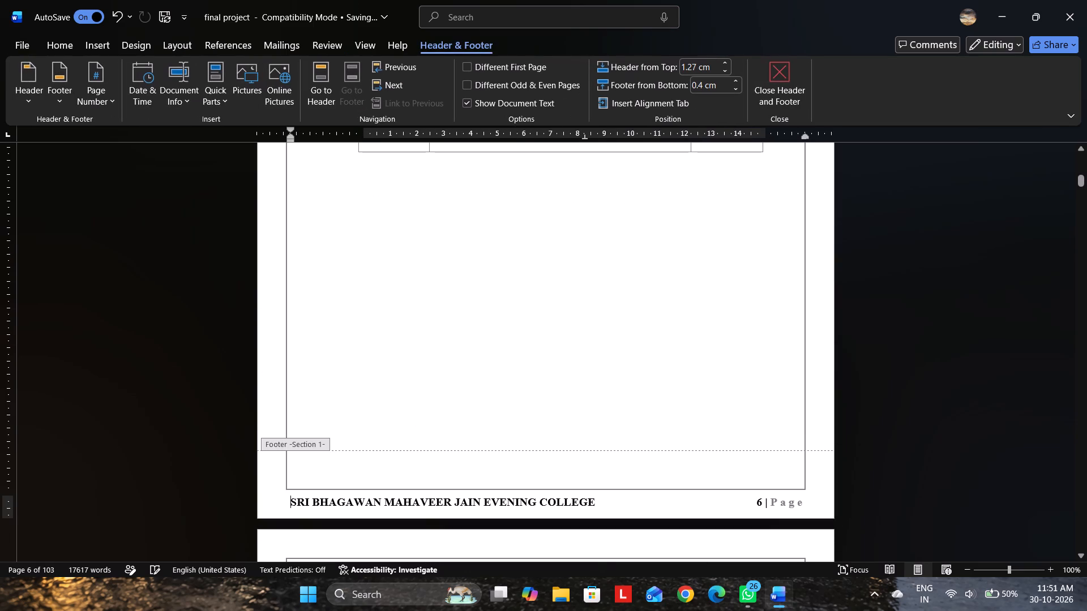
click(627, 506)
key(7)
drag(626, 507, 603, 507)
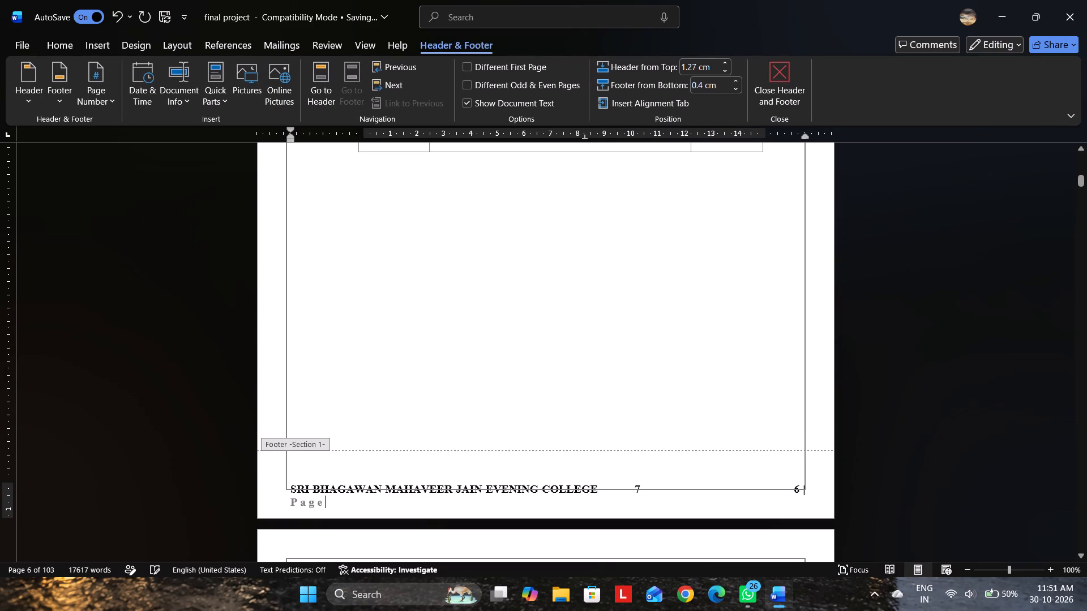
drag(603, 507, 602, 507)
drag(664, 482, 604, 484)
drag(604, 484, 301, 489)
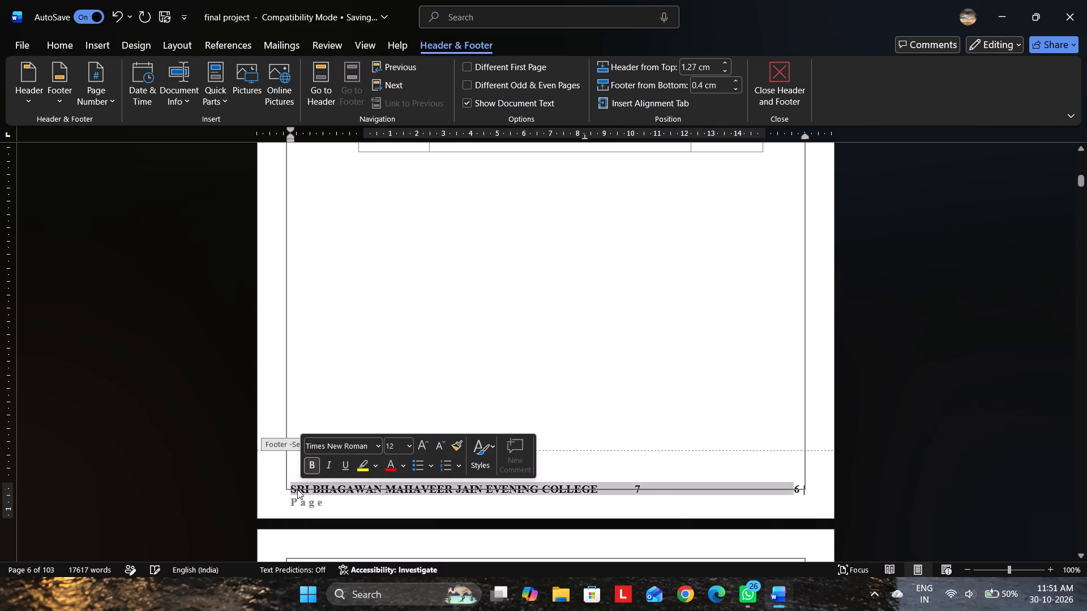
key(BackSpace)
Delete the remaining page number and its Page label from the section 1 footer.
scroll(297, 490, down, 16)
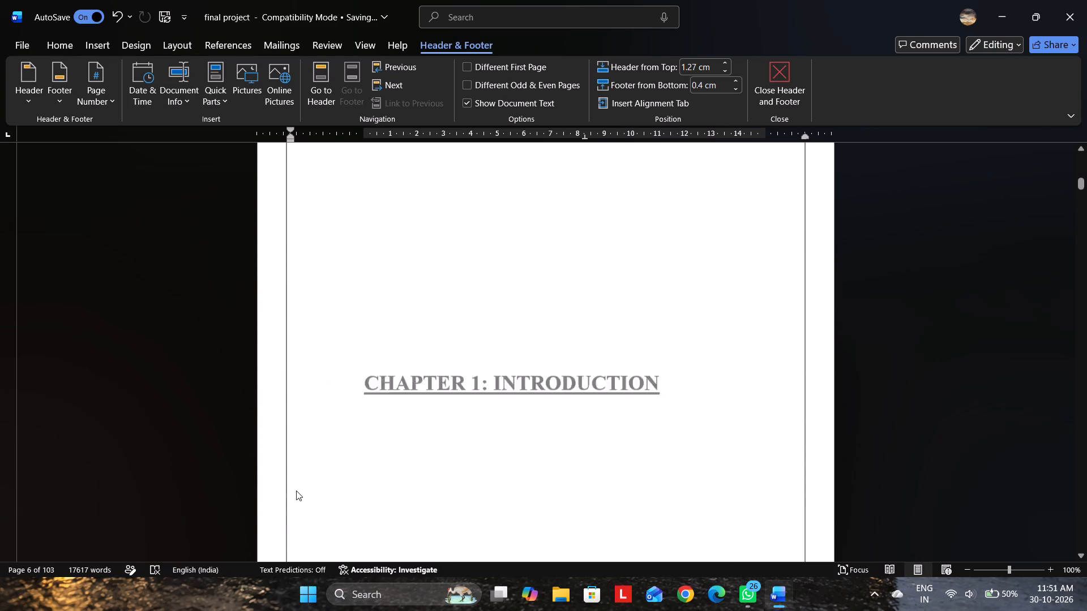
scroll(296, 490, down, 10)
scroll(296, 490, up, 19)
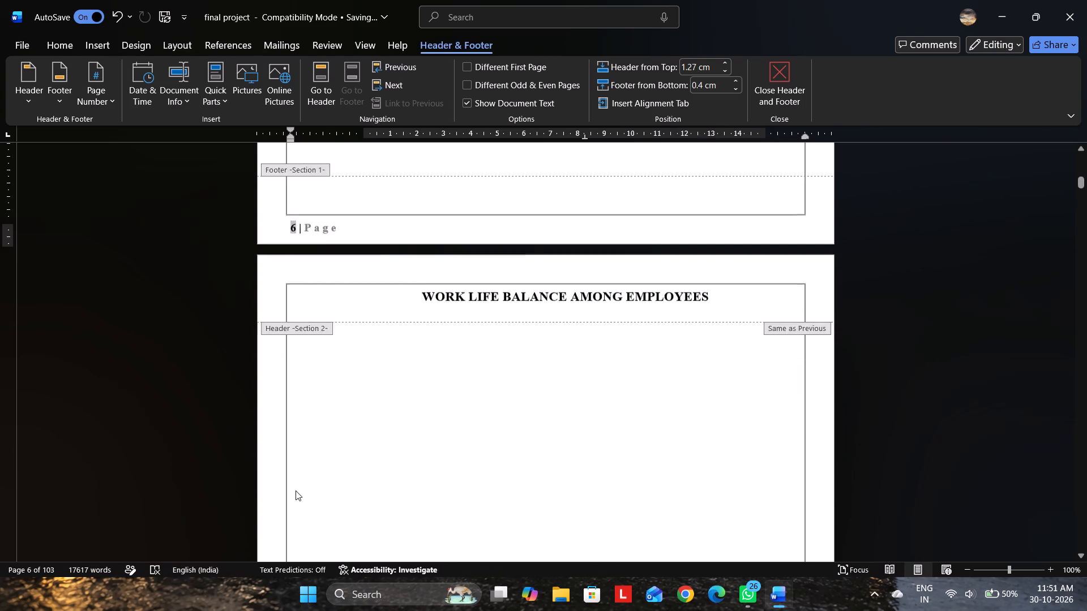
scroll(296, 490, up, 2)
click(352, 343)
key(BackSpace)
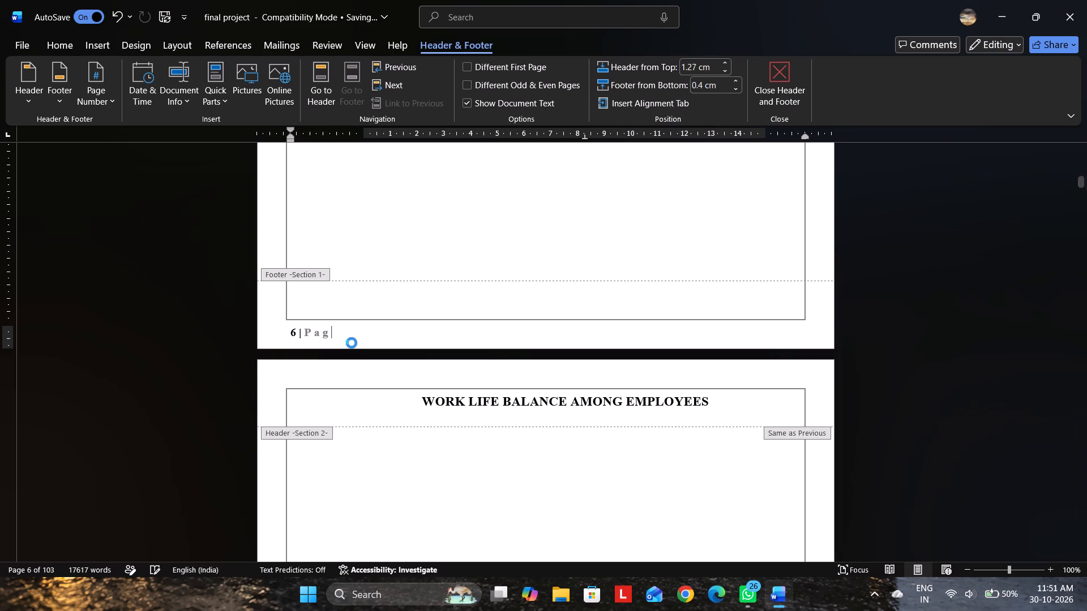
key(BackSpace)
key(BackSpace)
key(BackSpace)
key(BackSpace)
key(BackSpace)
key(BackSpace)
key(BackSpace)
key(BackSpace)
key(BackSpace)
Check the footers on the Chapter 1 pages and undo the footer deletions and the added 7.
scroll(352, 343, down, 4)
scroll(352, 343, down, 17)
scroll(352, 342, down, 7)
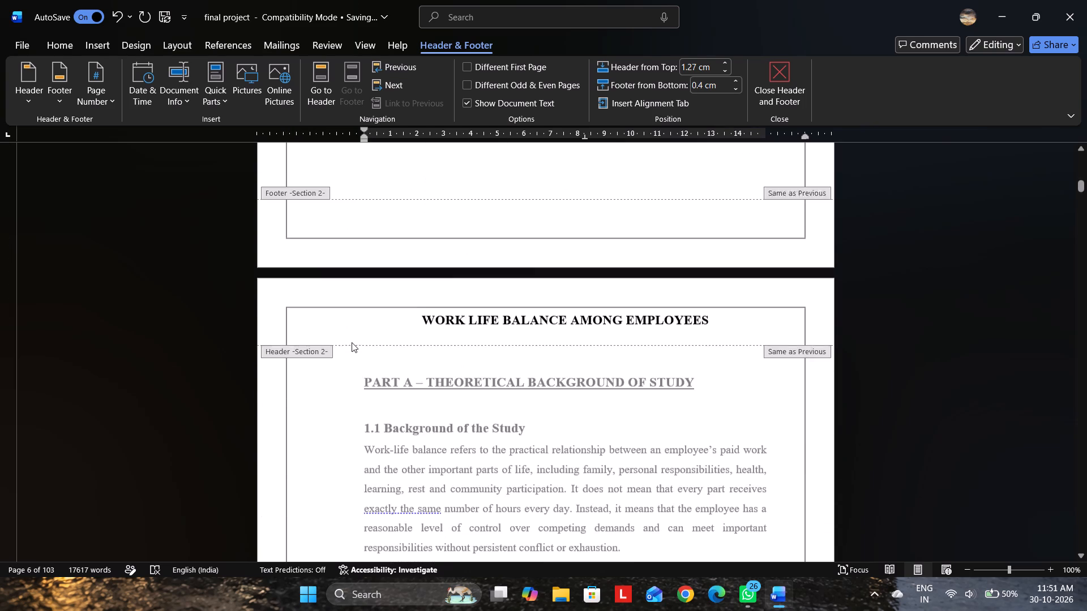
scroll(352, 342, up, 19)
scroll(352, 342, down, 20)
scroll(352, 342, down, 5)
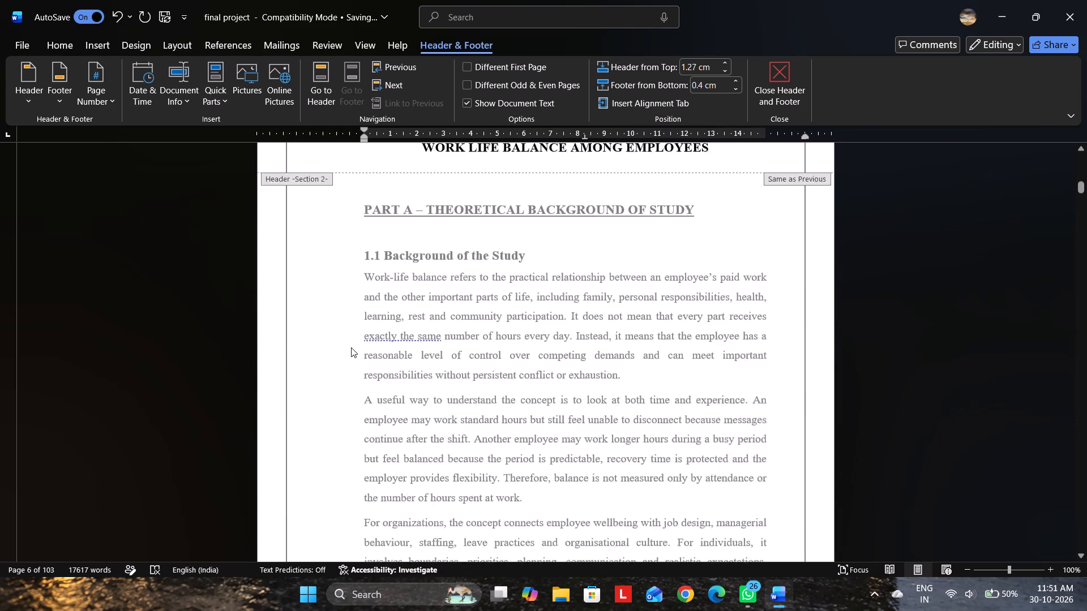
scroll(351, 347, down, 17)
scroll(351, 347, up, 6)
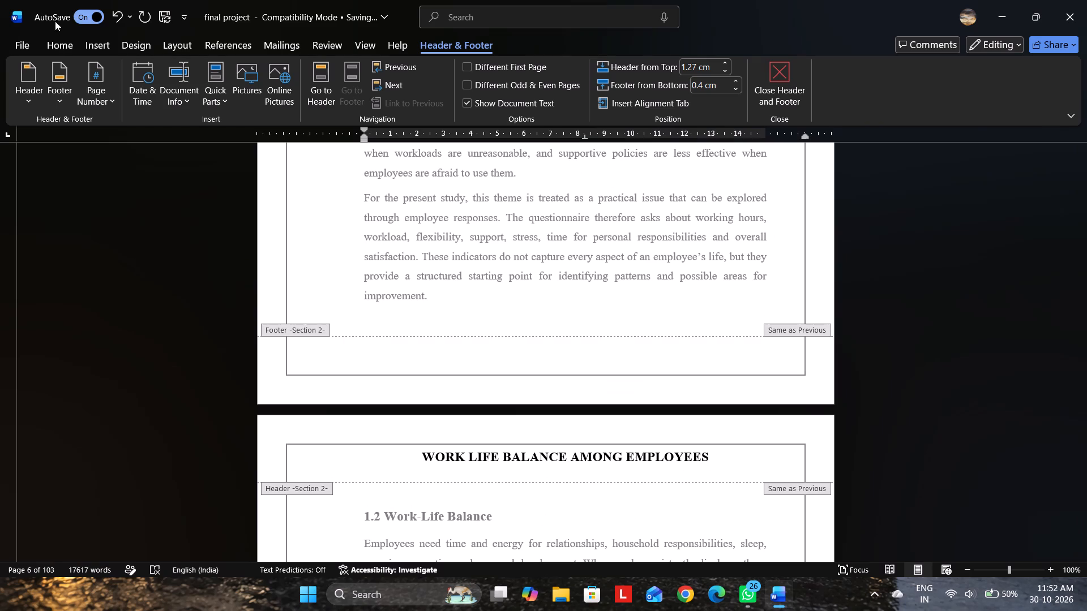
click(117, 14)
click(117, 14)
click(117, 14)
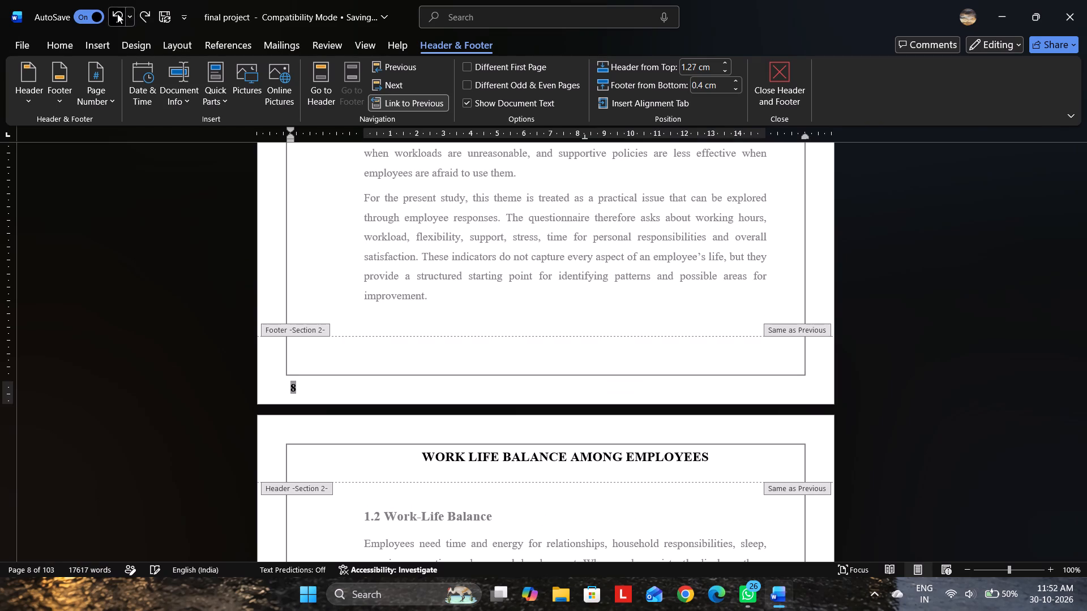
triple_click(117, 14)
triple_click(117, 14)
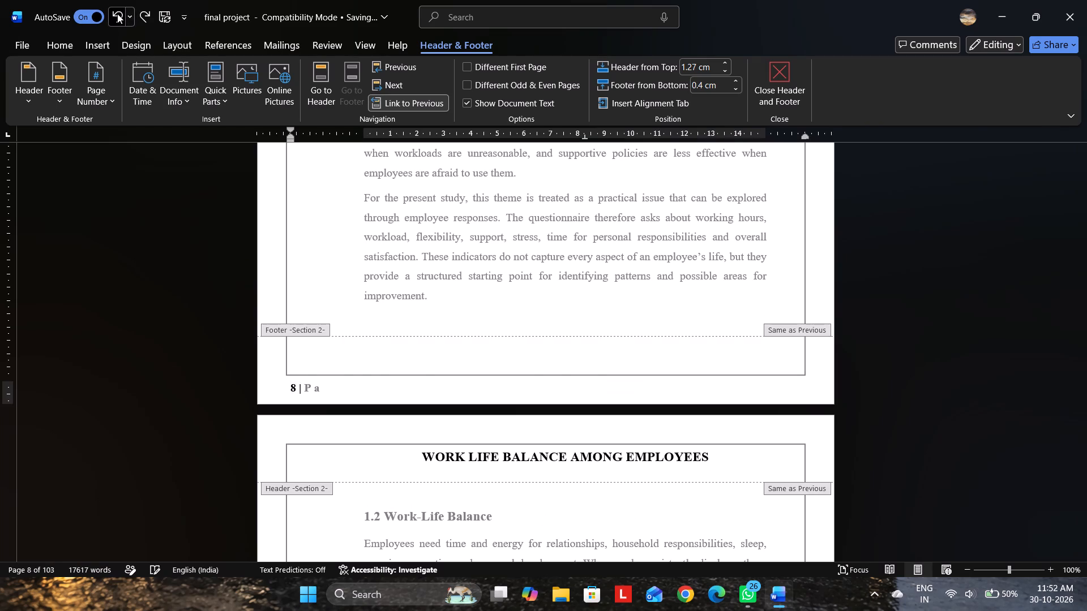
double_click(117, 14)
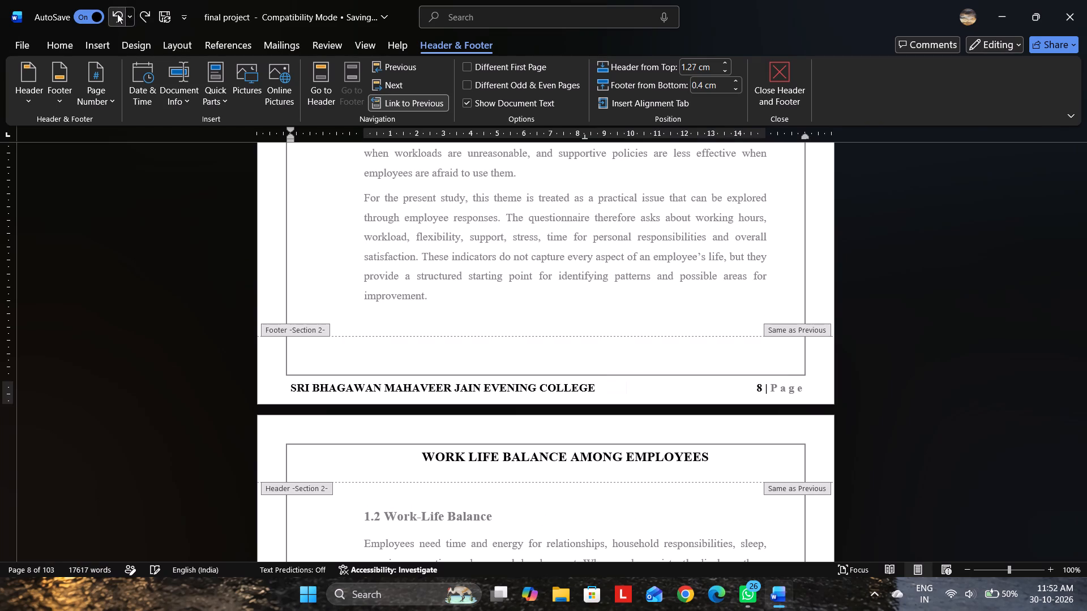
Leave footer editing and place the cursor in the body of the Chapter 1: Introduction title page.
scroll(516, 246, up, 20)
scroll(516, 246, up, 7)
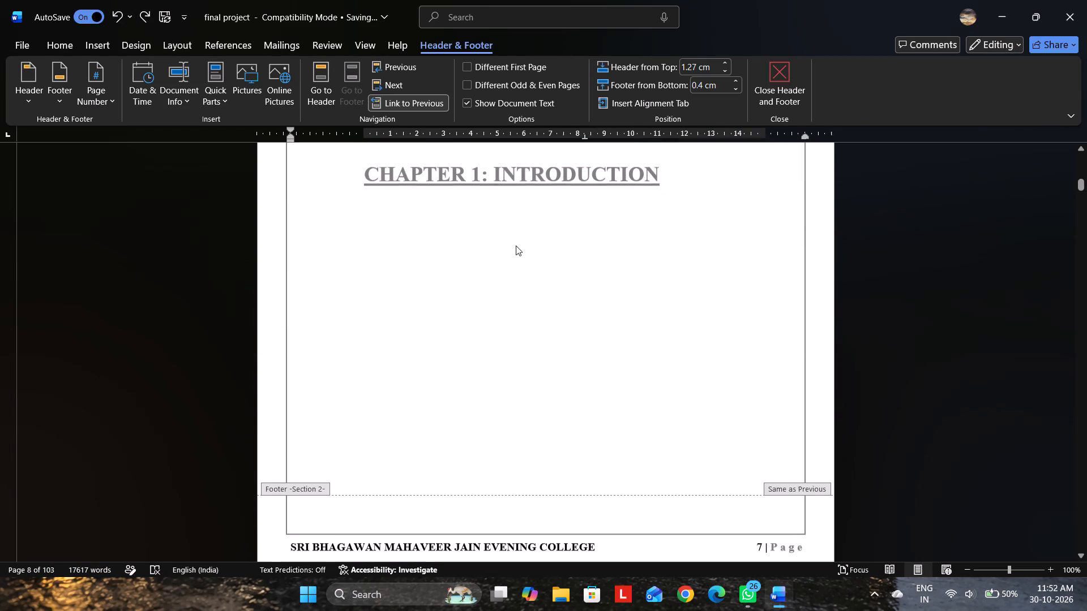
scroll(516, 246, down, 6)
scroll(516, 246, up, 2)
click(576, 265)
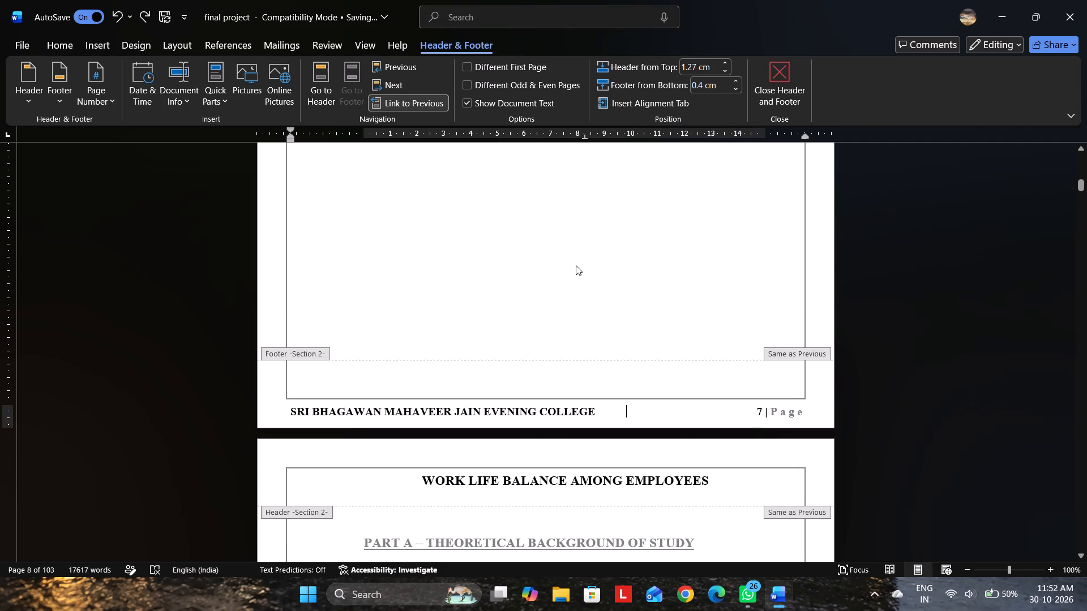
double_click(576, 265)
click(596, 234)
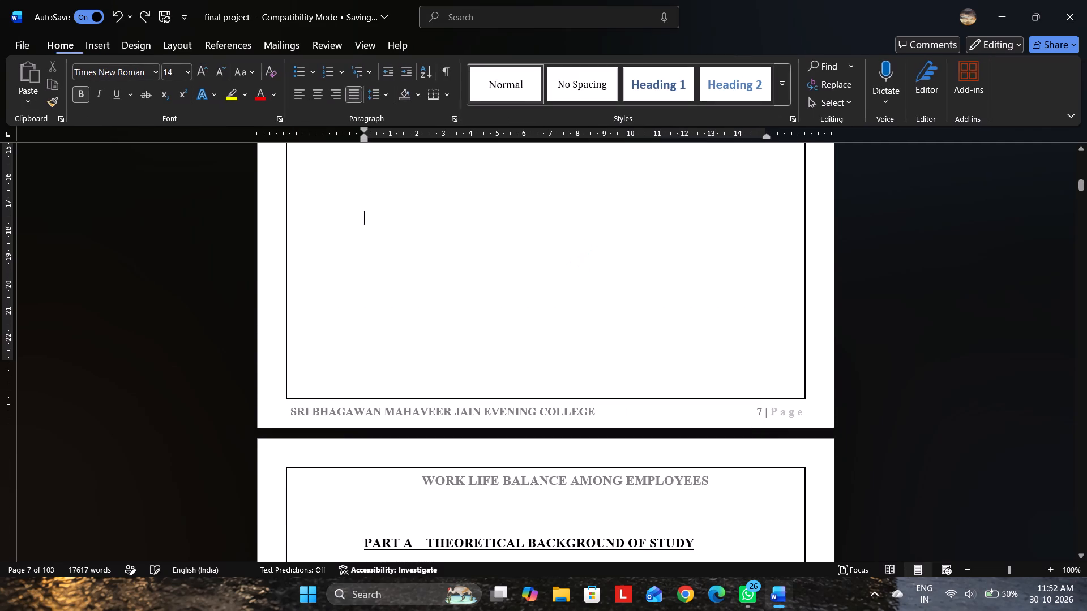
scroll(596, 234, up, 3)
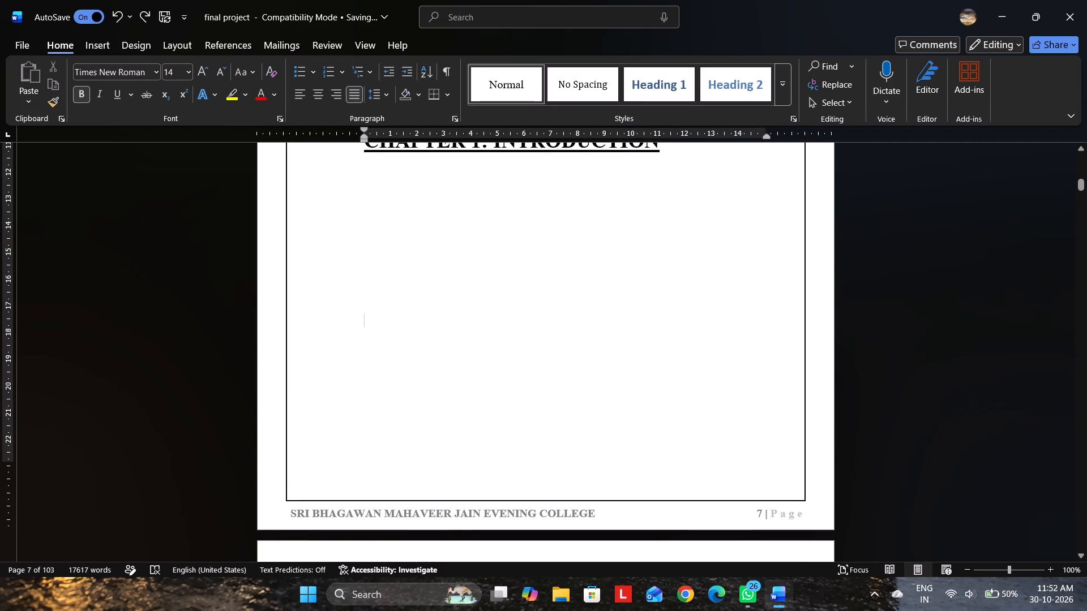
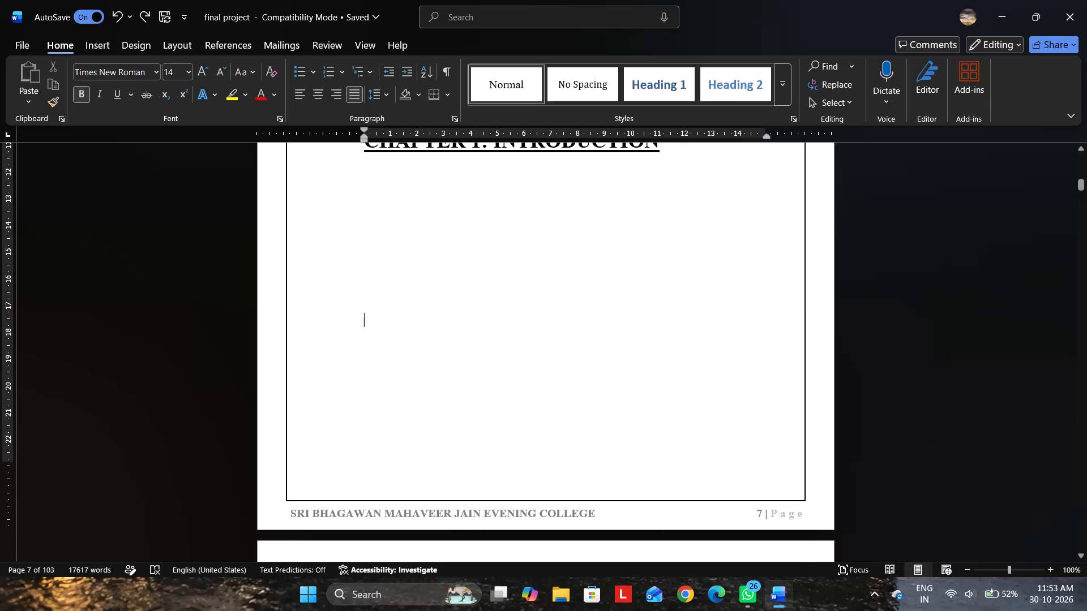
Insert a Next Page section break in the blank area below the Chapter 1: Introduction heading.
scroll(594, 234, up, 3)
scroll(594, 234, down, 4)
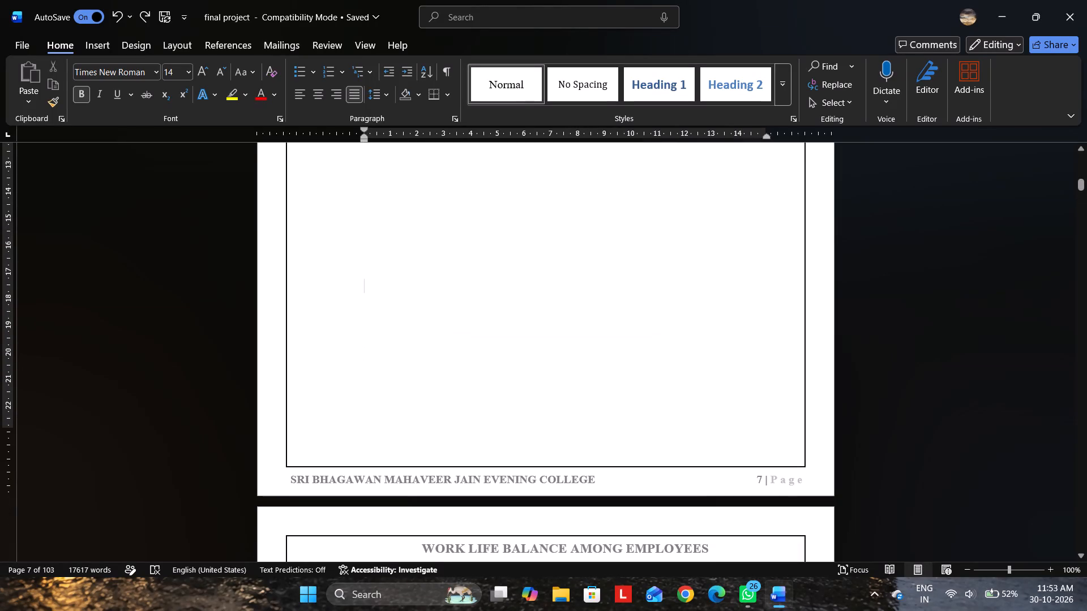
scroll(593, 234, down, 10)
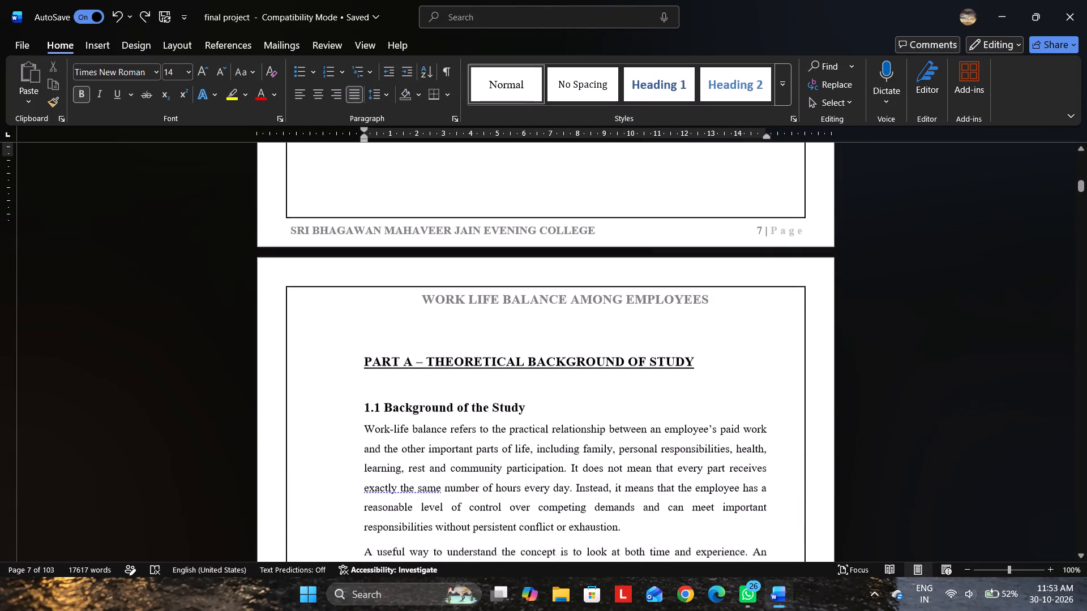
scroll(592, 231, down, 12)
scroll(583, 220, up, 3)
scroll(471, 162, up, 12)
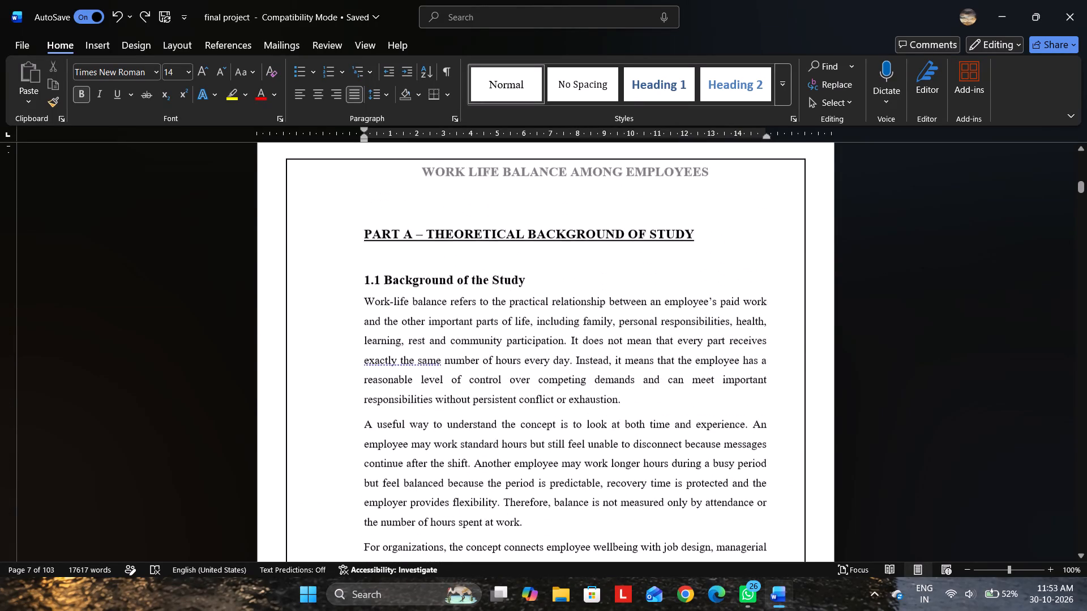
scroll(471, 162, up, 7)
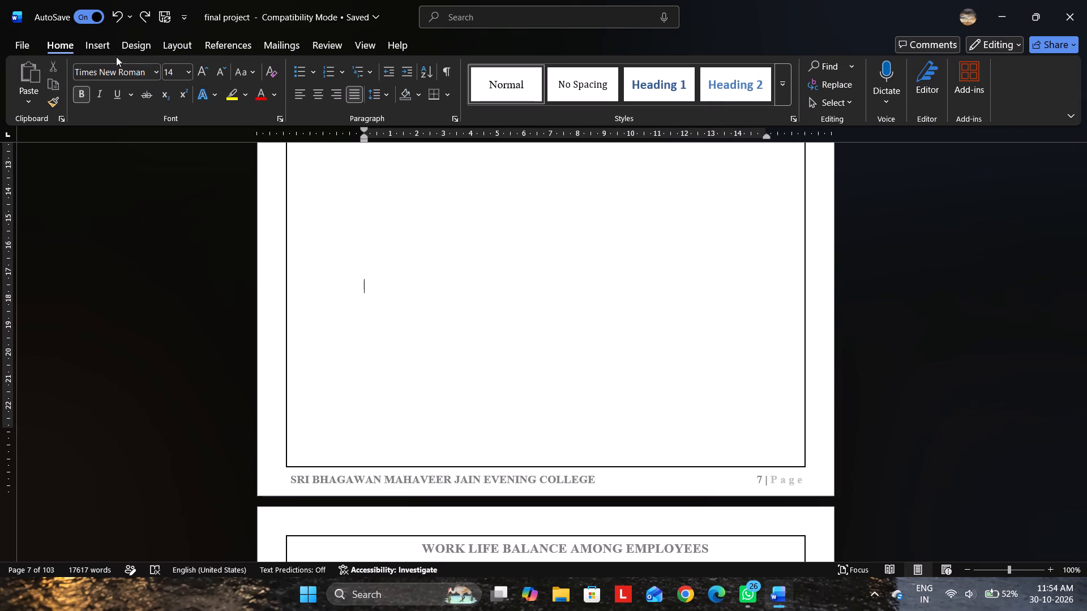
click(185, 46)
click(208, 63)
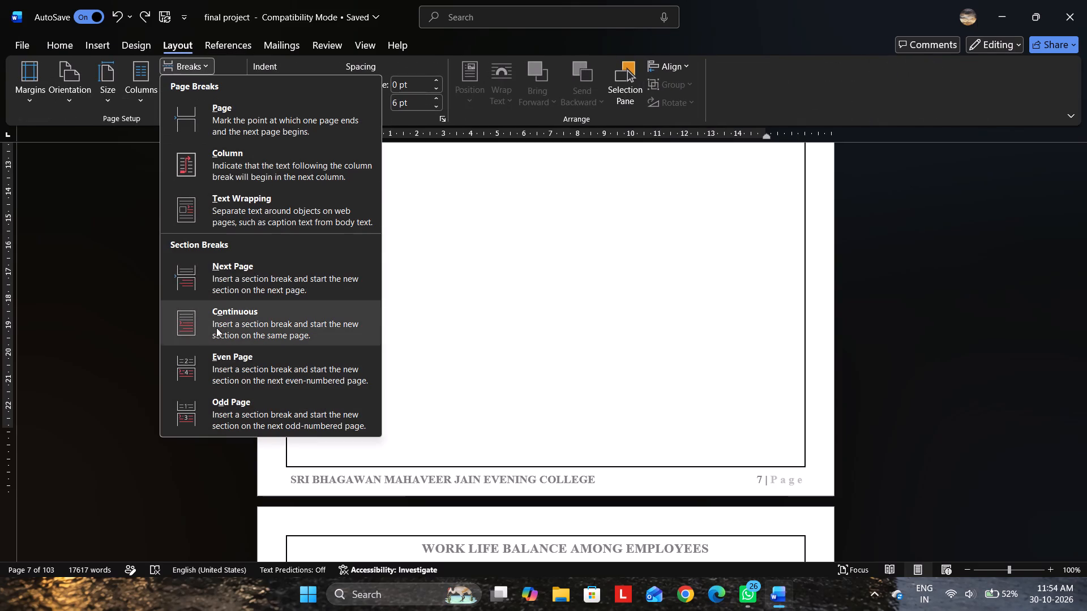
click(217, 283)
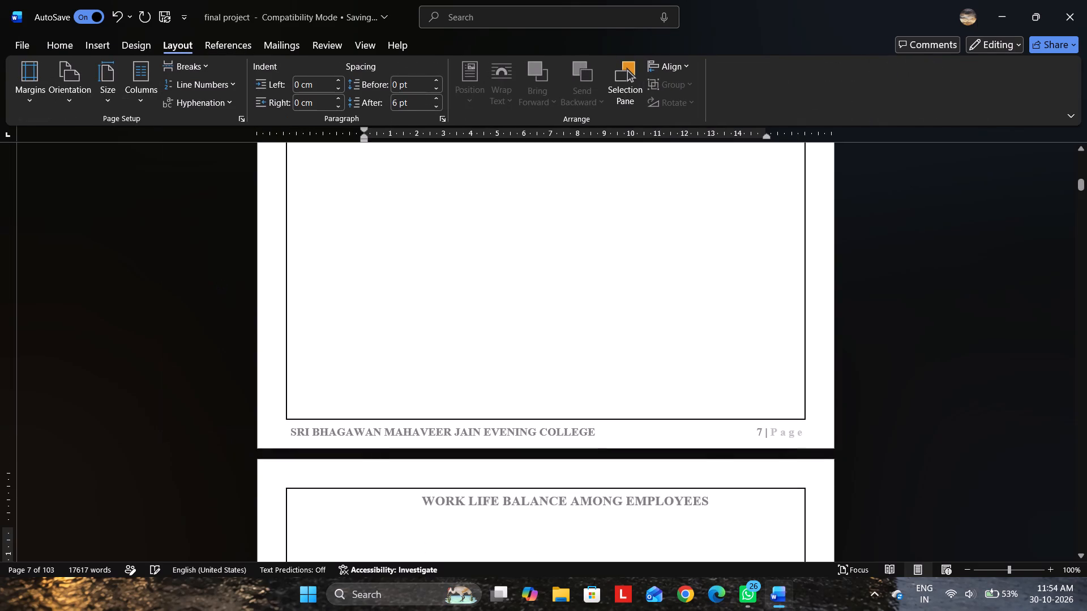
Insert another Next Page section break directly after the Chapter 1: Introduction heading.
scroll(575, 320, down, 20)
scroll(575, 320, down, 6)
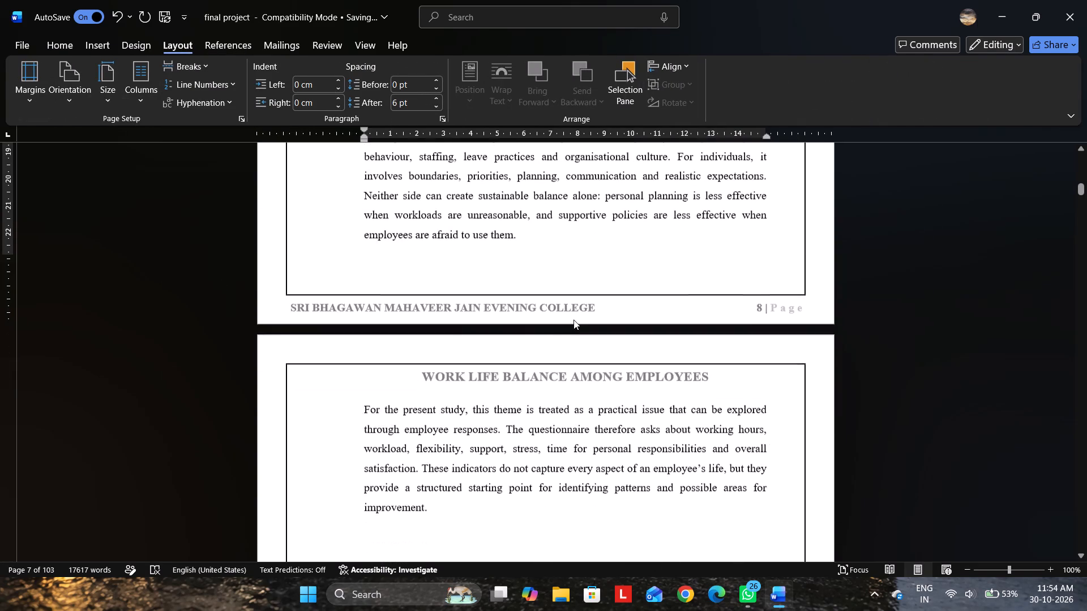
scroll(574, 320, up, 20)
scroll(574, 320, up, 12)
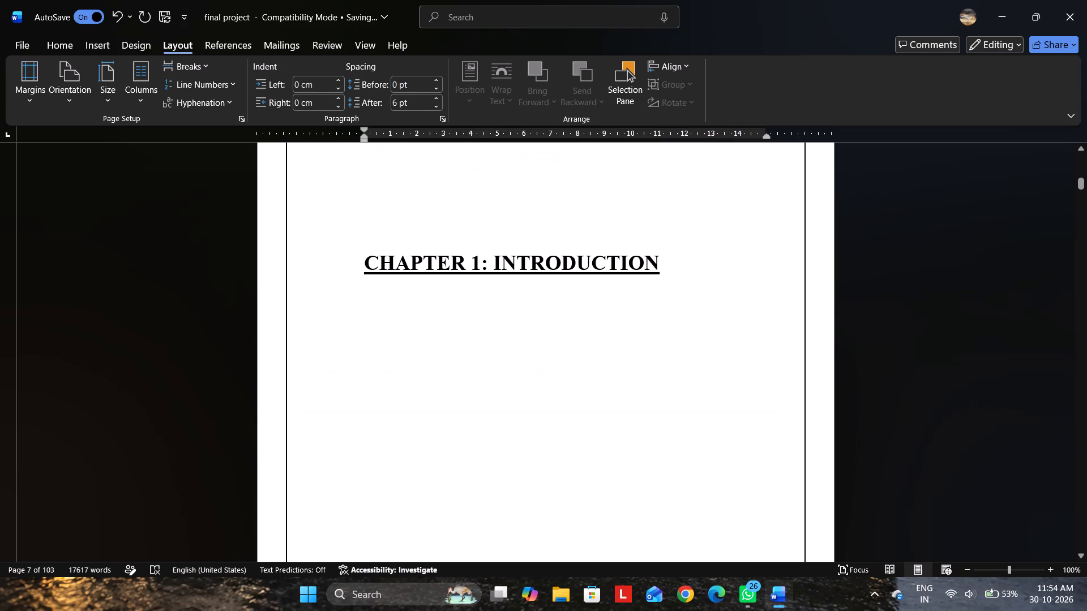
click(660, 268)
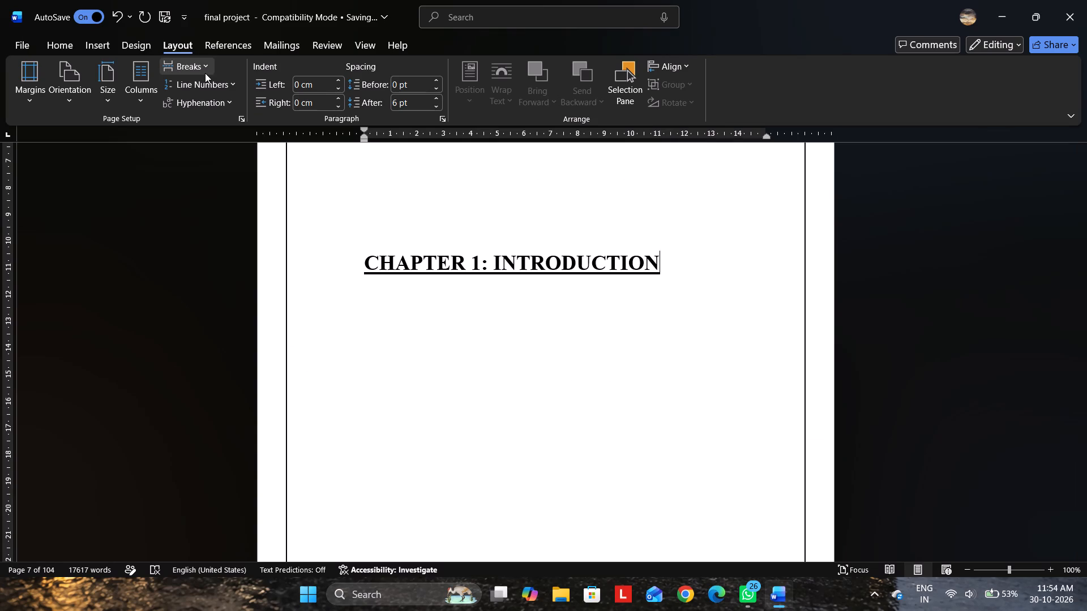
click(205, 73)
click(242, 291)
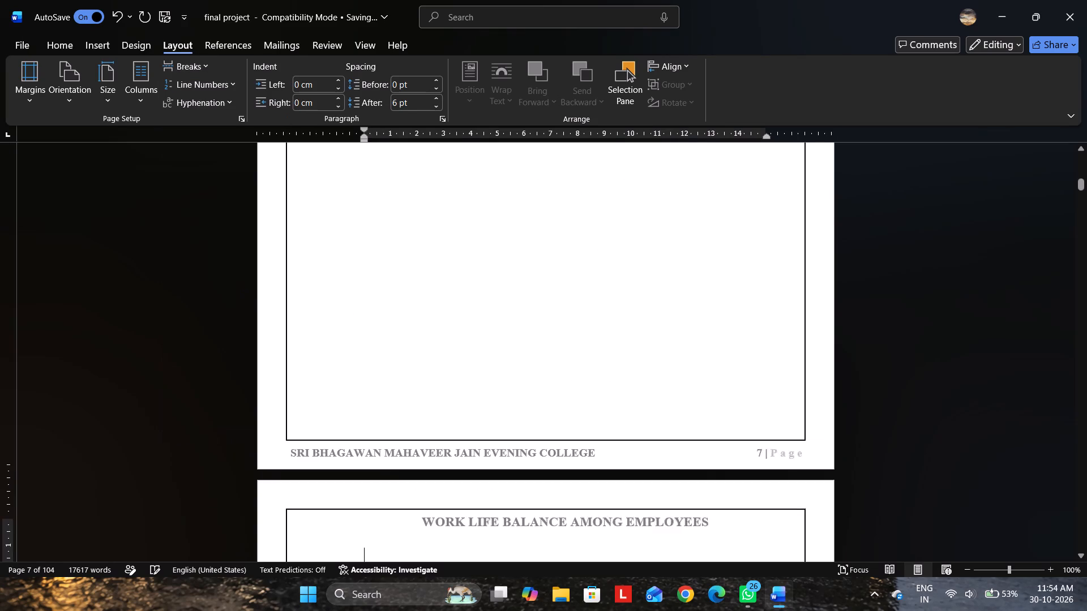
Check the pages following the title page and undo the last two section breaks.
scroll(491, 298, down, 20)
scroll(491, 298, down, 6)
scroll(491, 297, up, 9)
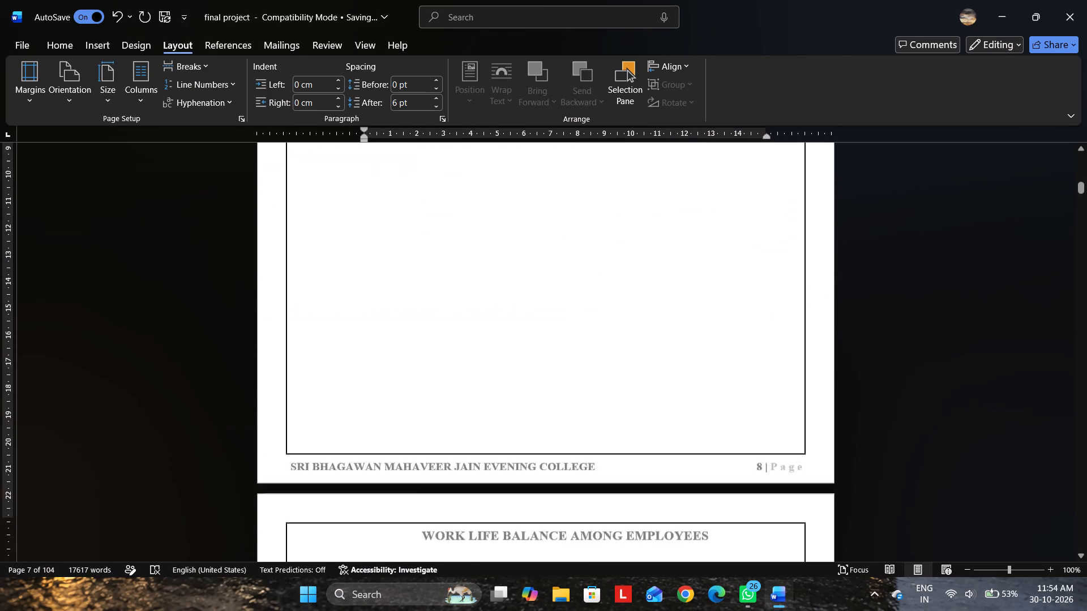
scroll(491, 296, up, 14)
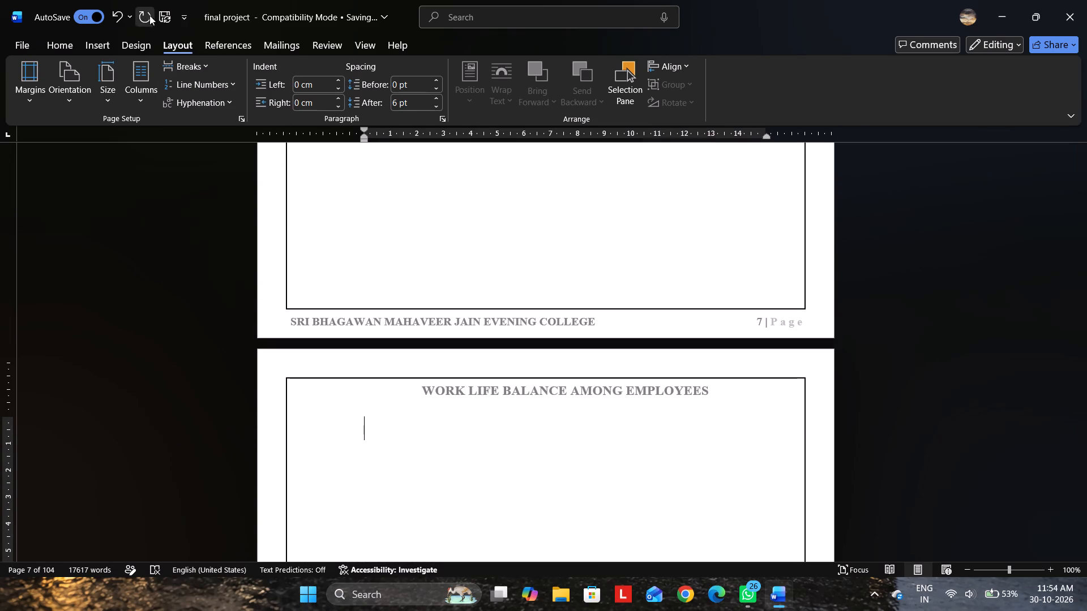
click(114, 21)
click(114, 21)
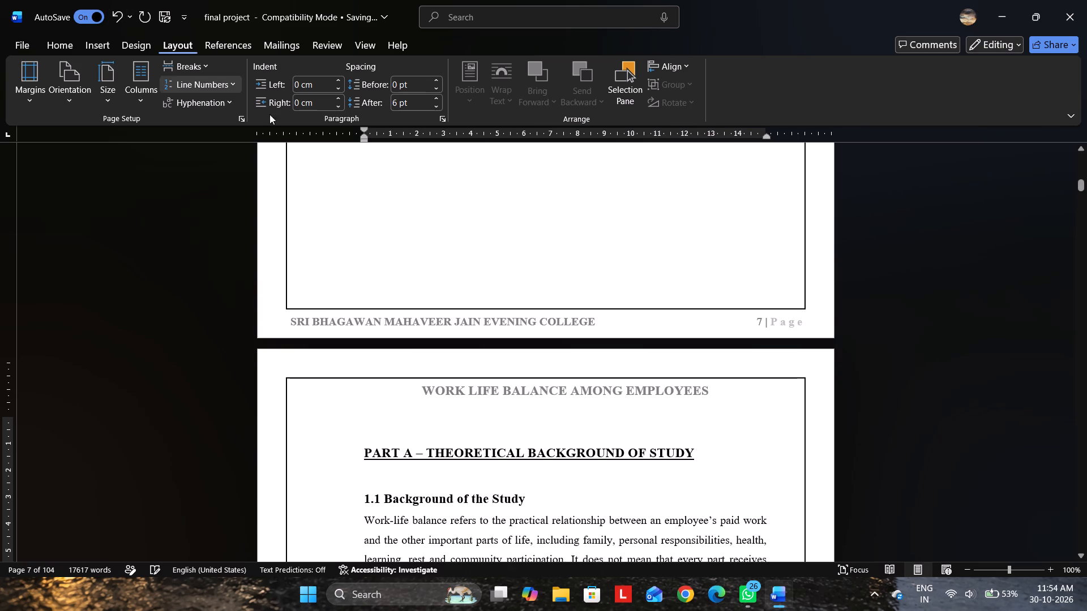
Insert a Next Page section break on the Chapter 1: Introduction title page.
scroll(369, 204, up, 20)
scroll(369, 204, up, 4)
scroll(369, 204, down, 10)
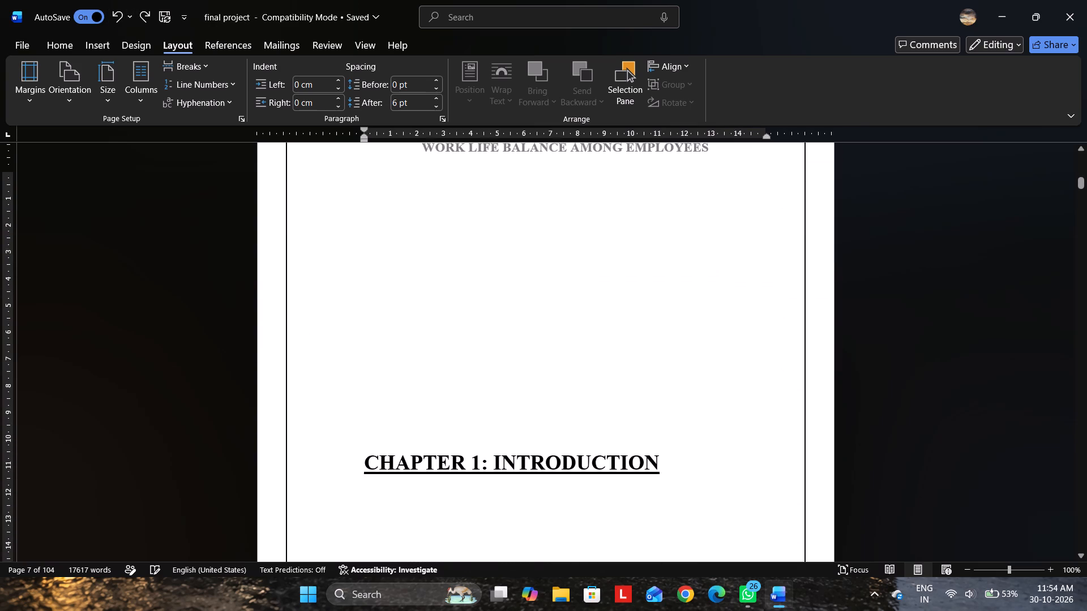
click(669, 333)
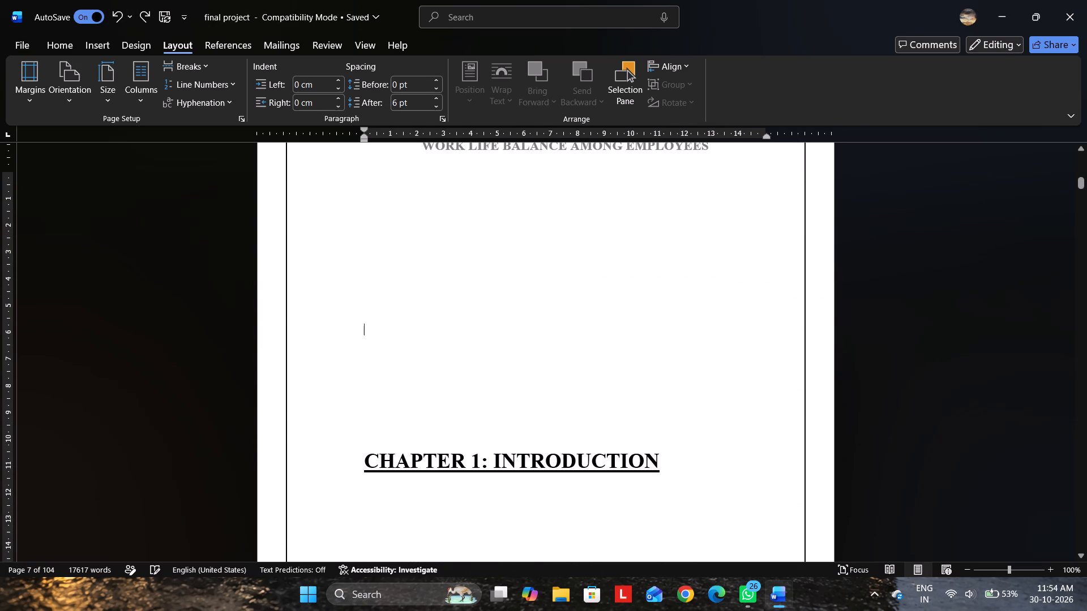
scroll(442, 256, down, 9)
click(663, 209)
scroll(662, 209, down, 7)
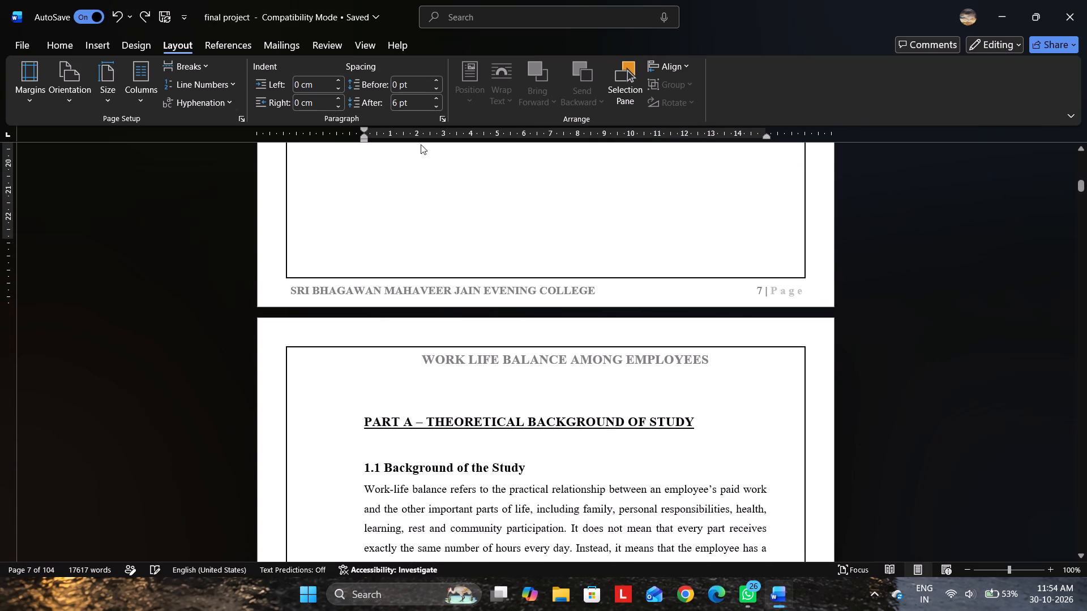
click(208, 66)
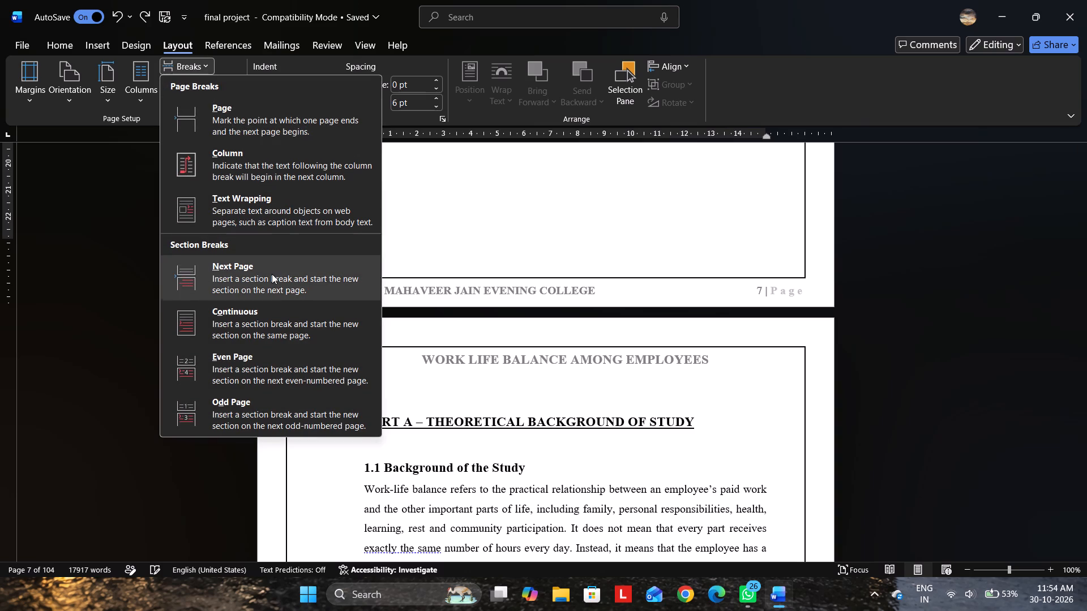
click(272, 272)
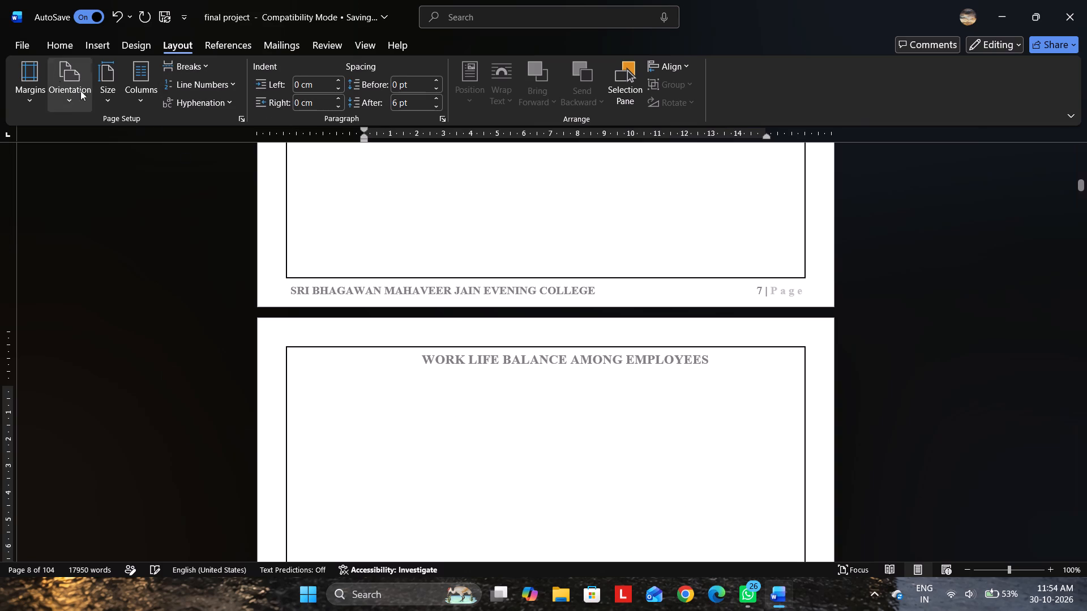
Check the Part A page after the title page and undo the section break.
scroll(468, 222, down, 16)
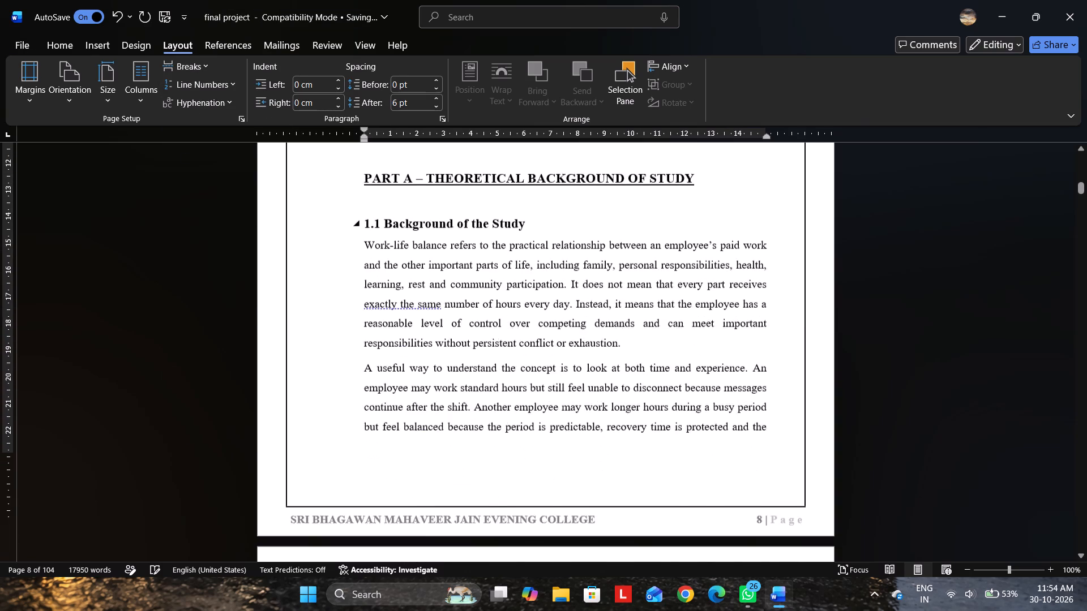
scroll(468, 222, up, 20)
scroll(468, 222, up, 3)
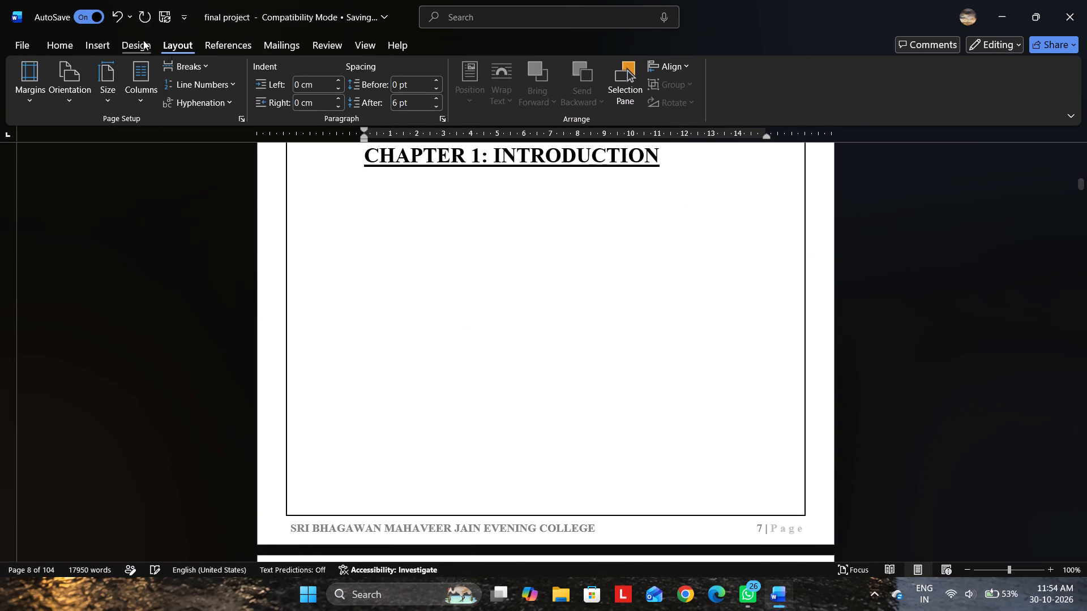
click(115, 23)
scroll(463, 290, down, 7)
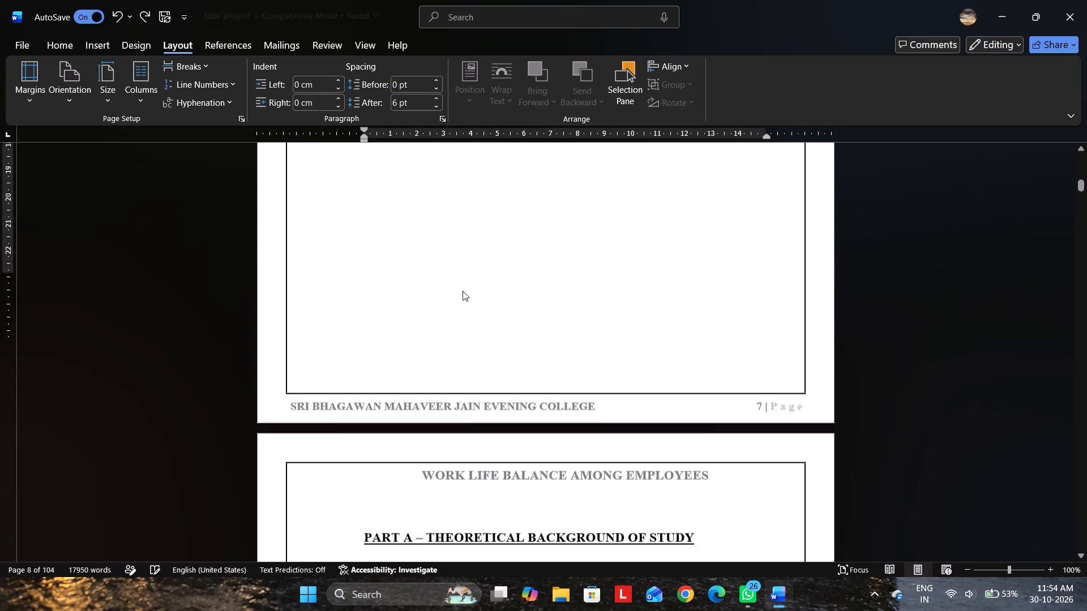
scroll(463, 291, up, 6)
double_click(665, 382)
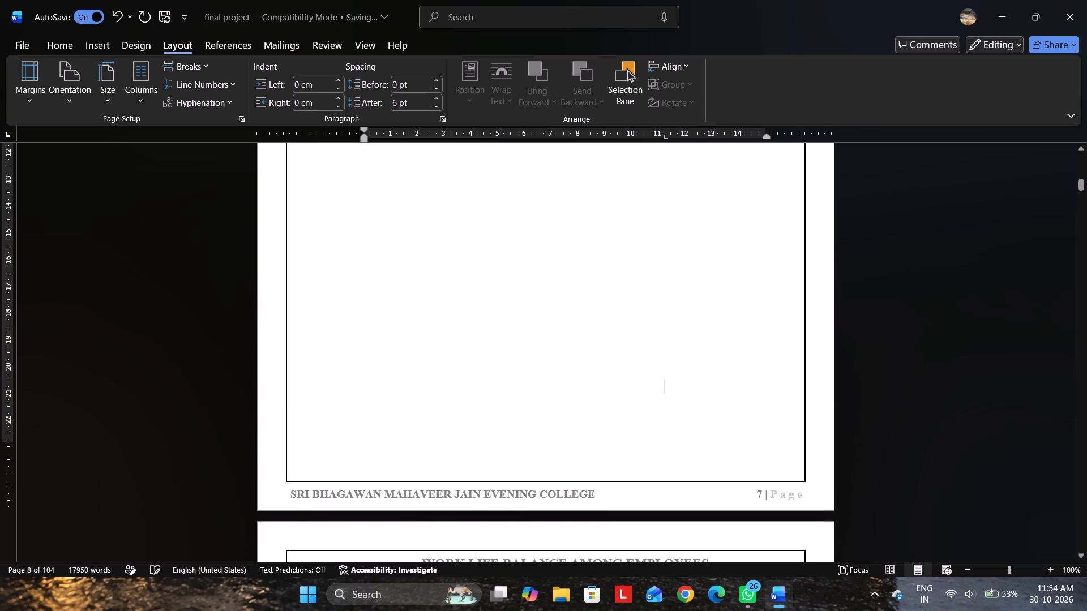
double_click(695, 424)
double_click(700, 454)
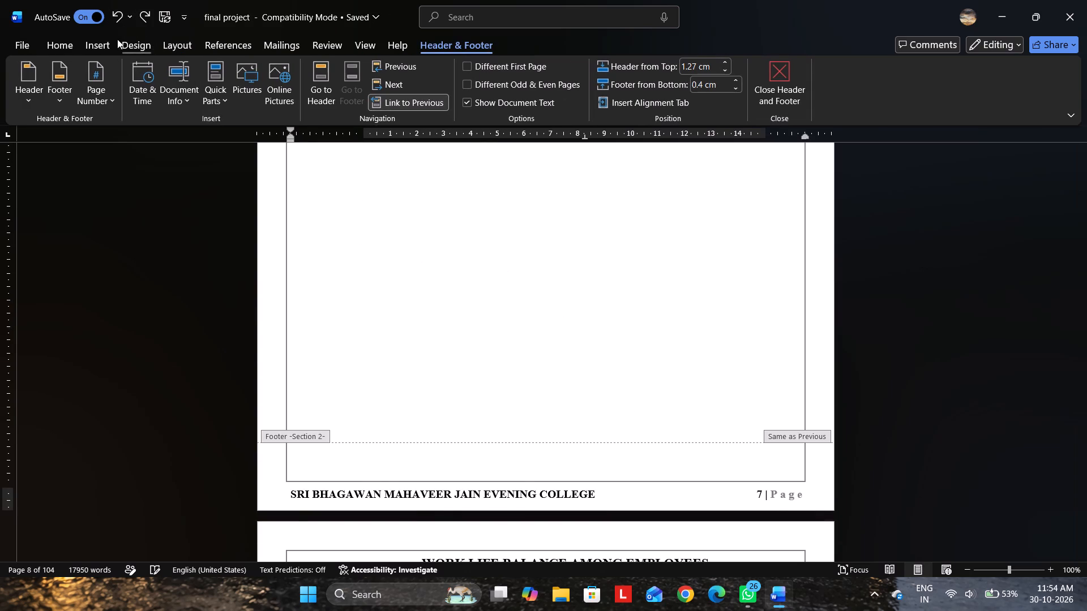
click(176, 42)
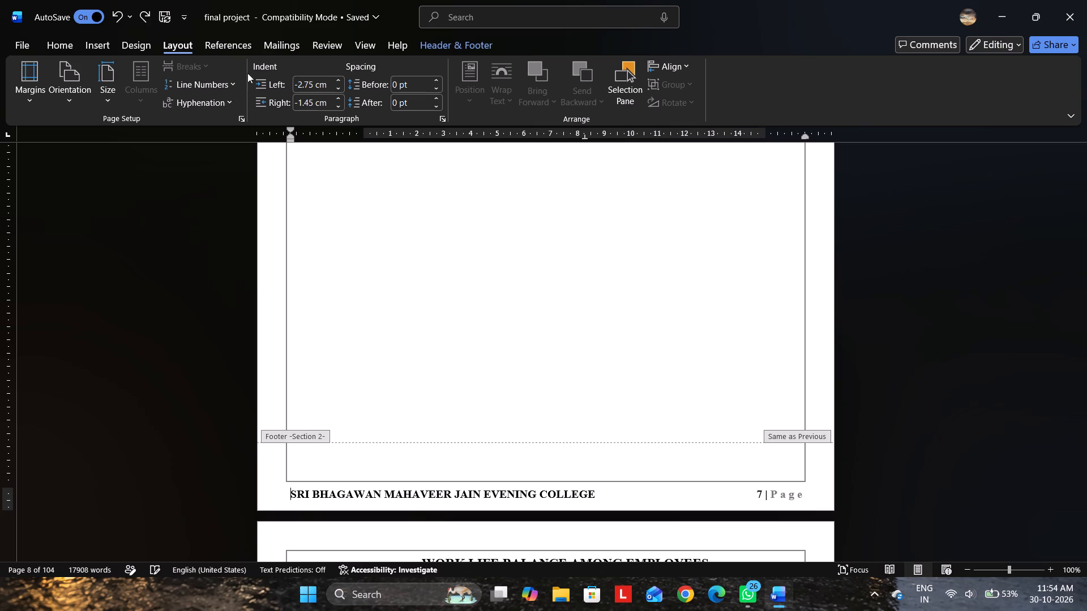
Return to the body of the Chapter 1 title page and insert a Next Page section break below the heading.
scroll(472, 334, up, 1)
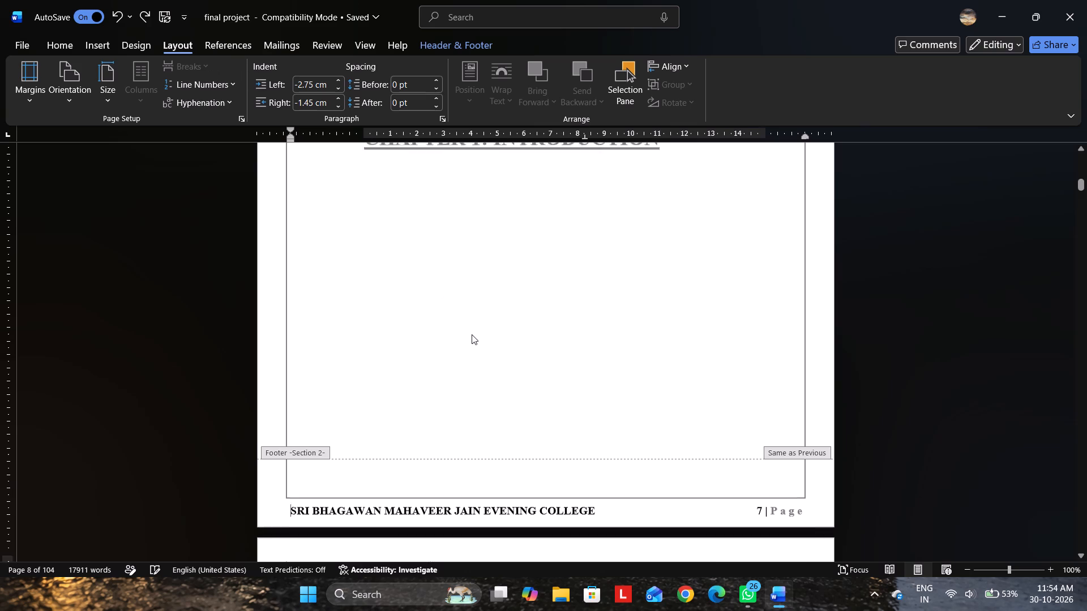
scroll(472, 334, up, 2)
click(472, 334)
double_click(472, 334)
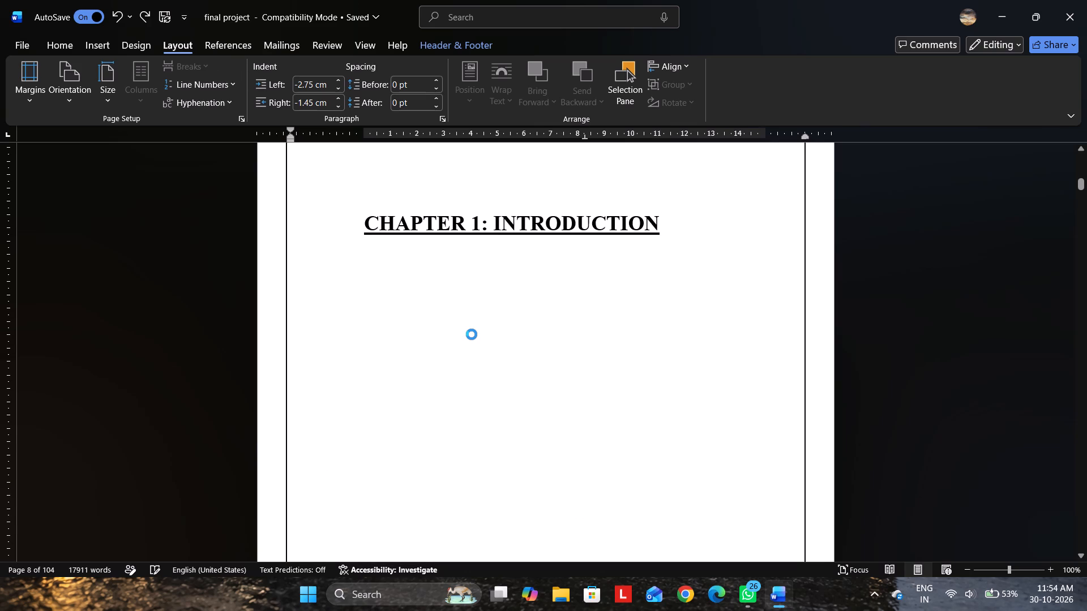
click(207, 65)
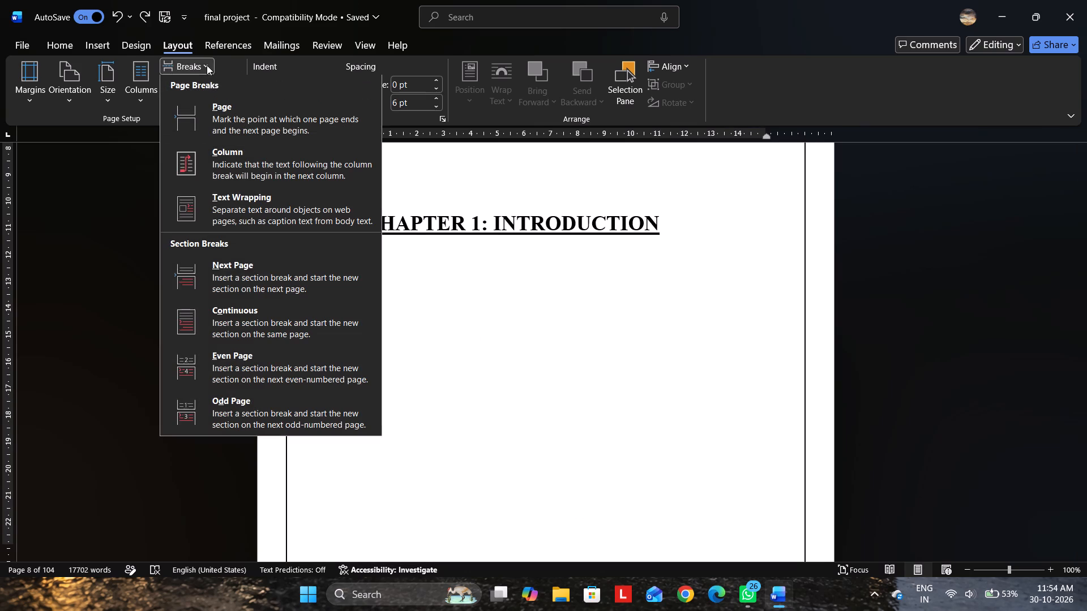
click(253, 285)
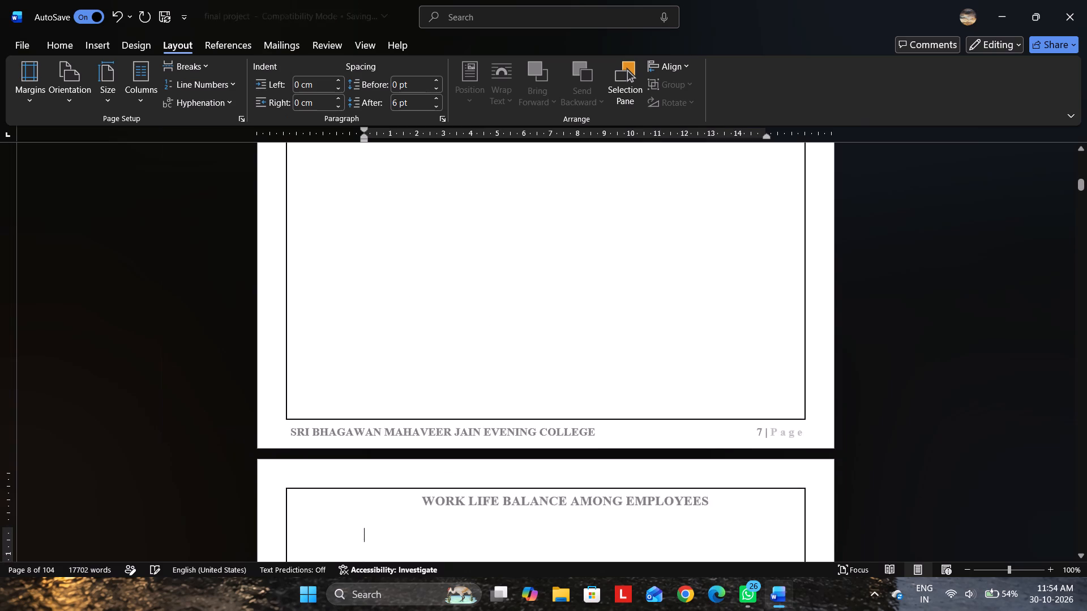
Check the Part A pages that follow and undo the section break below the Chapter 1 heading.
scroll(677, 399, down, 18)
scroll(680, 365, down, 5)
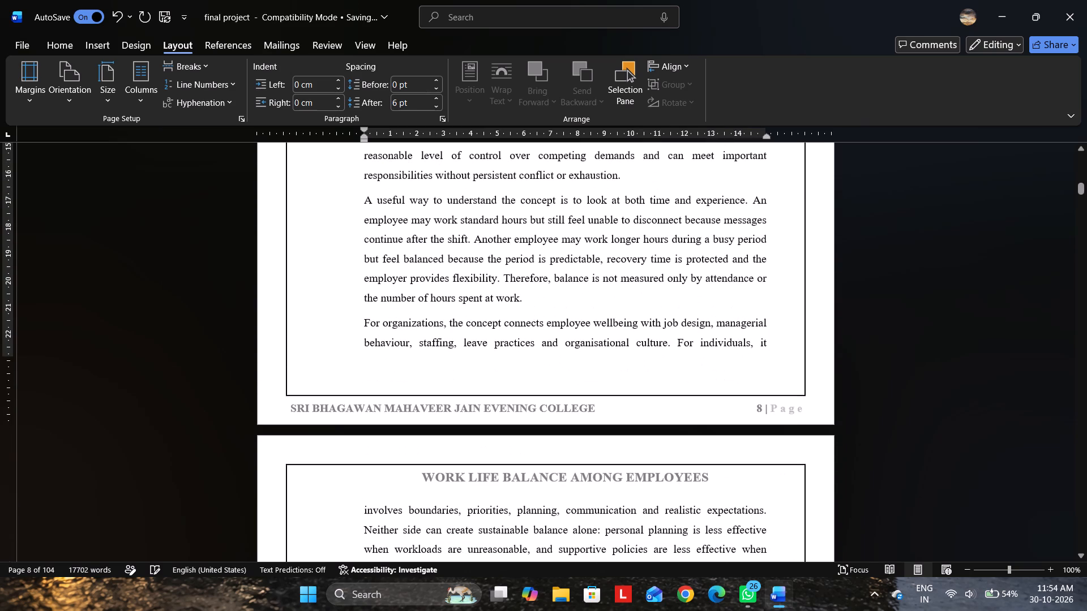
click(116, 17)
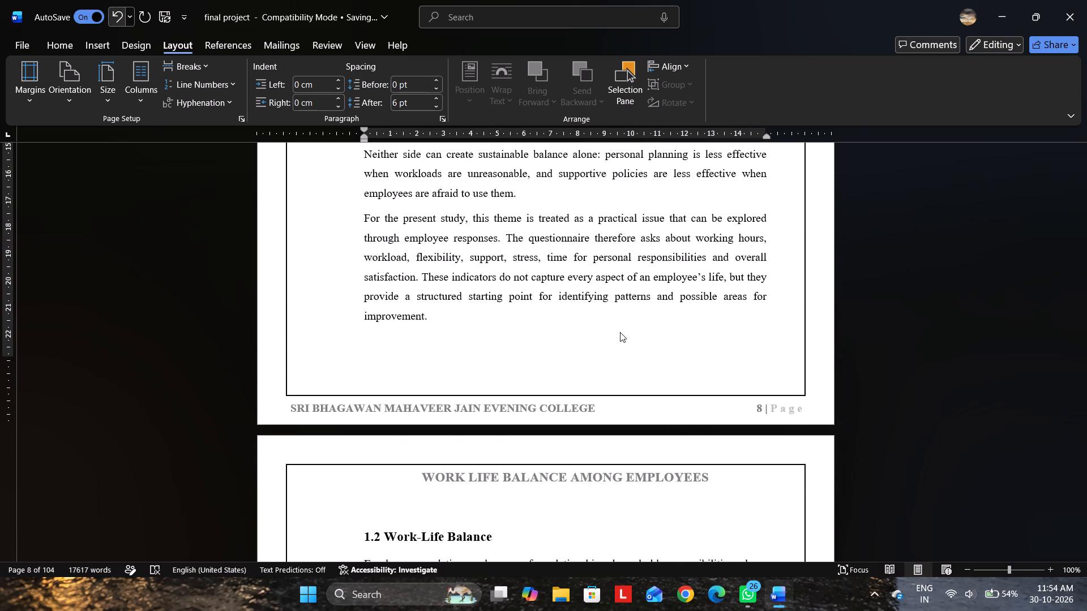
Open the footer on the Chapter 1 title page and examine the Section 1 and Section 2 headers and footers on neighbouring pages.
scroll(620, 332, up, 17)
scroll(619, 332, down, 4)
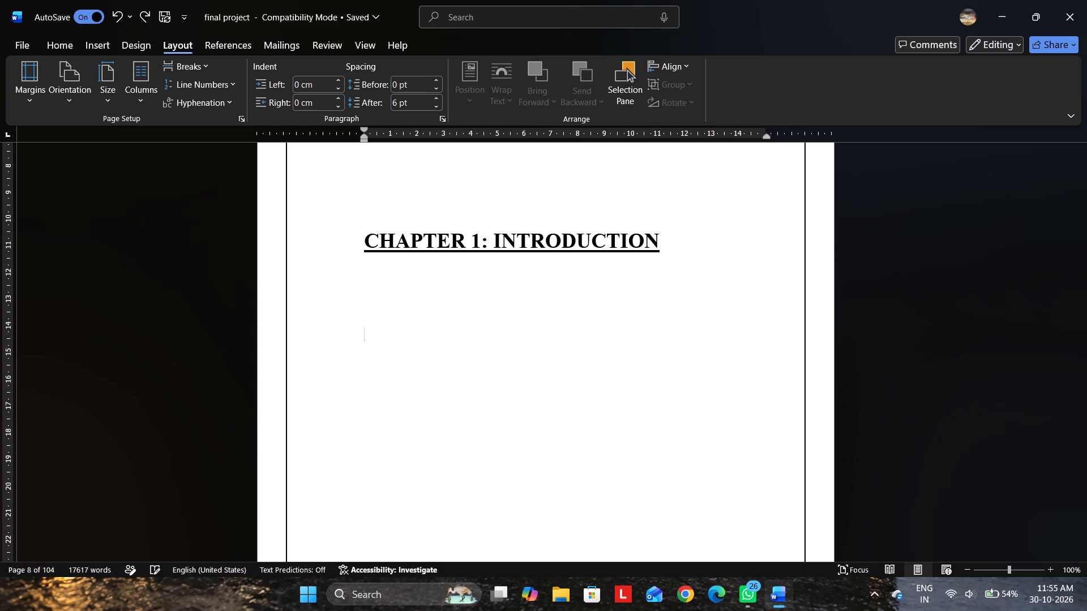
scroll(350, 230, down, 4)
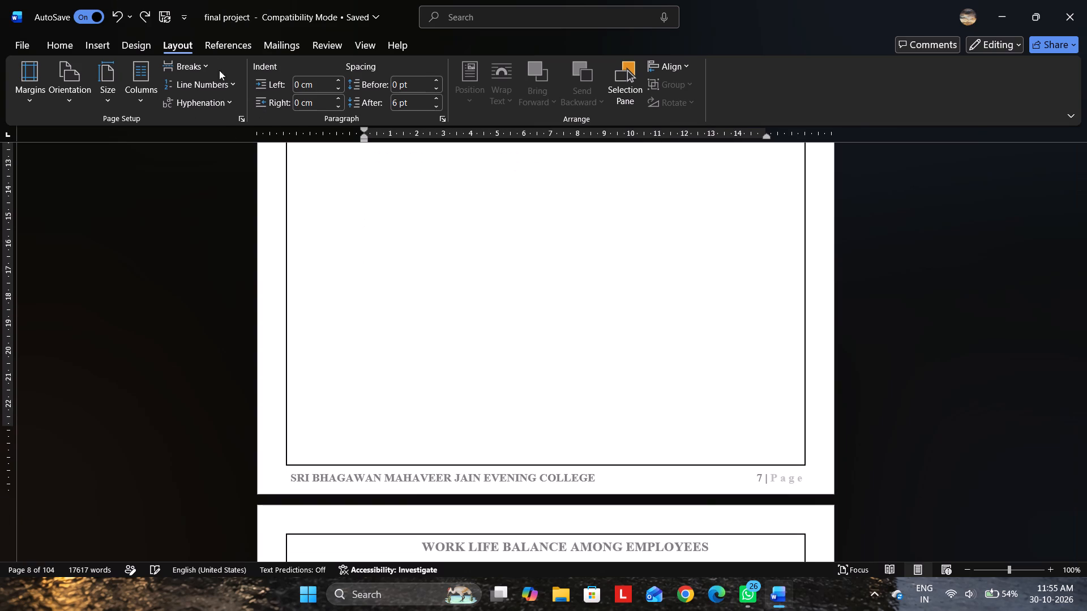
double_click(459, 327)
double_click(468, 408)
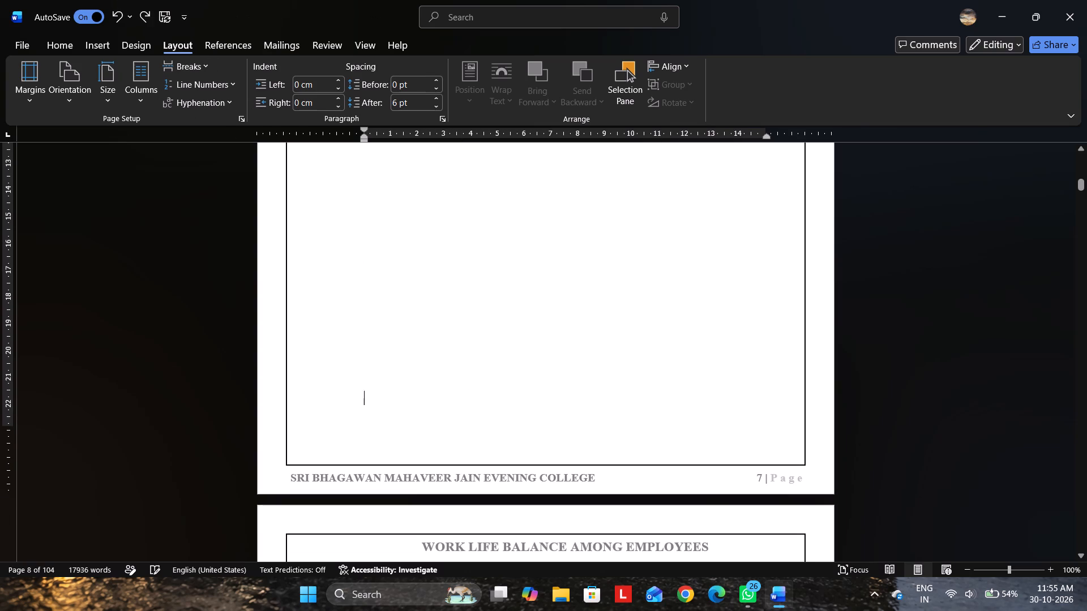
double_click(474, 430)
scroll(474, 430, down, 7)
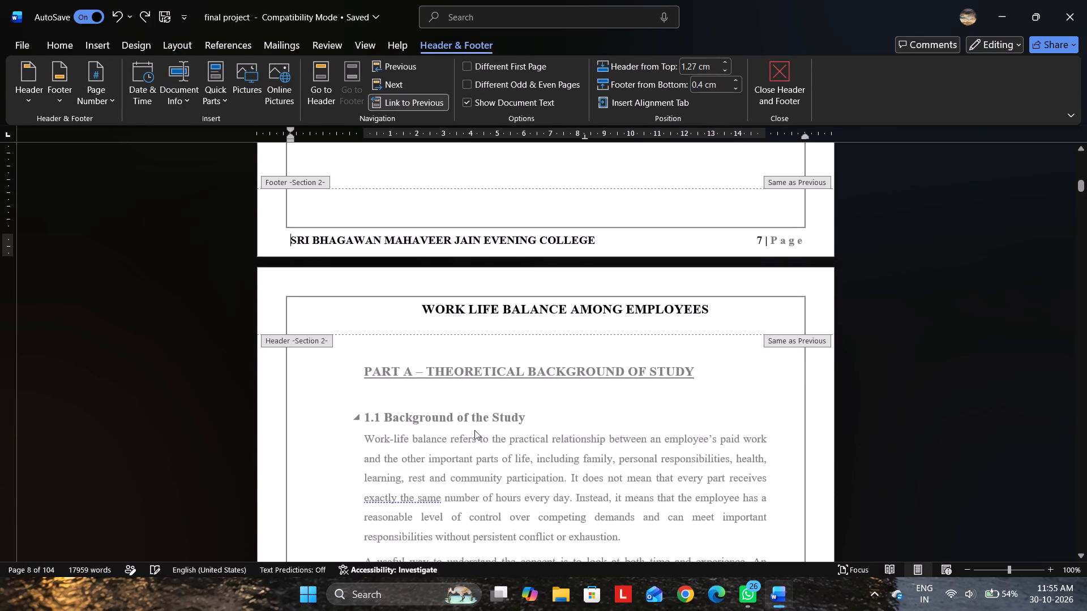
scroll(474, 430, down, 14)
scroll(474, 431, up, 15)
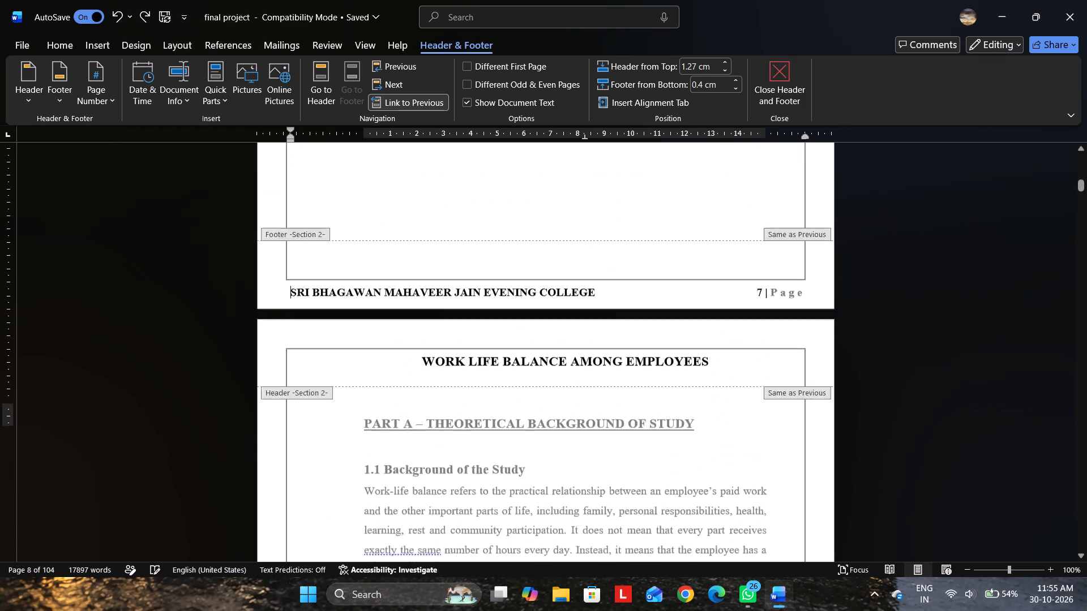
scroll(474, 431, up, 20)
scroll(474, 431, up, 4)
scroll(474, 431, down, 14)
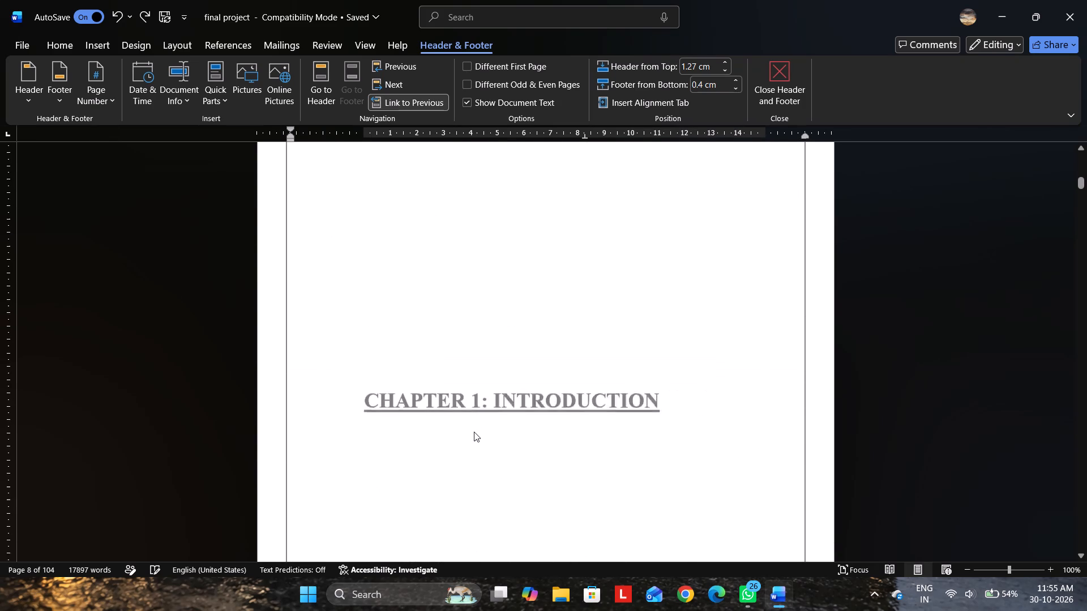
scroll(474, 432, down, 4)
scroll(474, 432, up, 15)
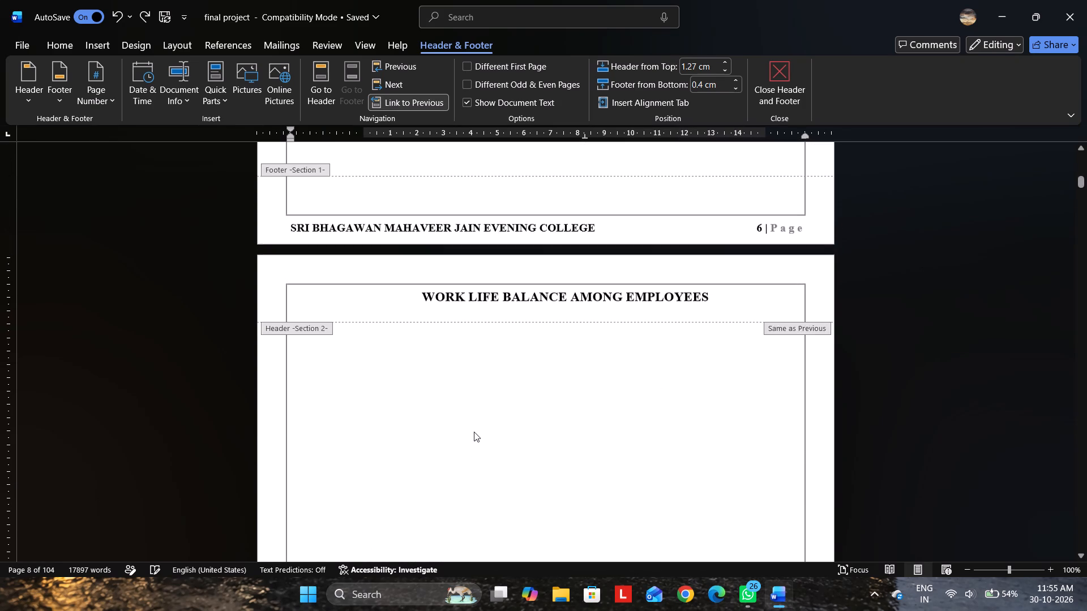
scroll(474, 432, up, 3)
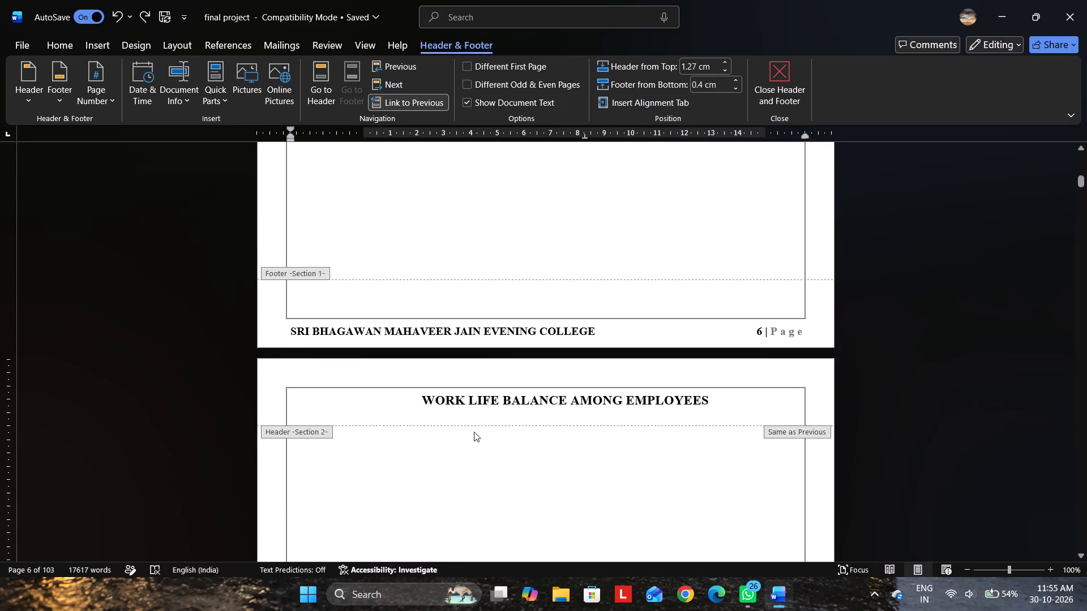
scroll(474, 432, up, 5)
scroll(474, 432, down, 4)
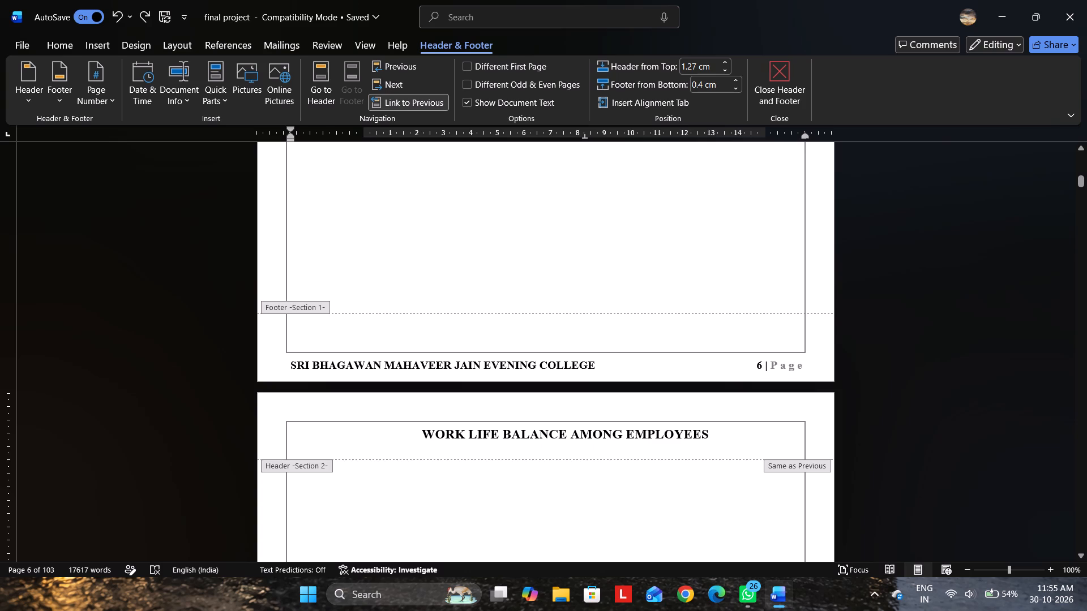
scroll(604, 365, down, 15)
scroll(604, 362, up, 13)
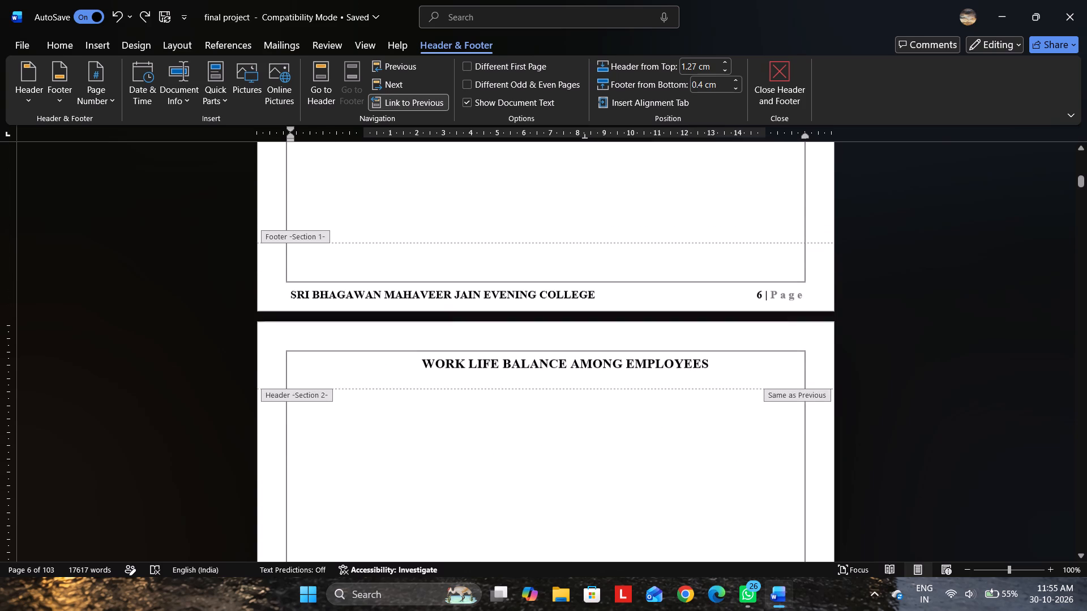
Undo the section break before the Chapter 1 title page and the latest footer page-number edits.
click(123, 7)
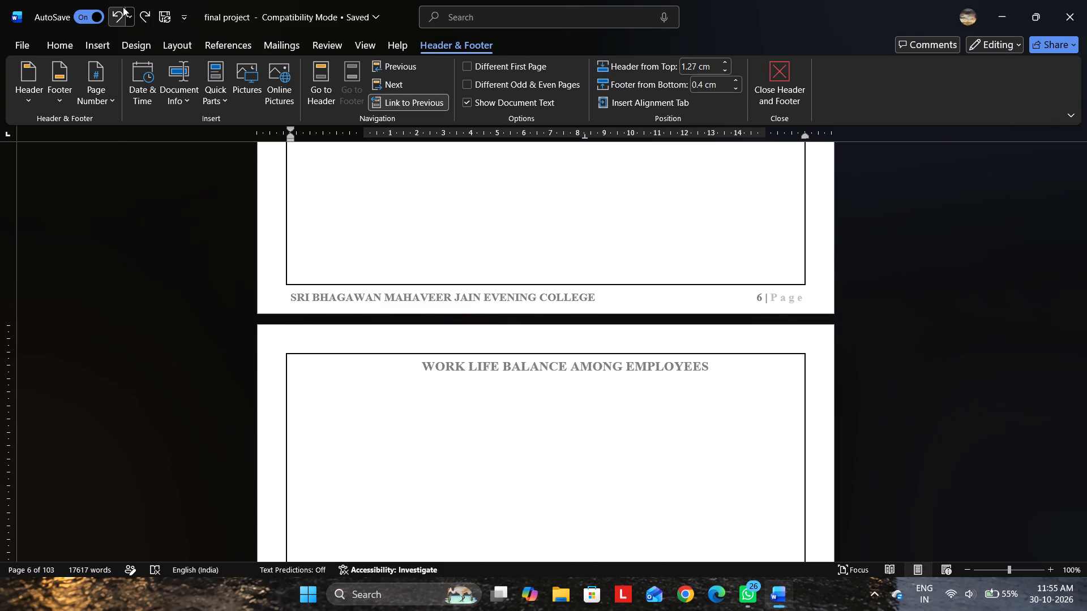
click(121, 10)
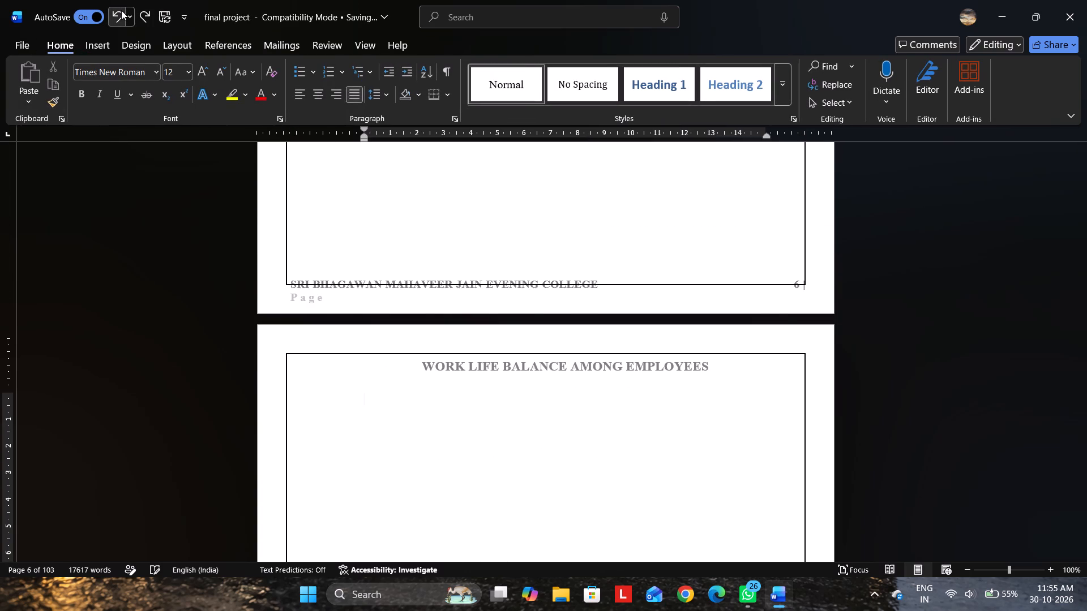
click(119, 11)
click(119, 11)
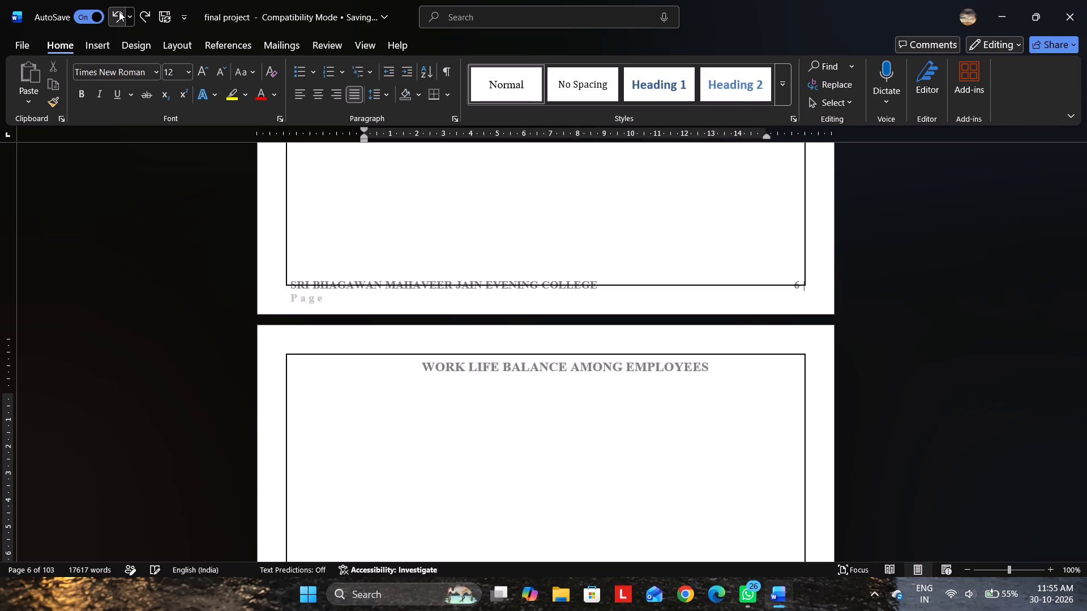
click(119, 11)
click(119, 11)
double_click(119, 11)
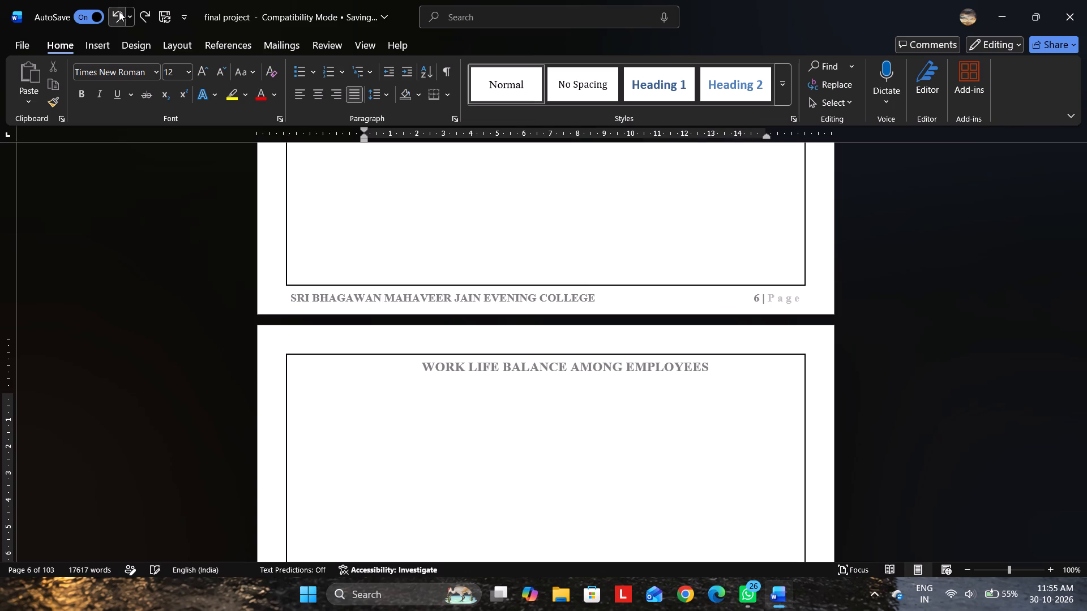
Open the footer on the page before Chapter 1 and examine the footer area from there through the Chapter 1 title page.
click(440, 221)
click(448, 242)
click(510, 444)
click(511, 448)
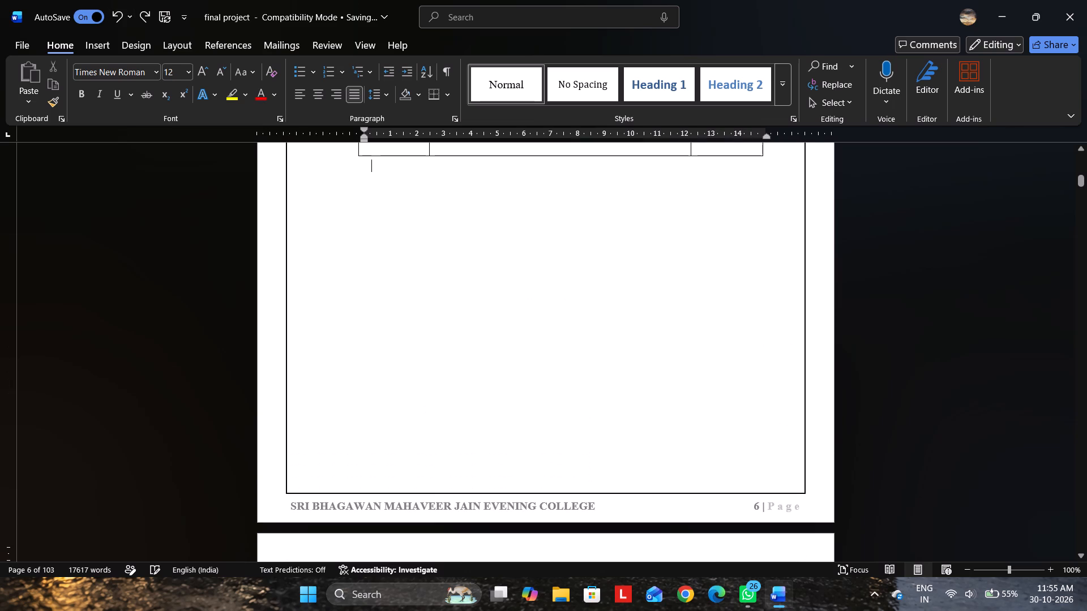
double_click(510, 454)
double_click(515, 470)
click(622, 455)
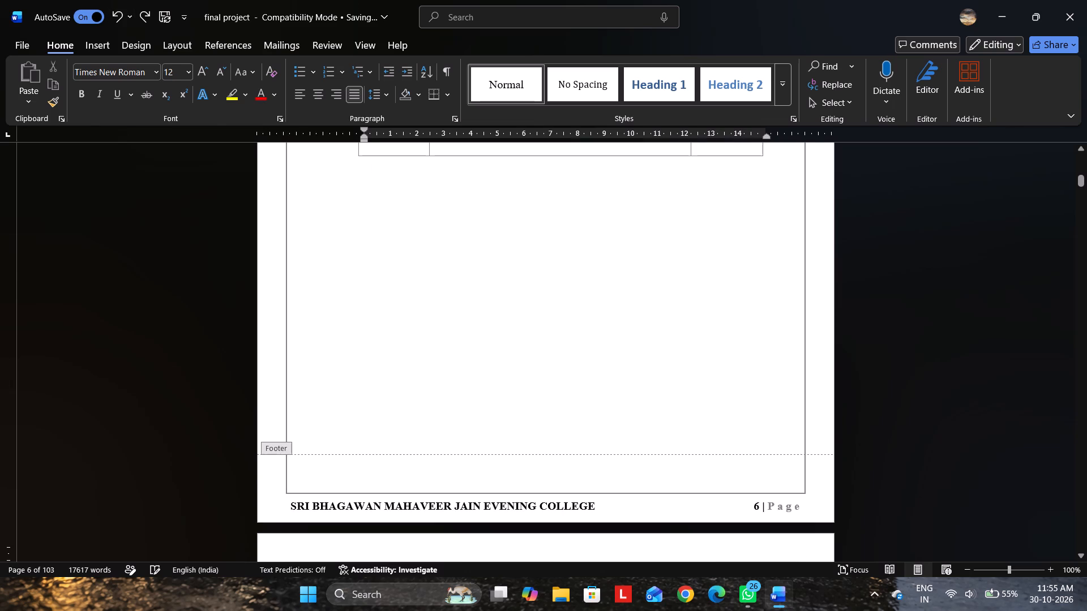
scroll(622, 454, down, 20)
scroll(622, 454, down, 6)
scroll(622, 455, up, 10)
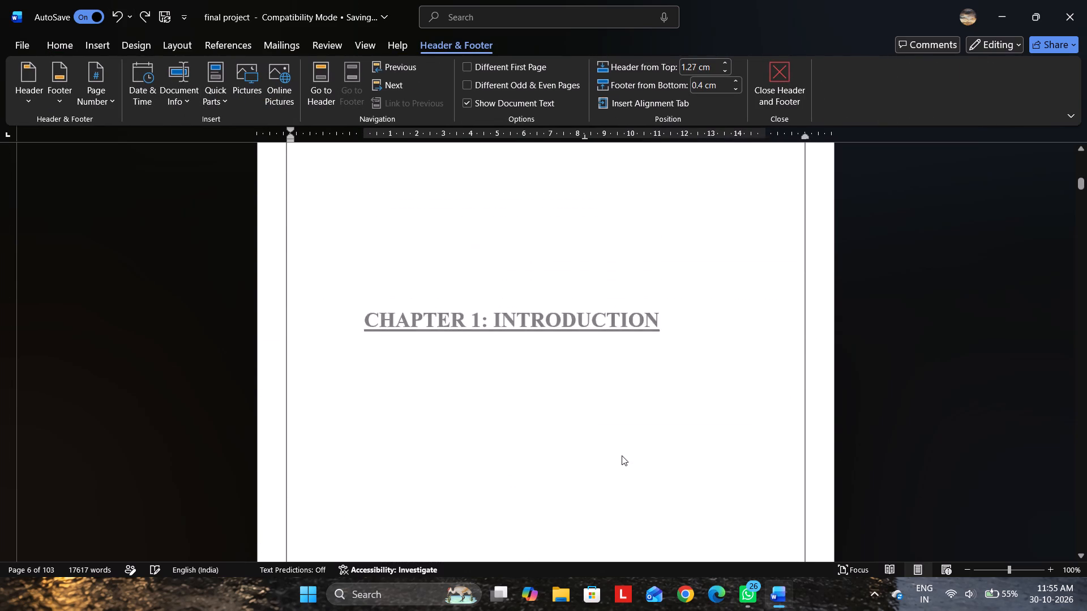
scroll(622, 455, down, 9)
scroll(622, 456, up, 20)
scroll(622, 456, up, 8)
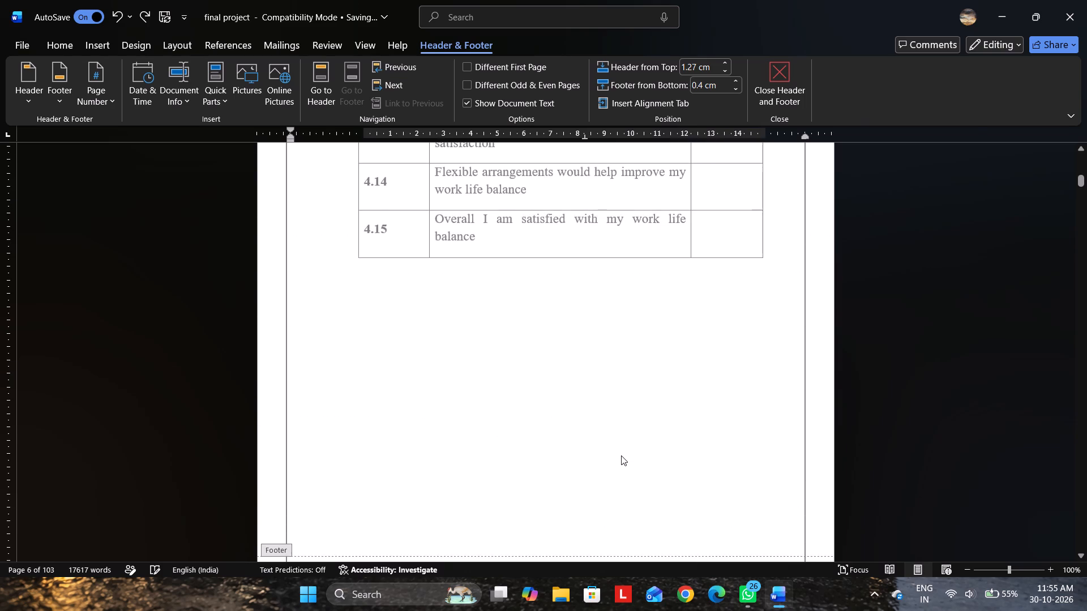
scroll(621, 455, down, 4)
scroll(590, 525, down, 15)
click(597, 441)
click(546, 432)
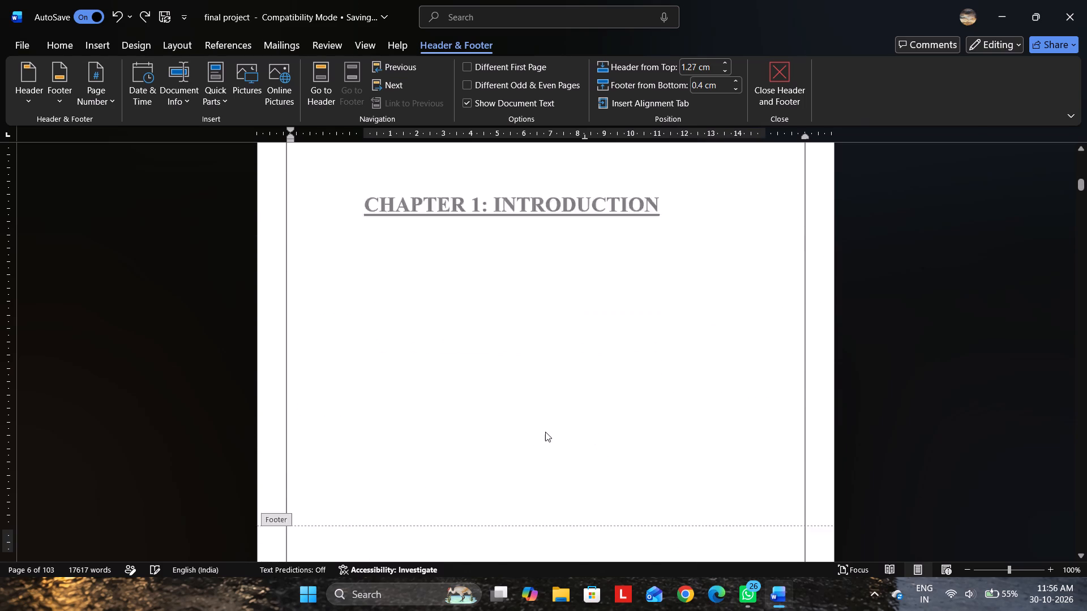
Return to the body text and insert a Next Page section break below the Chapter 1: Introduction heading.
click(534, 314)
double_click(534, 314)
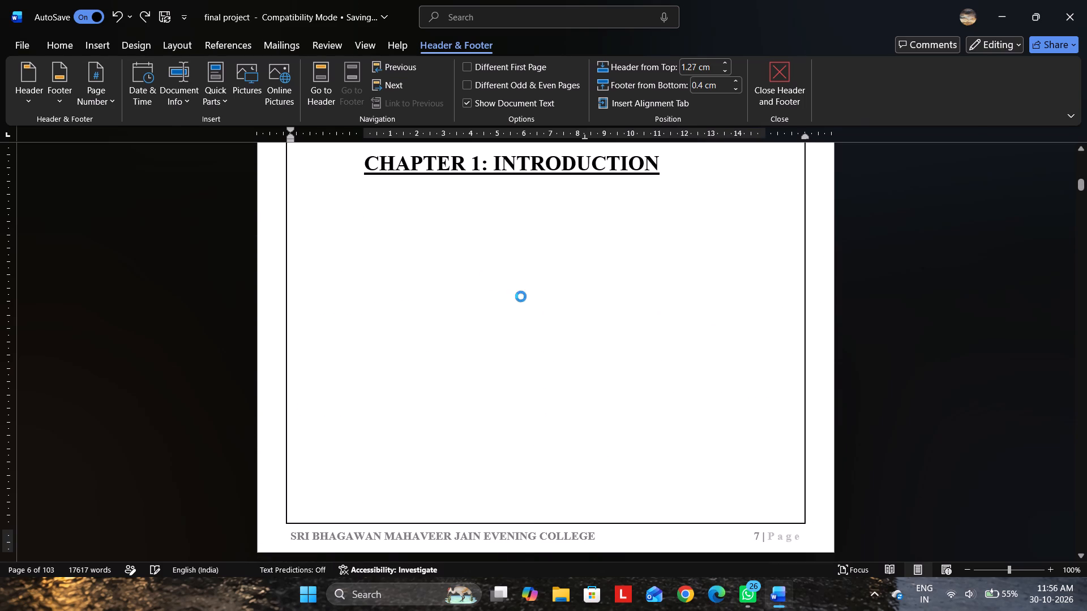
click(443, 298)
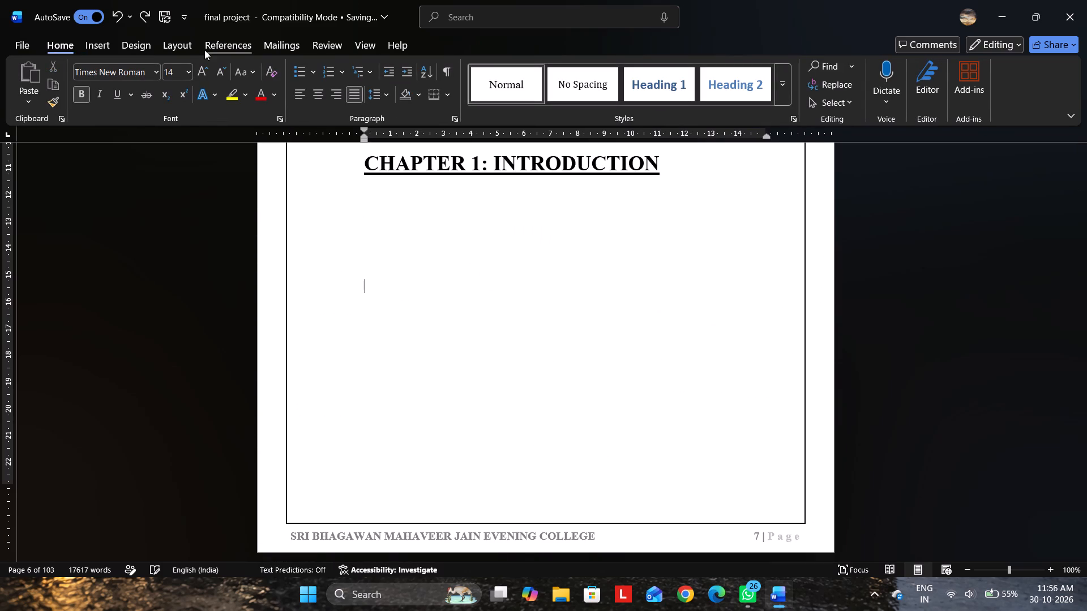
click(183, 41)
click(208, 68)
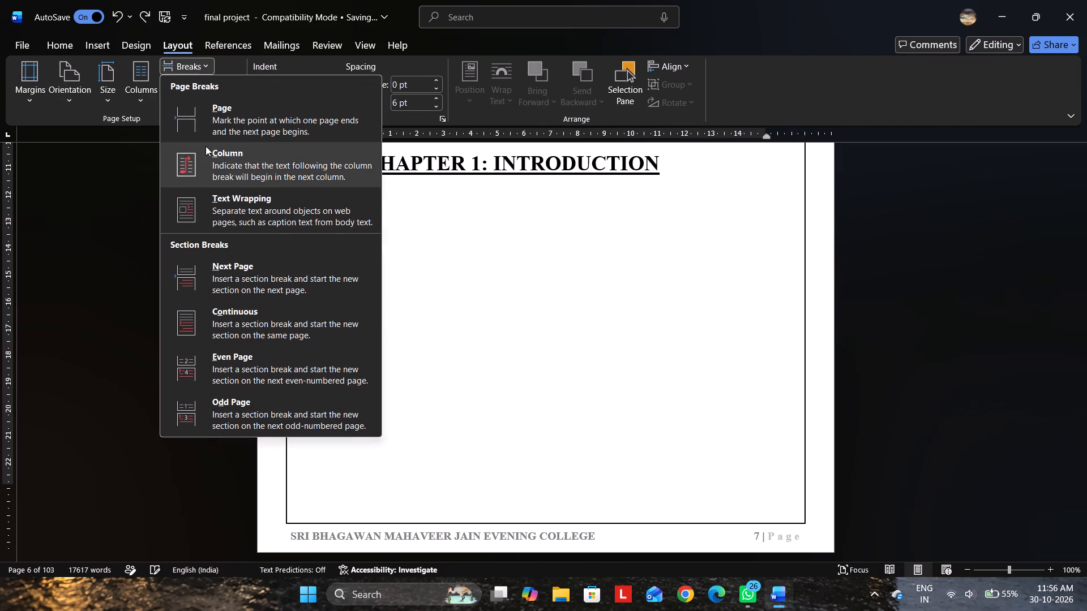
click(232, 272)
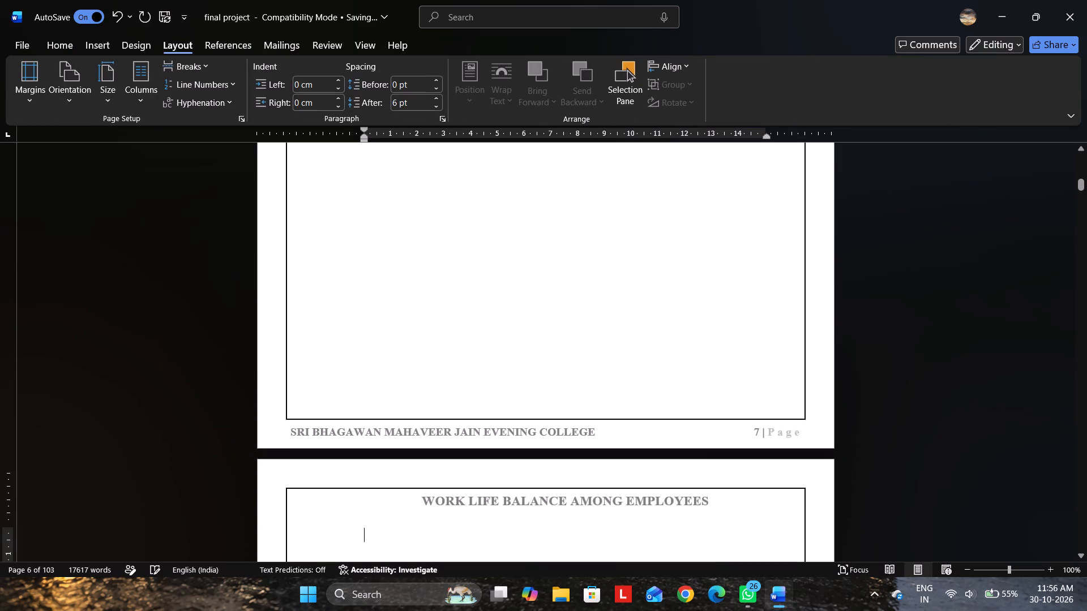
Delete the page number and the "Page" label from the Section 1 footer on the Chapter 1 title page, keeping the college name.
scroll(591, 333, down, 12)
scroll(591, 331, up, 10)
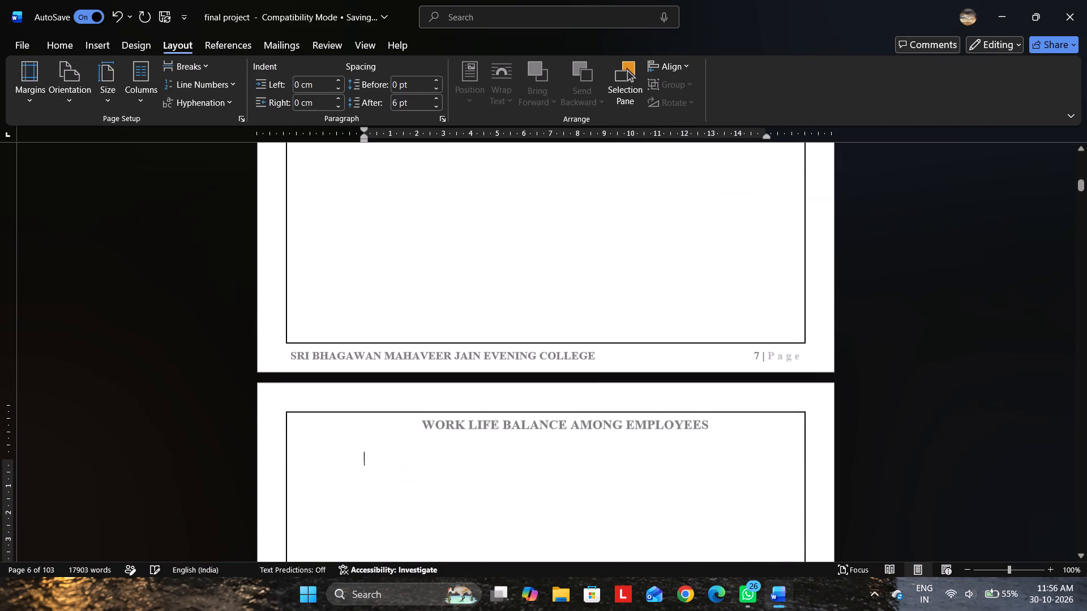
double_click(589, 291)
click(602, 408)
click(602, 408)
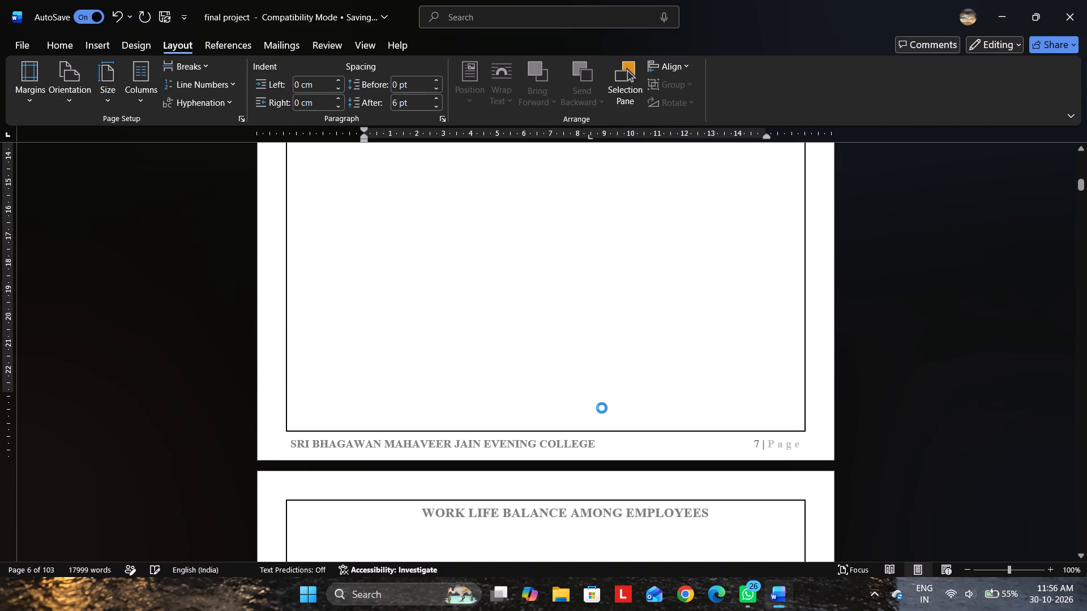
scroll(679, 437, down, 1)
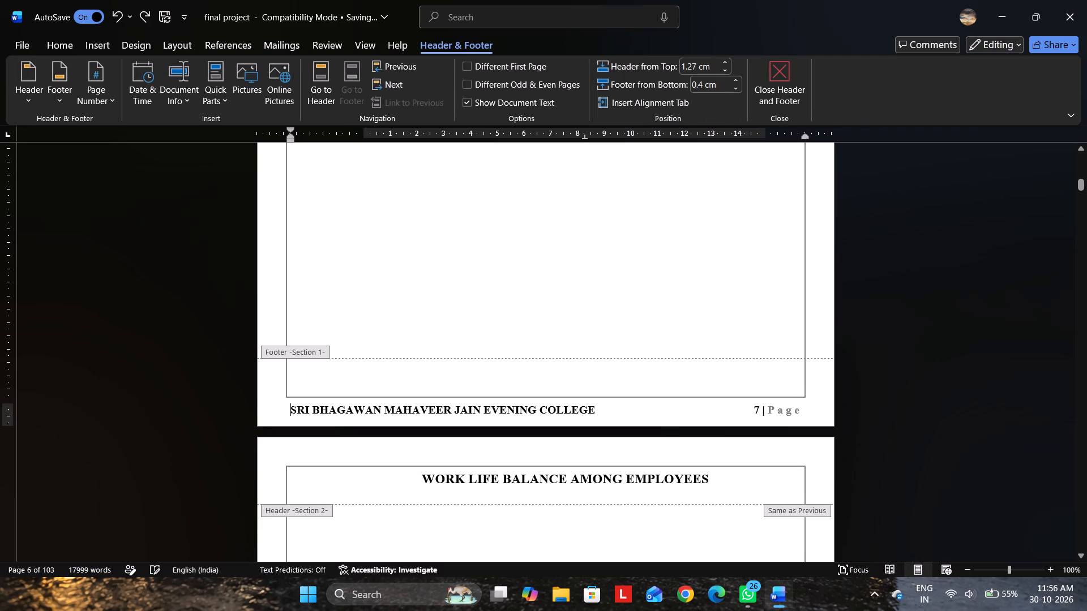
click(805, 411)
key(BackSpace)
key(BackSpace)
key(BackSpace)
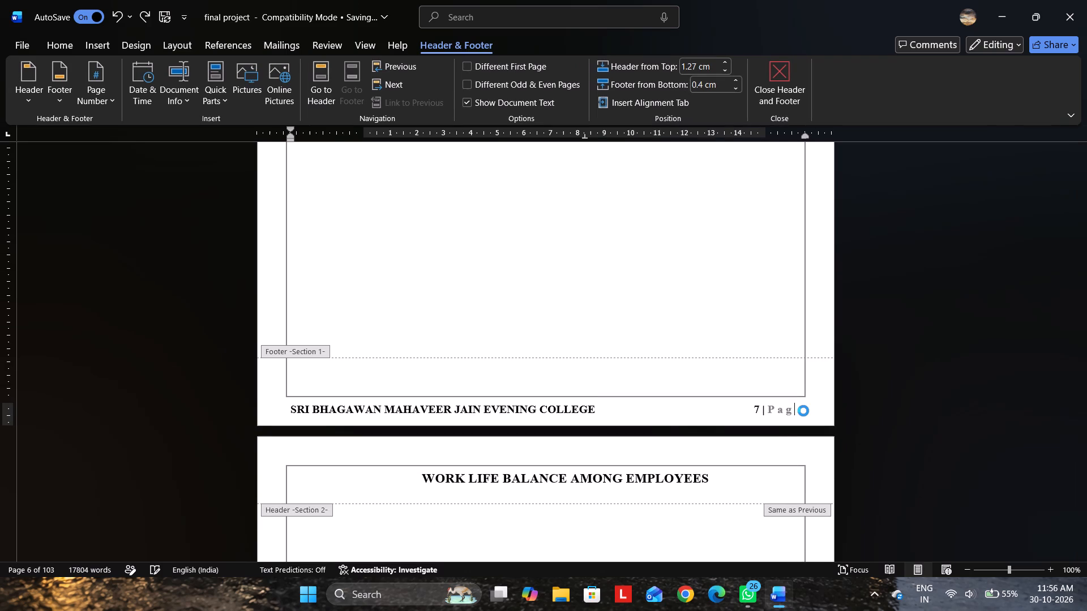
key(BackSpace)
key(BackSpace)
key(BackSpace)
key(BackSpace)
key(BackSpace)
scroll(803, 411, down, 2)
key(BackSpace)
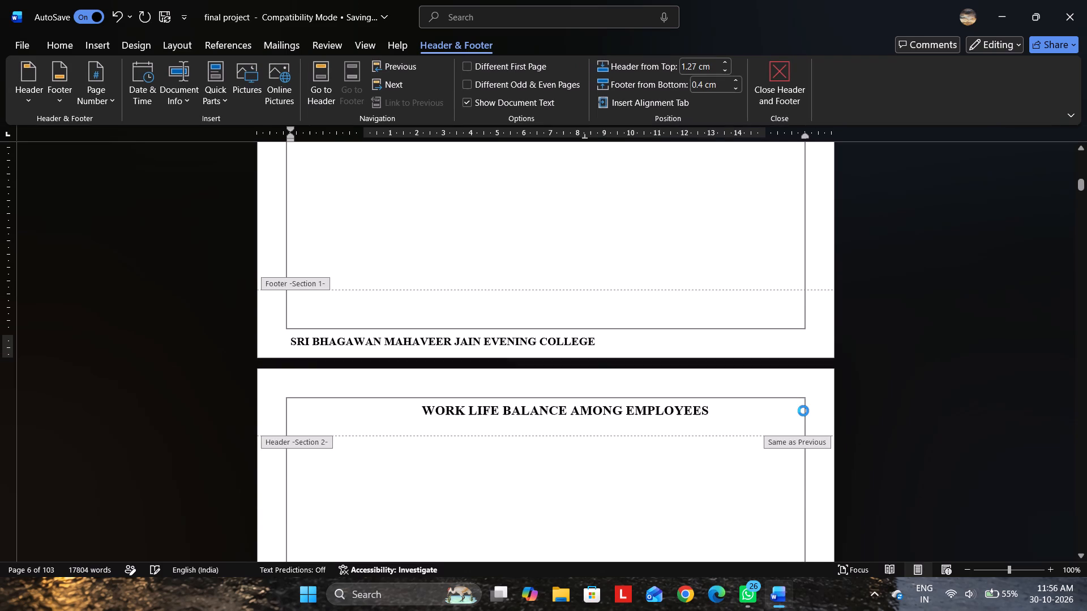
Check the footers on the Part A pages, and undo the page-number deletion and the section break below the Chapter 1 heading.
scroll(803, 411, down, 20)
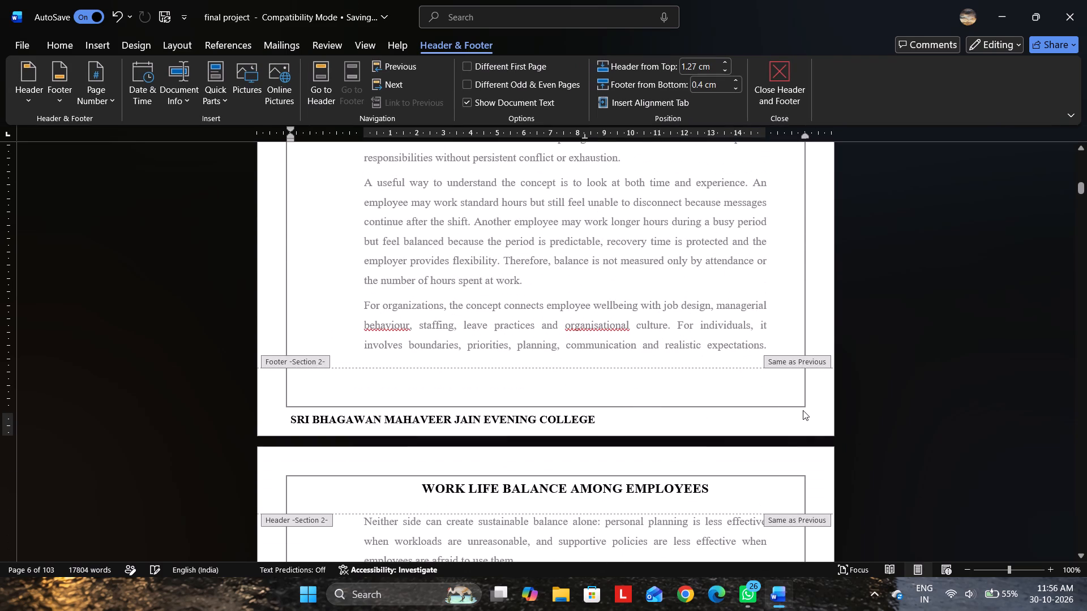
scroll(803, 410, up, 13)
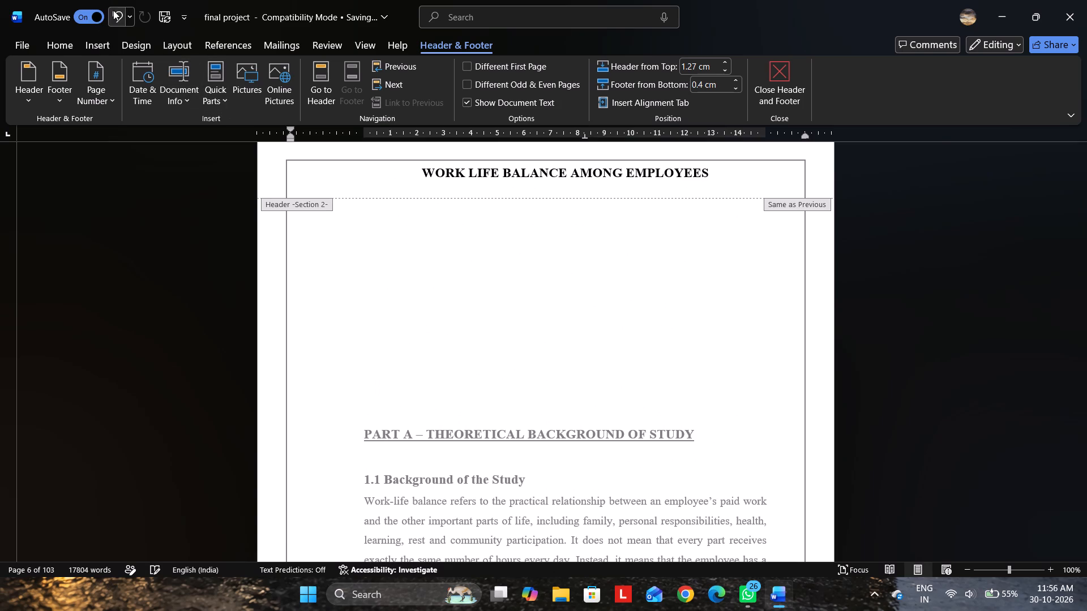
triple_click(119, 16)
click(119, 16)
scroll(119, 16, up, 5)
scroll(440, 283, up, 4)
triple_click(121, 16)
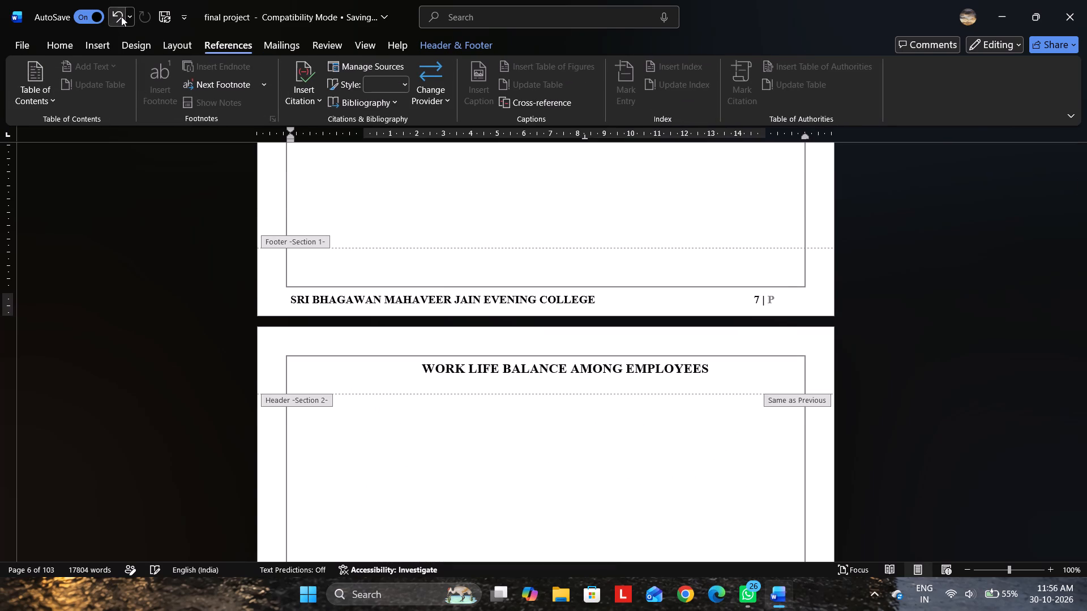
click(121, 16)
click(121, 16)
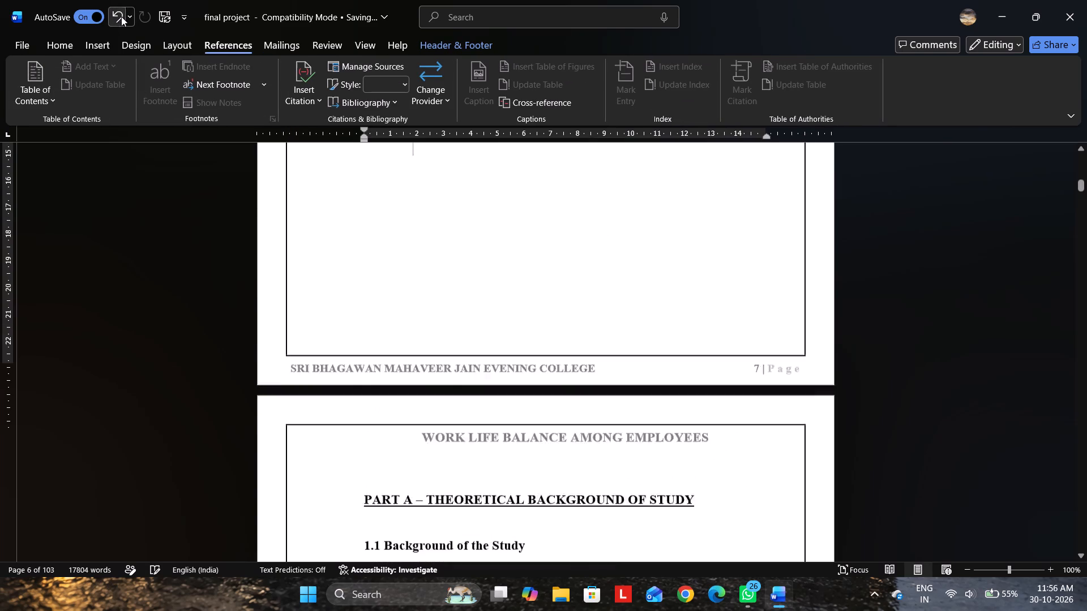
Place the cursor in the body near the bottom of the Chapter 1 title page and insert a Next Page section break there.
scroll(456, 338, down, 3)
double_click(477, 269)
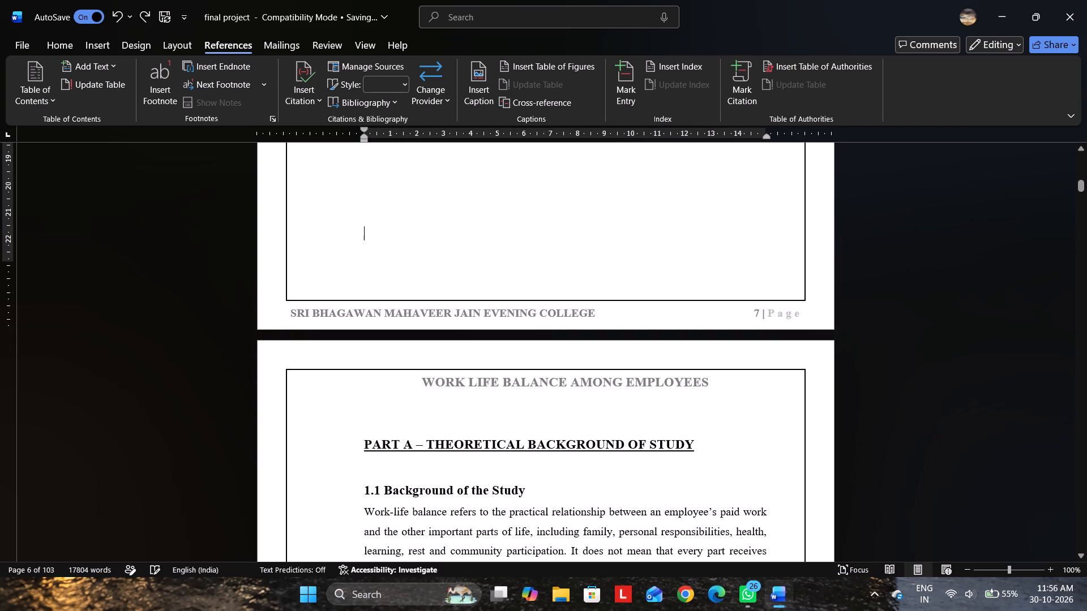
double_click(478, 269)
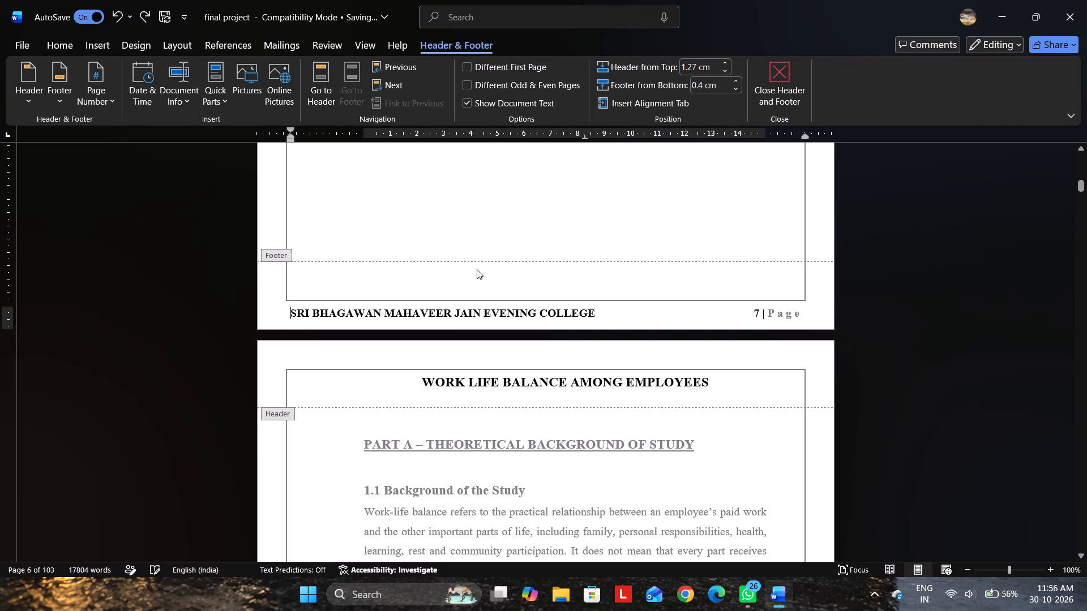
click(413, 196)
double_click(413, 196)
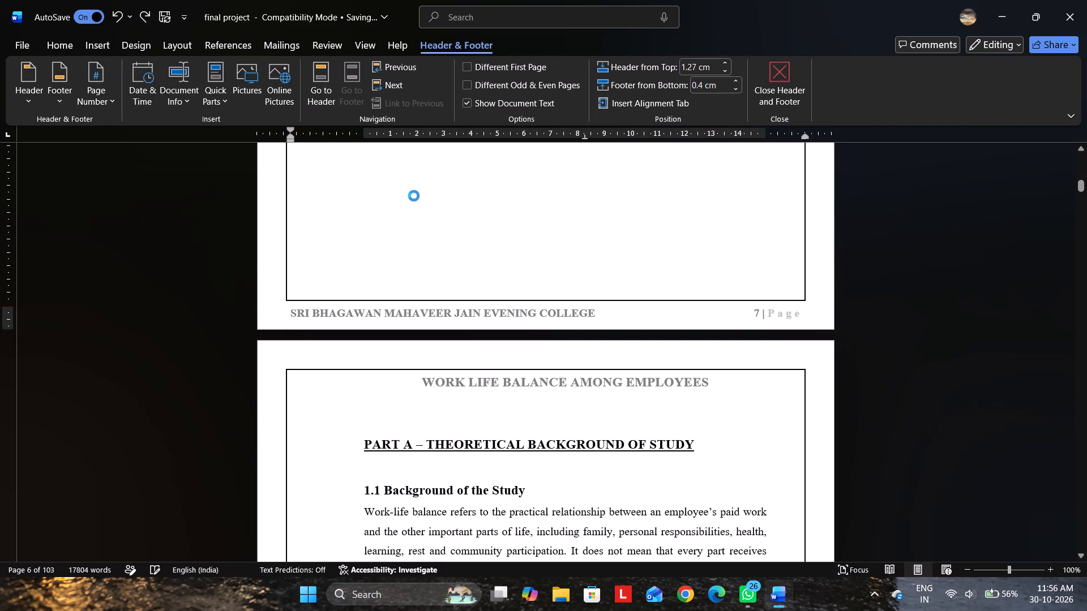
scroll(414, 196, up, 1)
click(242, 42)
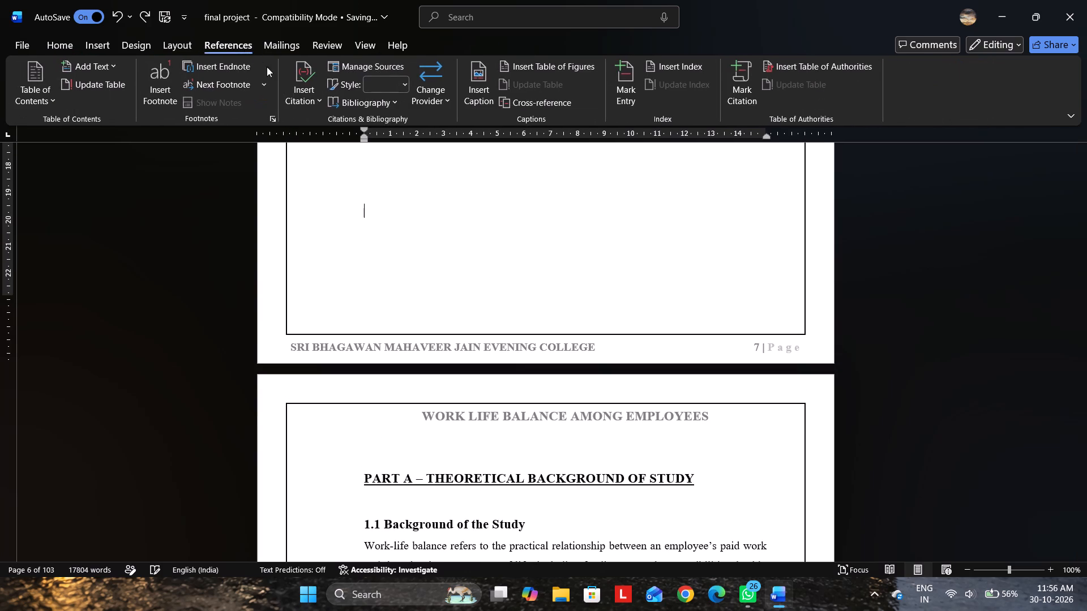
click(191, 50)
click(200, 72)
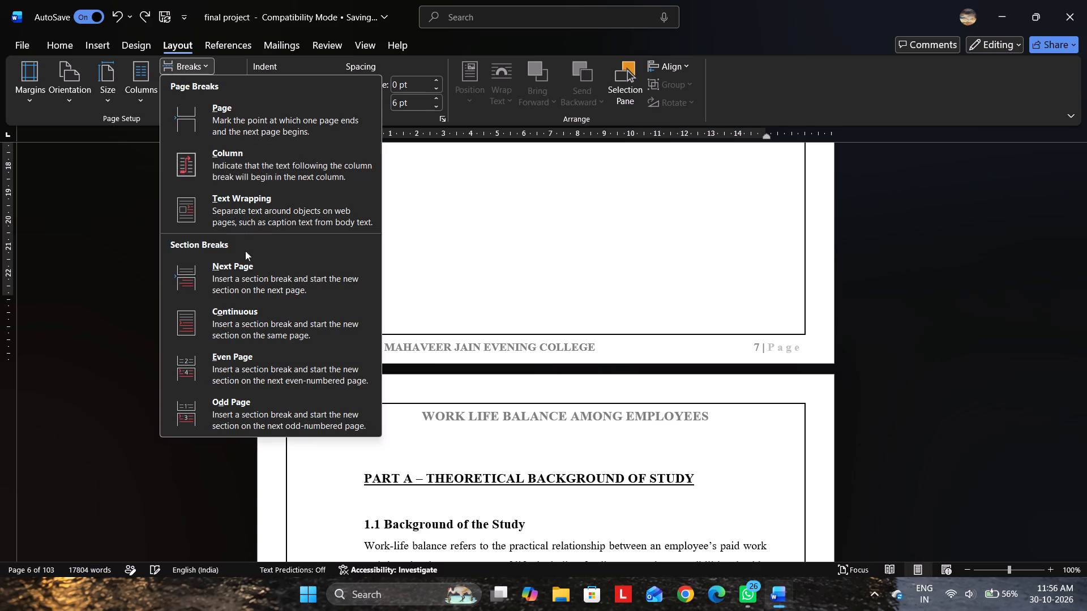
click(255, 289)
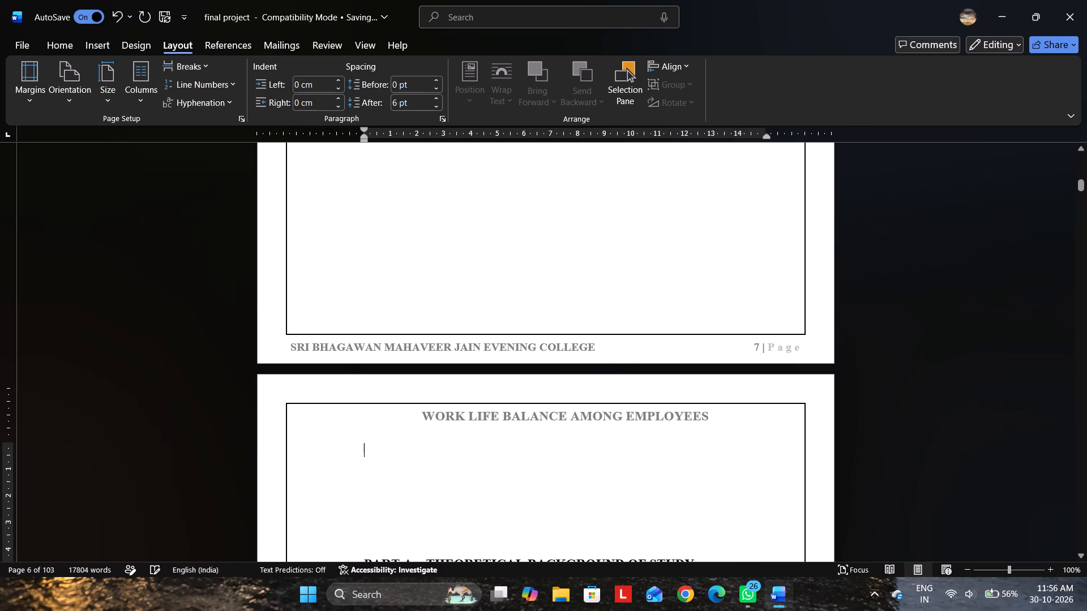
Open the Section 1 footer on the Chapter 1 title page for editing.
double_click(489, 304)
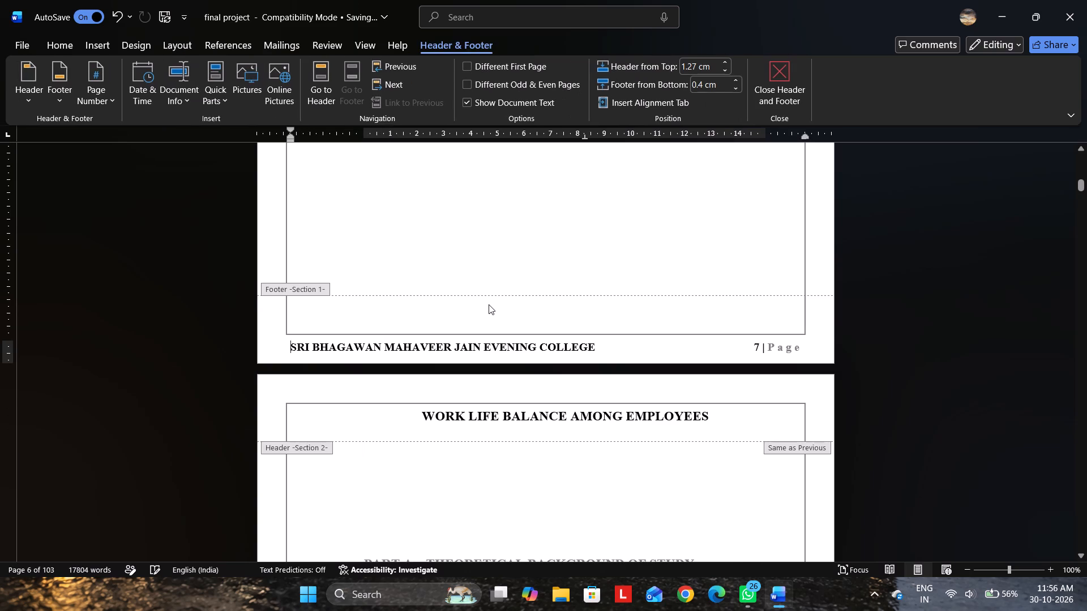
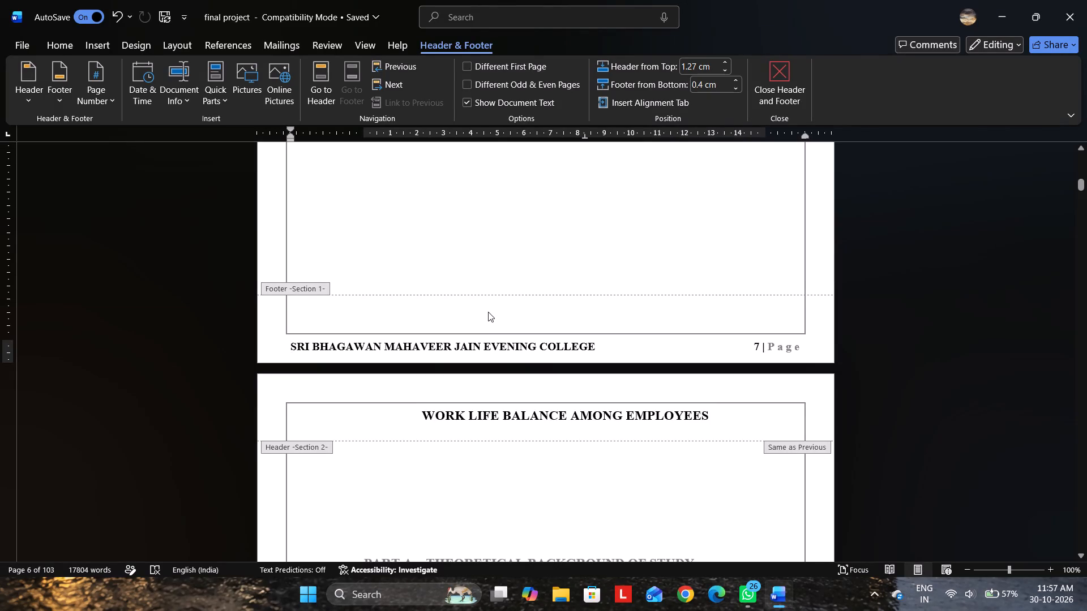
Cut the college name SRI BHAGAWAN MAHAVEER JAIN EVENING COLLEGE from the Section 1 footer on the Chapter 1 title page.
scroll(488, 312, down, 2)
scroll(488, 312, up, 2)
click(601, 347)
drag(601, 347, 265, 347)
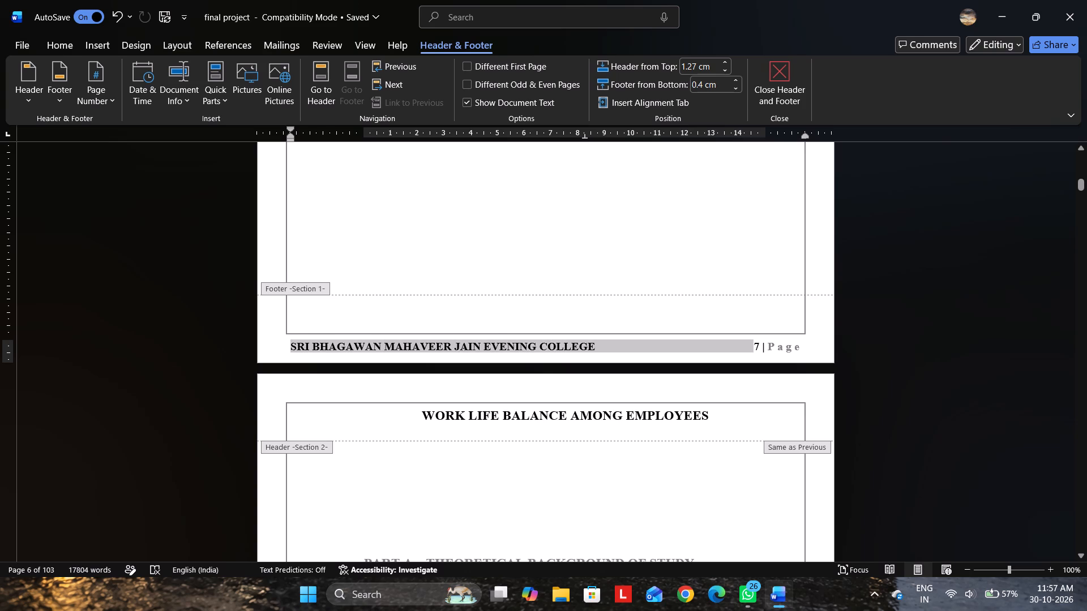
drag(265, 347, 267, 347)
click(804, 343)
drag(804, 348, 449, 352)
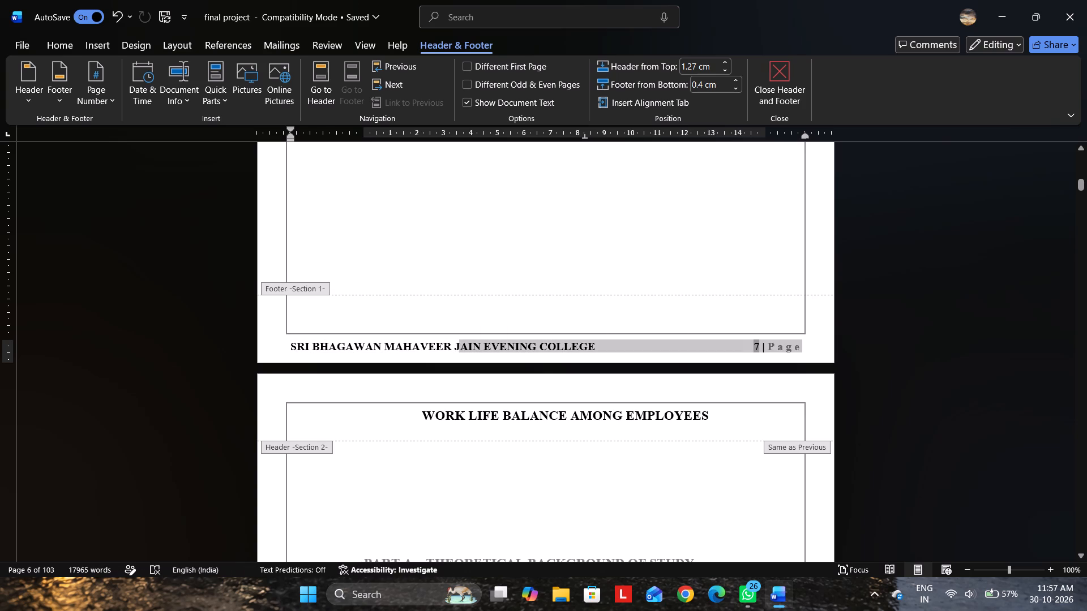
drag(449, 352, 296, 369)
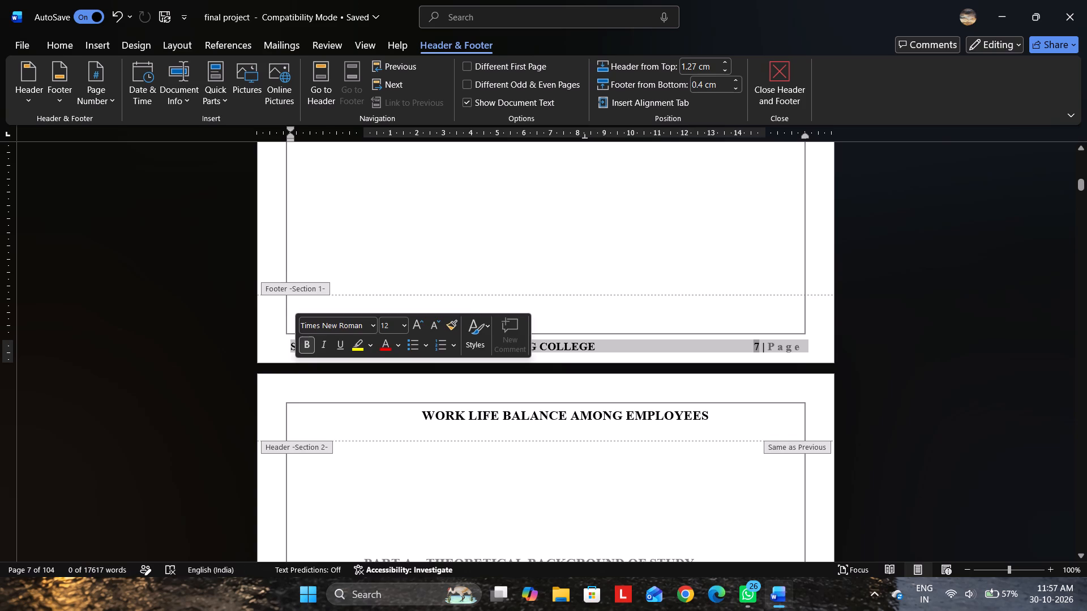
click(608, 338)
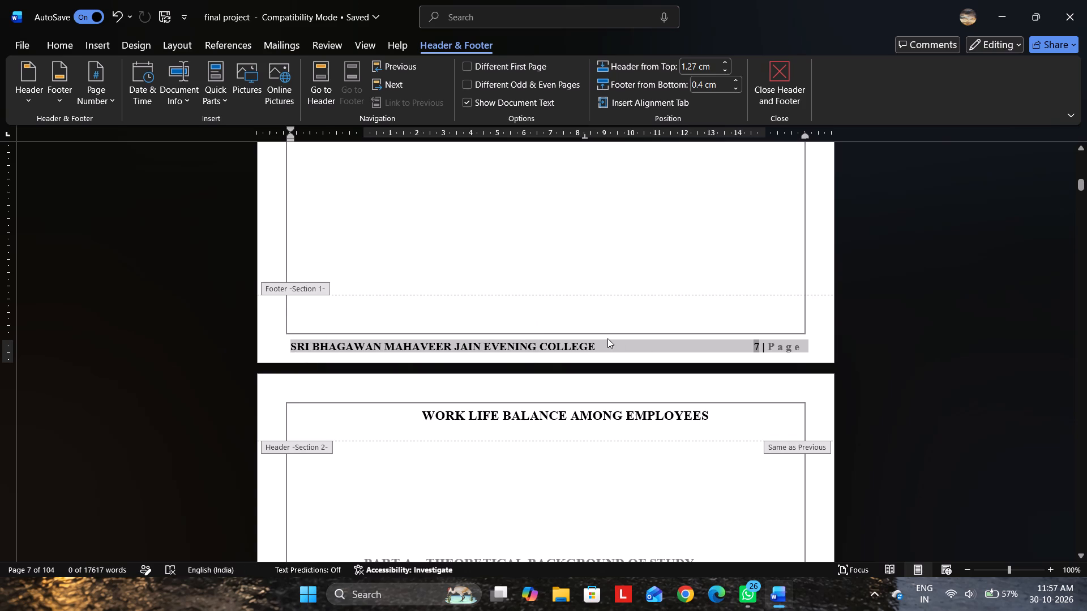
click(600, 345)
drag(597, 346, 289, 358)
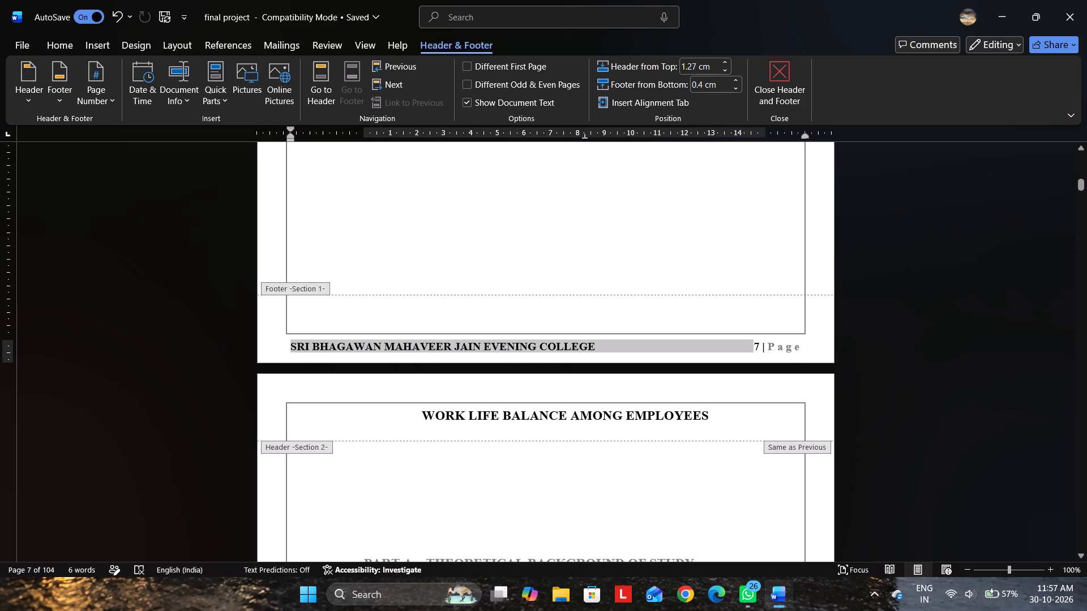
key(ctrl+x)
Delete the remaining page number and "Page" label from the Section 1 footer on the Chapter 1 title page.
drag(399, 341, 300, 360)
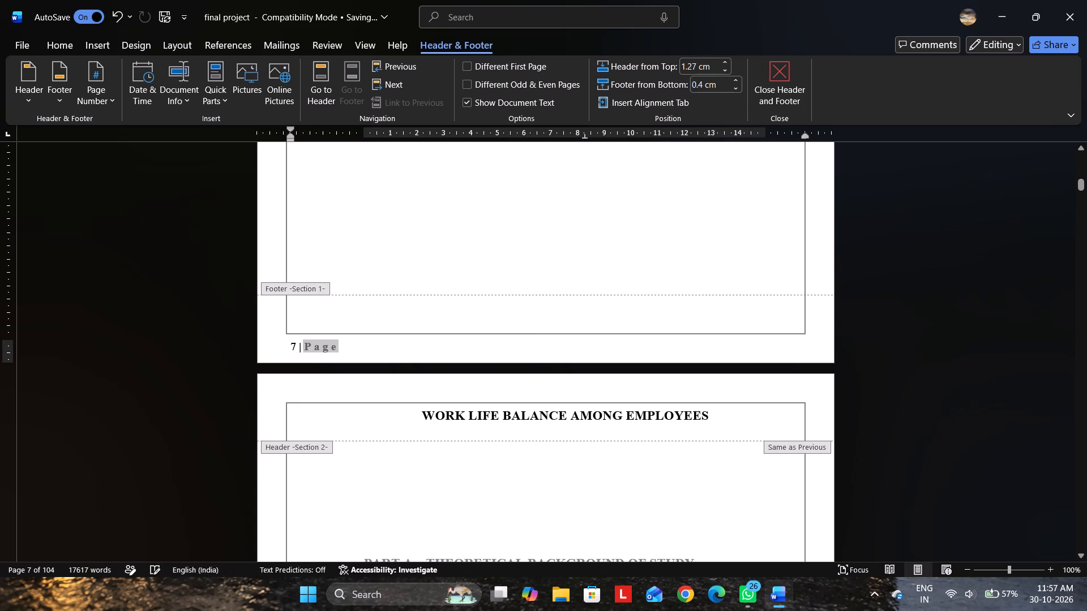
drag(300, 360, 283, 360)
key(BackSpace)
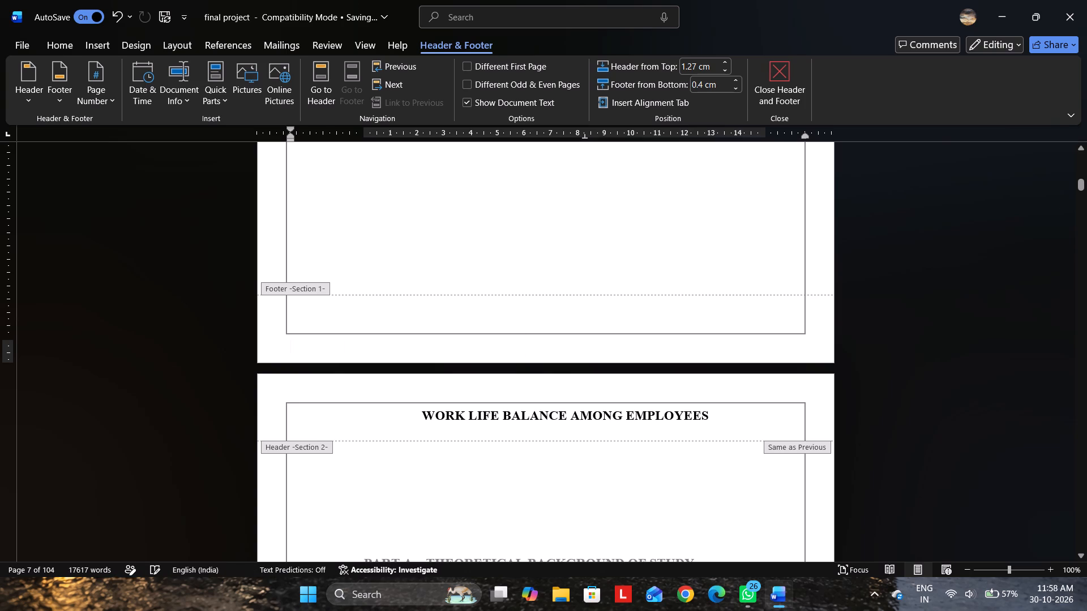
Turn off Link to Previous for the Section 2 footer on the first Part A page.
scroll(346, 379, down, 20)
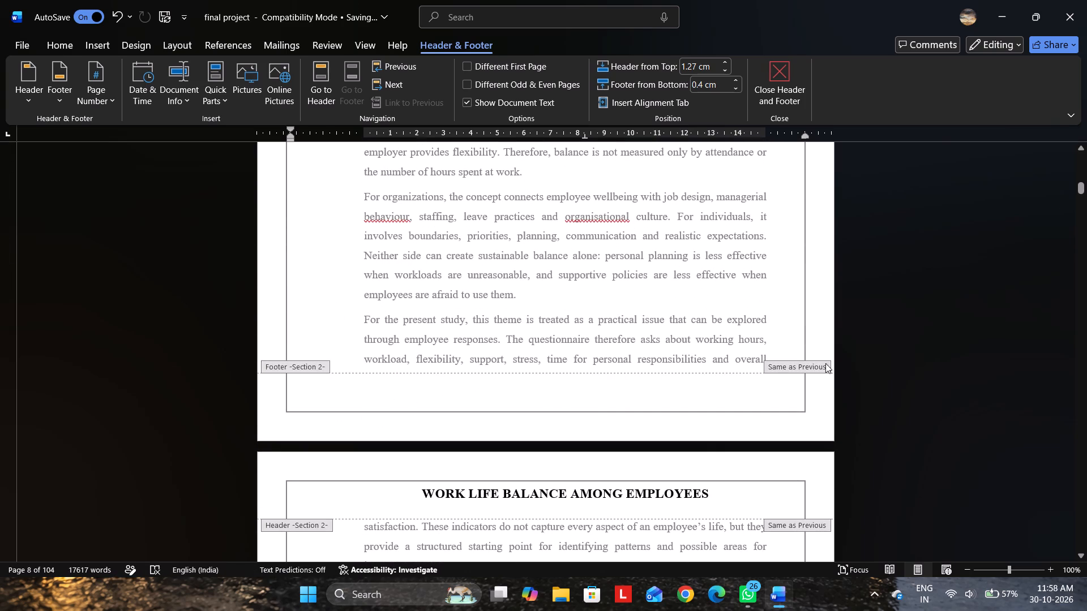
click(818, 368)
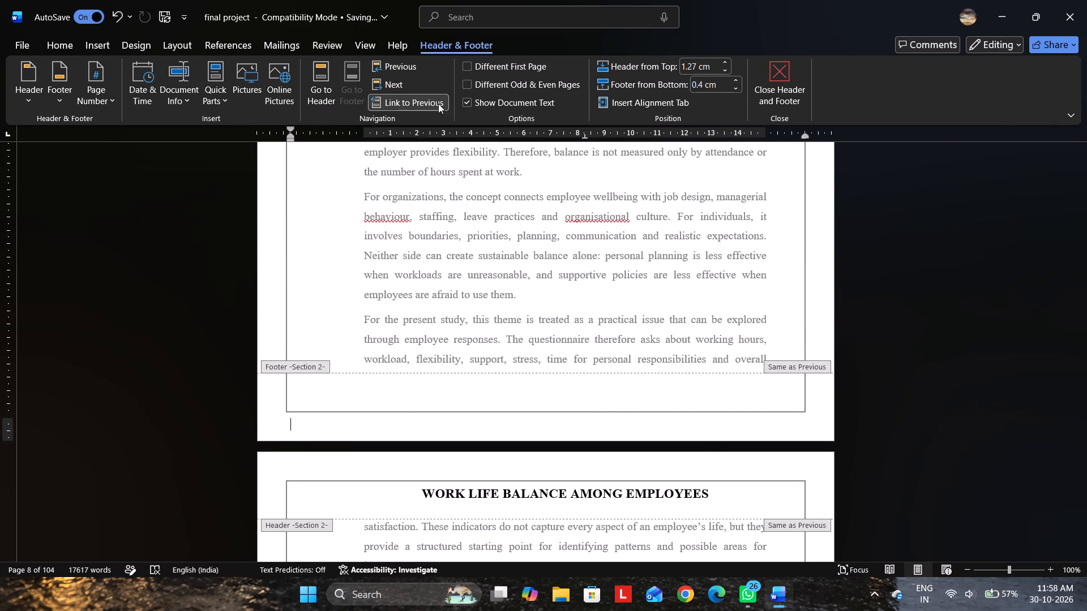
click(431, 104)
Examine the headers and footers from the Chapter 1 title page through the first Part A pages.
scroll(664, 383, up, 16)
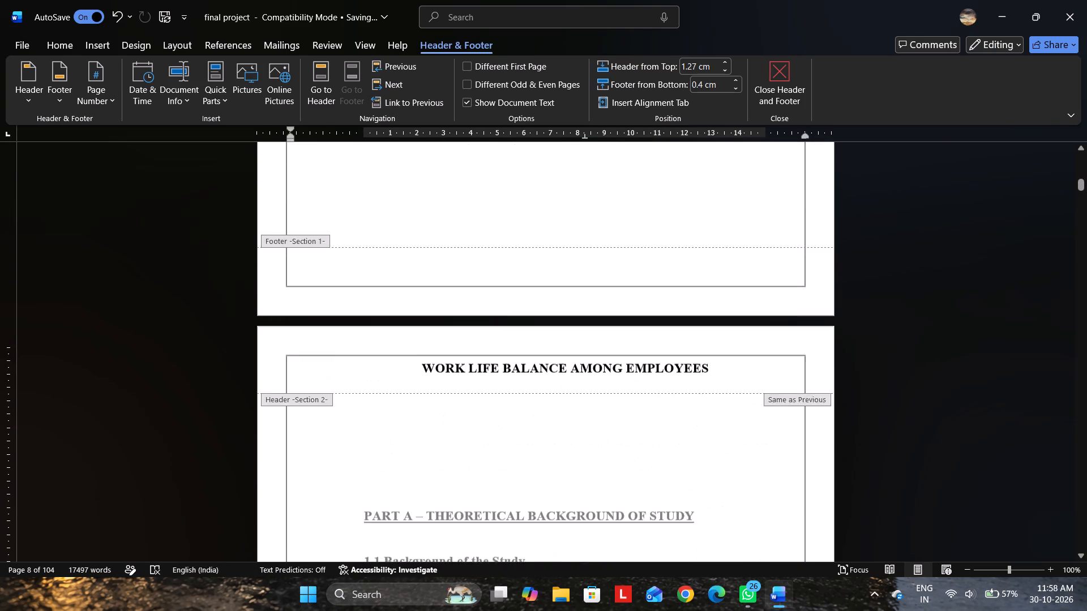
scroll(664, 383, up, 19)
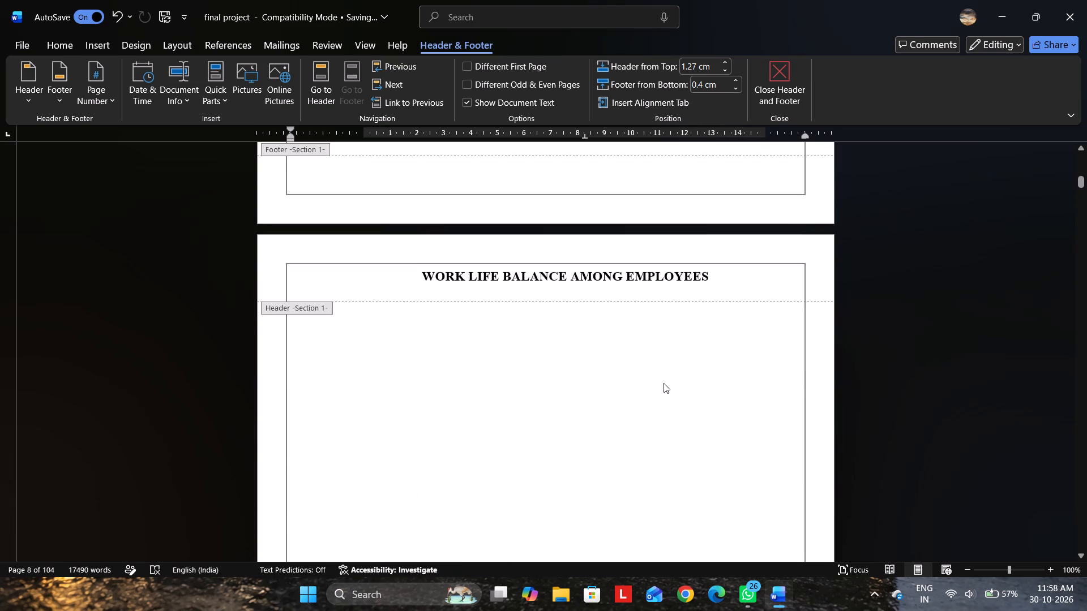
scroll(664, 383, down, 15)
scroll(664, 383, down, 7)
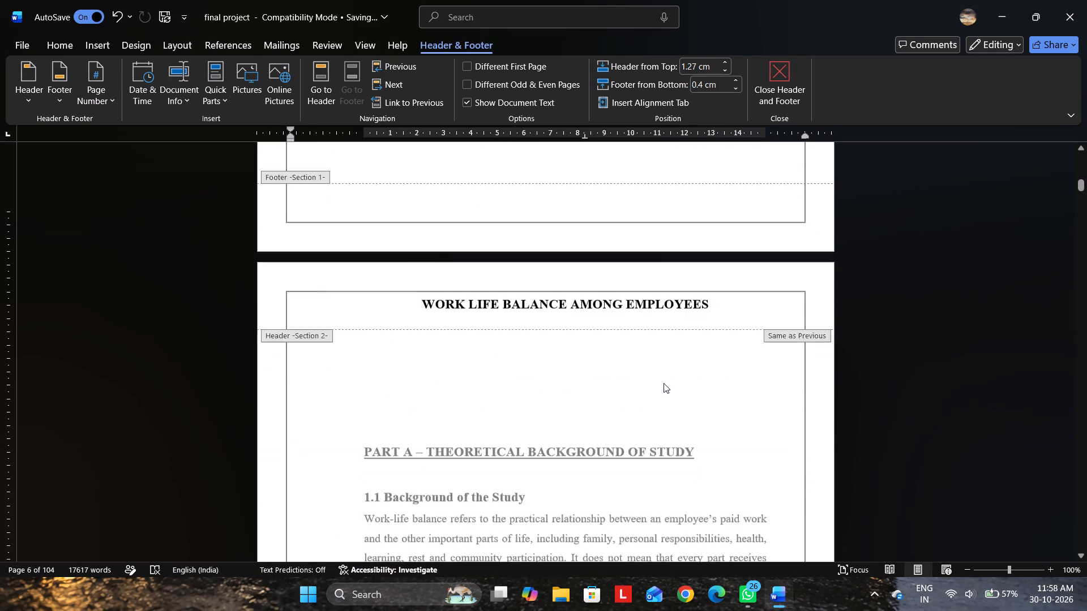
scroll(664, 383, down, 20)
scroll(664, 383, down, 1)
scroll(664, 383, up, 5)
scroll(664, 383, down, 9)
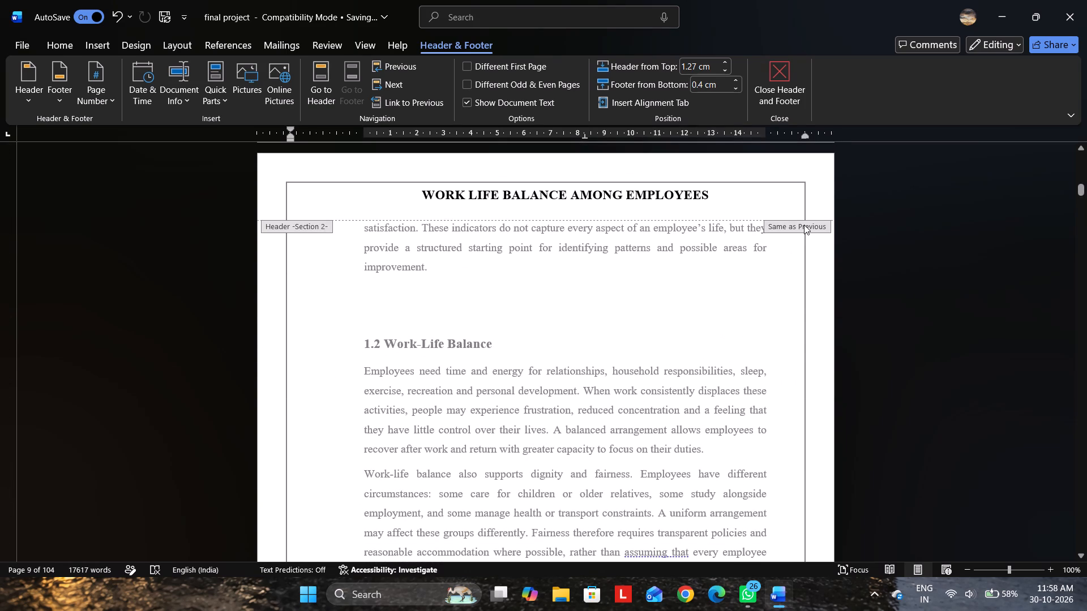
scroll(786, 225, up, 20)
scroll(786, 225, up, 6)
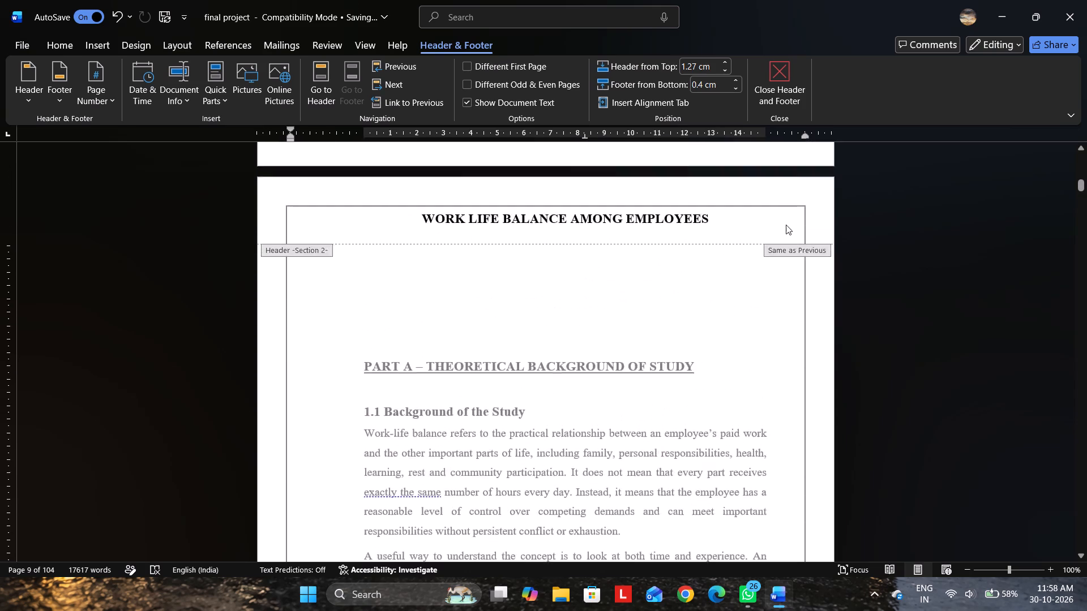
scroll(786, 225, up, 14)
scroll(786, 225, down, 13)
scroll(785, 225, up, 4)
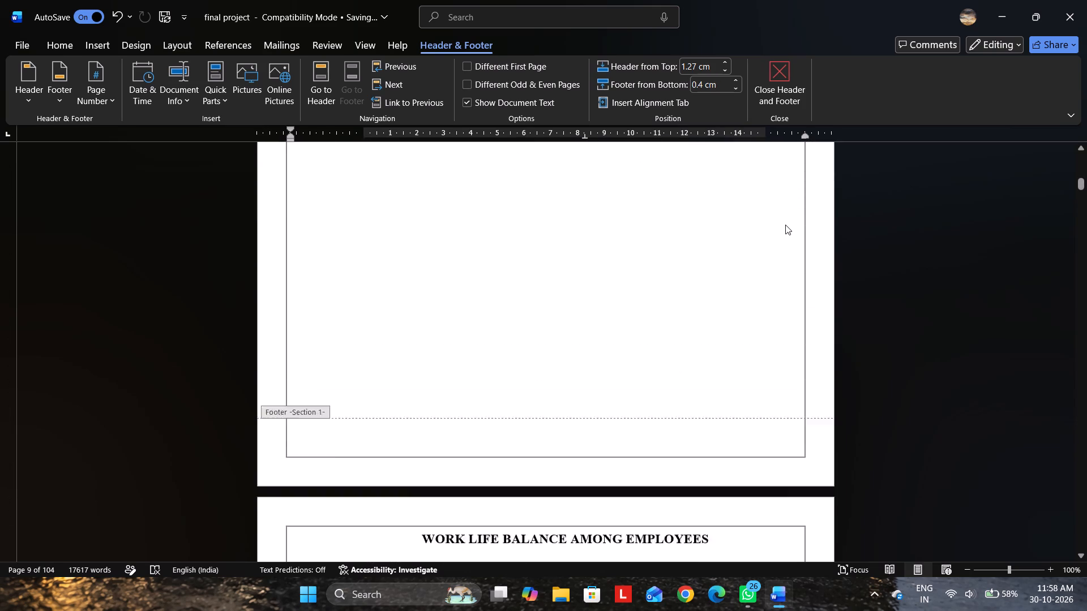
scroll(785, 225, up, 14)
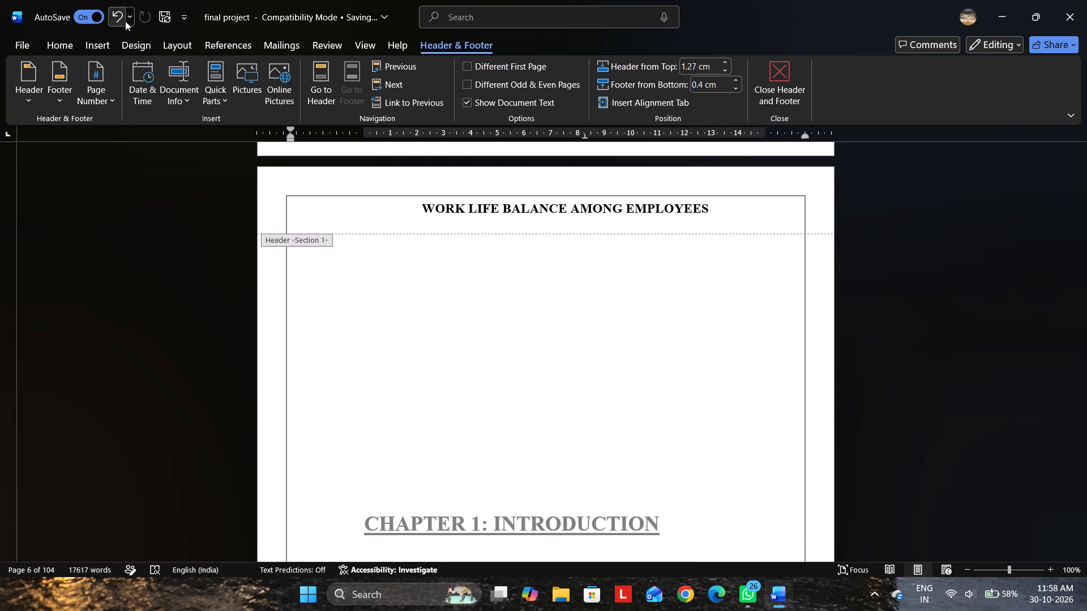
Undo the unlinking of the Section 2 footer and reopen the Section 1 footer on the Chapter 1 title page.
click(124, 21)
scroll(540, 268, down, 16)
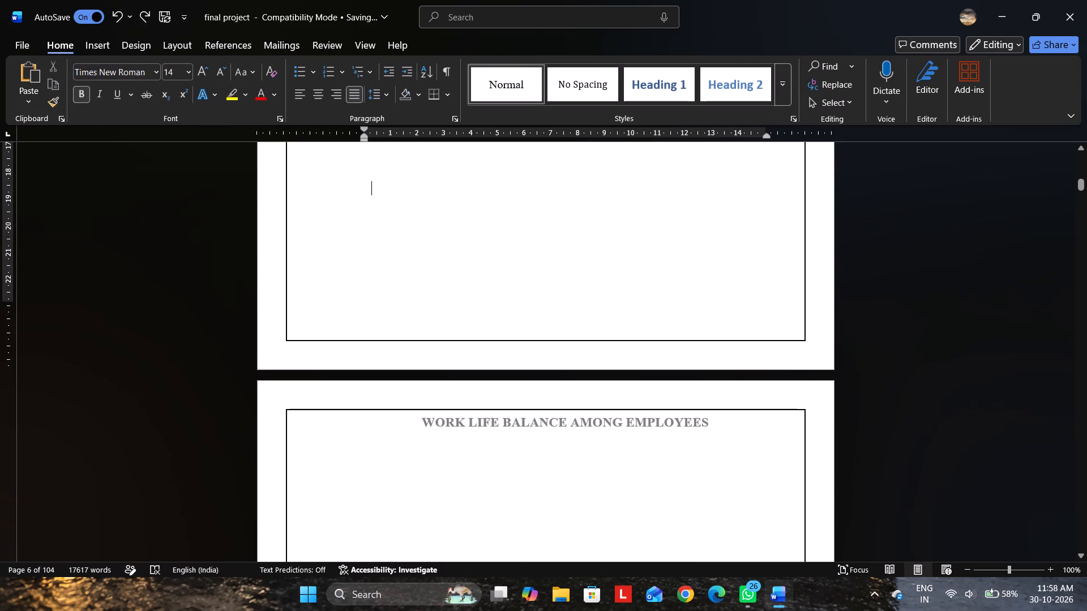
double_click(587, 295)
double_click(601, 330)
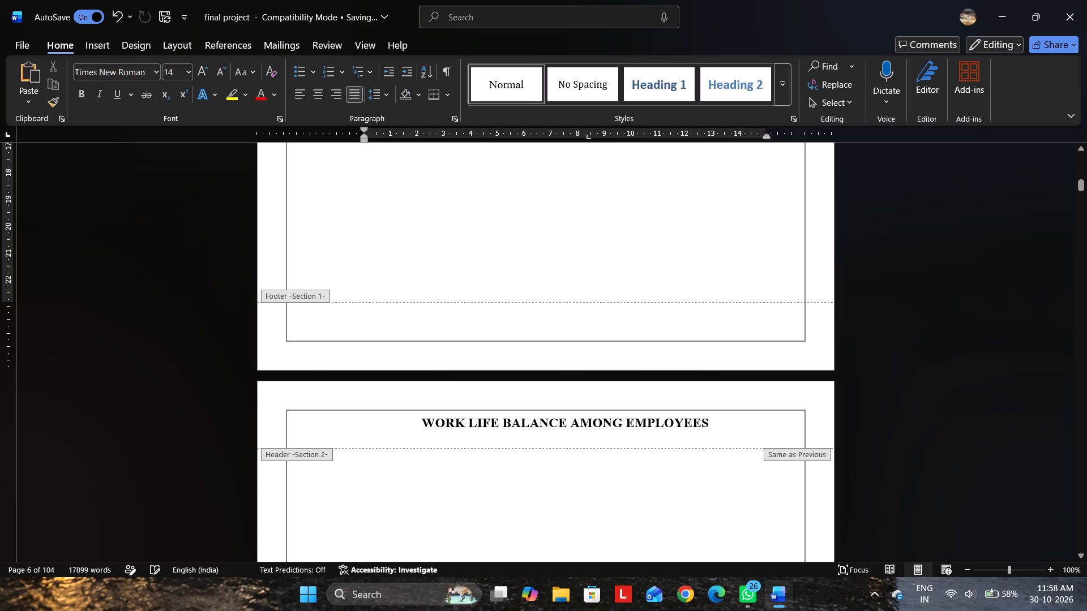
Examine the headers and footers on the questionnaire table pages, the Chapter 1 title page and the first Part A page.
scroll(798, 434, down, 2)
scroll(795, 401, up, 2)
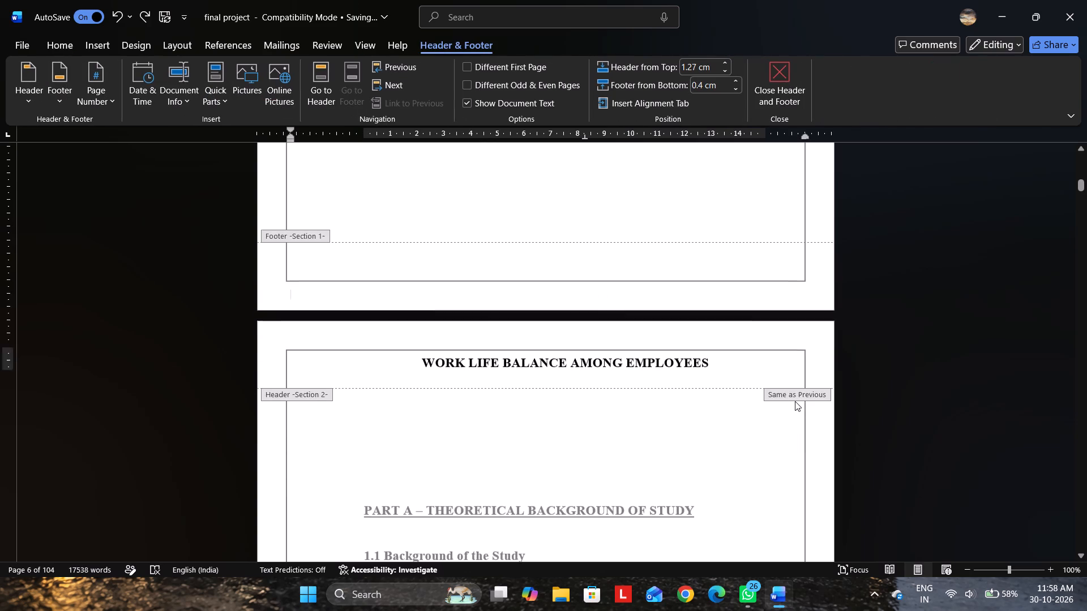
scroll(795, 401, up, 13)
scroll(794, 398, up, 8)
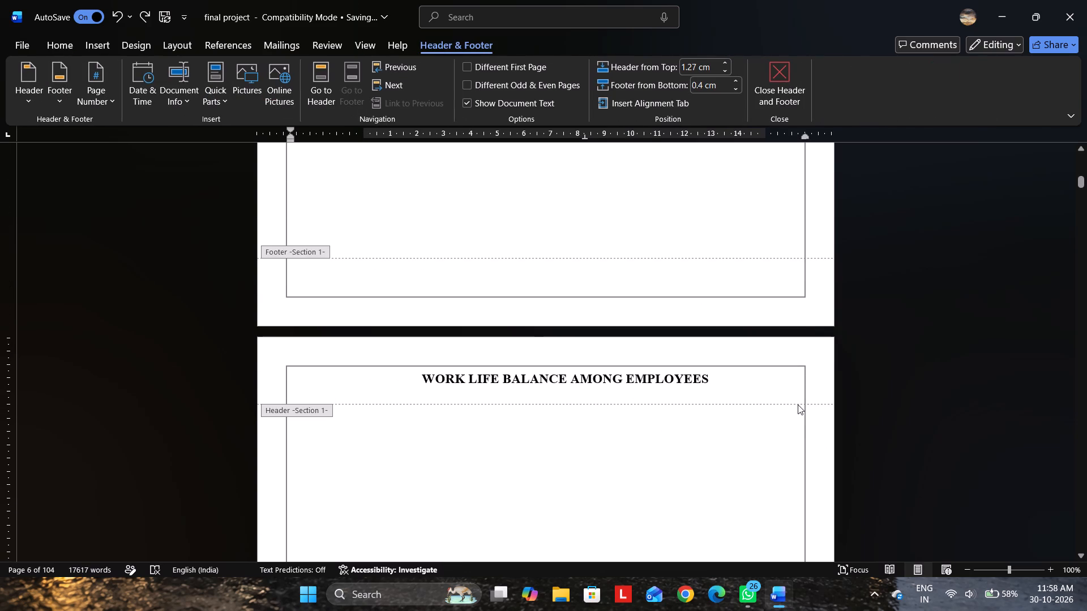
scroll(798, 405, down, 20)
scroll(798, 405, down, 13)
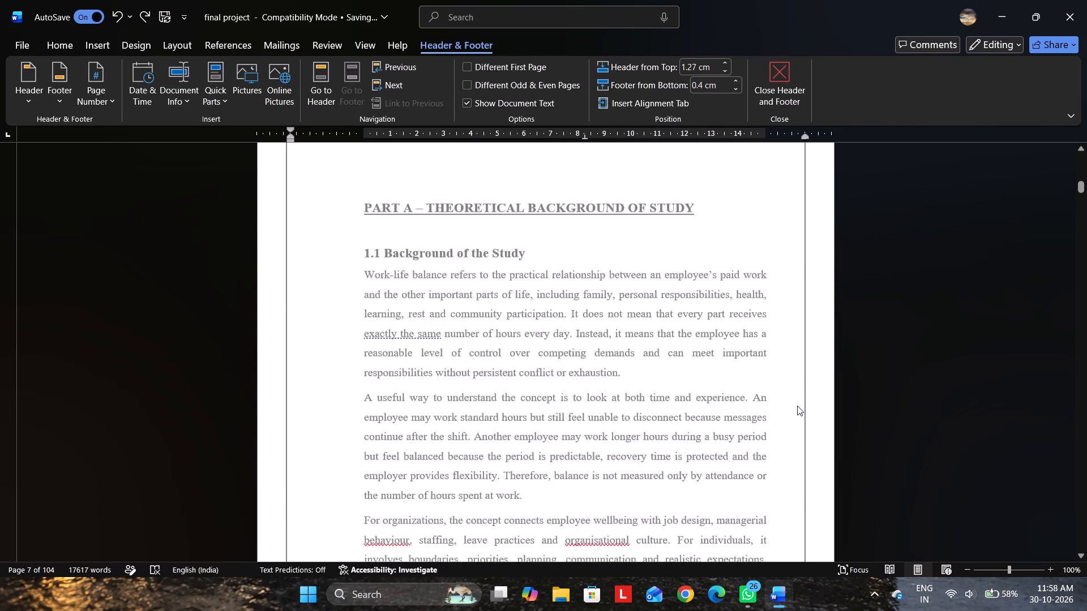
scroll(797, 406, down, 8)
scroll(797, 403, up, 16)
scroll(797, 403, up, 16)
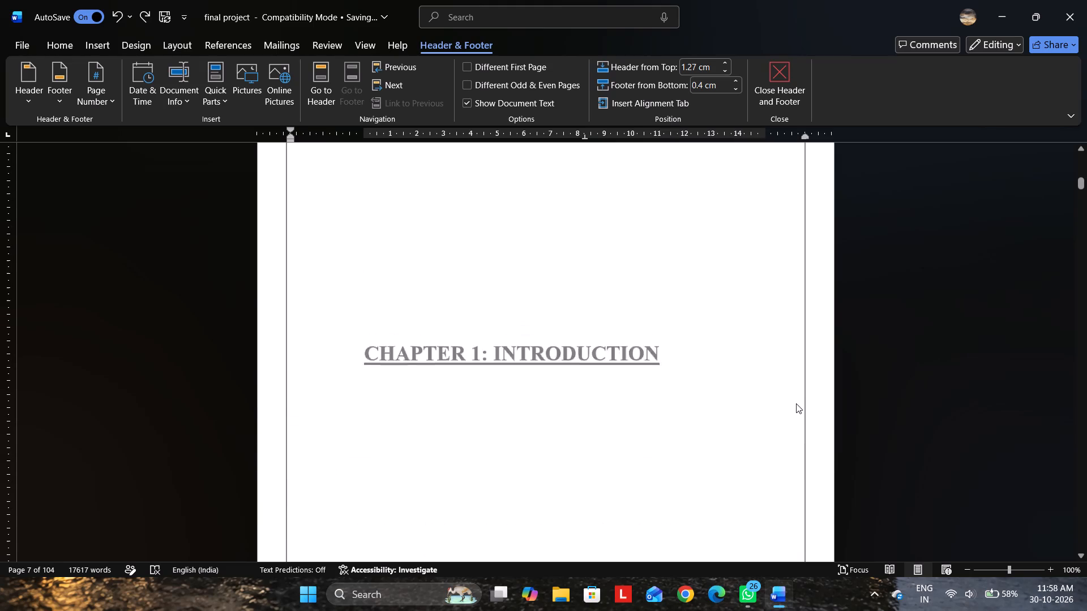
scroll(796, 403, up, 10)
click(790, 429)
scroll(790, 429, up, 20)
scroll(790, 429, up, 9)
scroll(790, 429, down, 5)
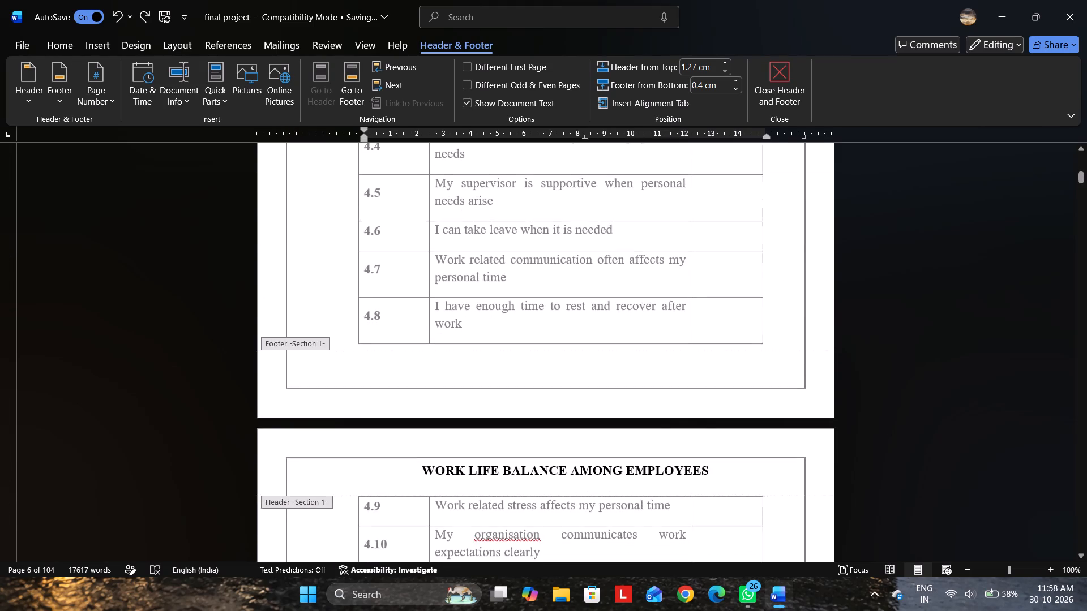
scroll(790, 429, down, 3)
click(770, 371)
scroll(801, 456, down, 8)
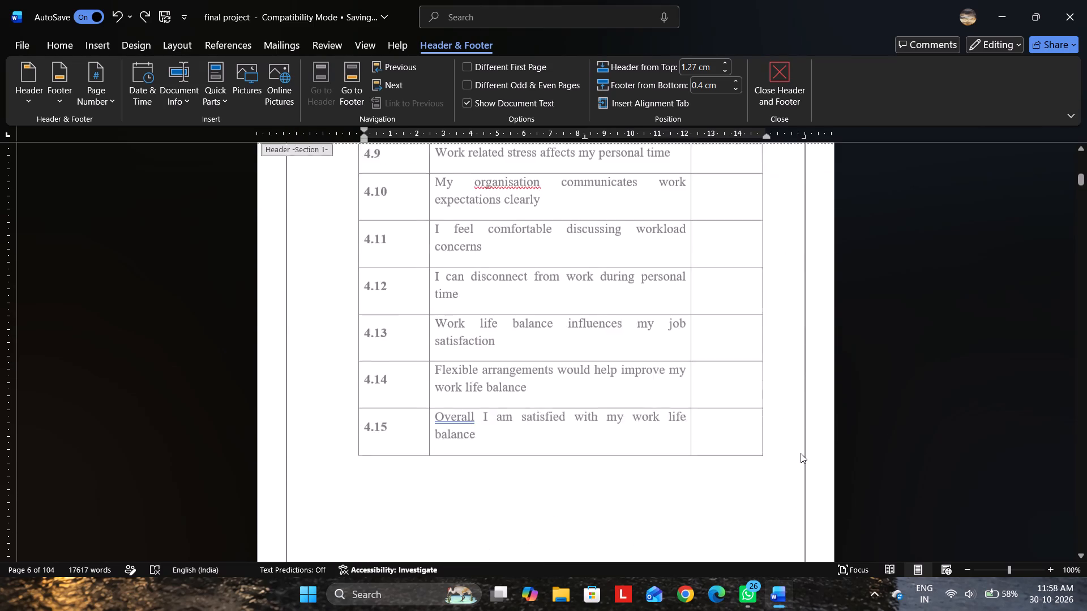
scroll(801, 453, down, 20)
scroll(801, 453, down, 14)
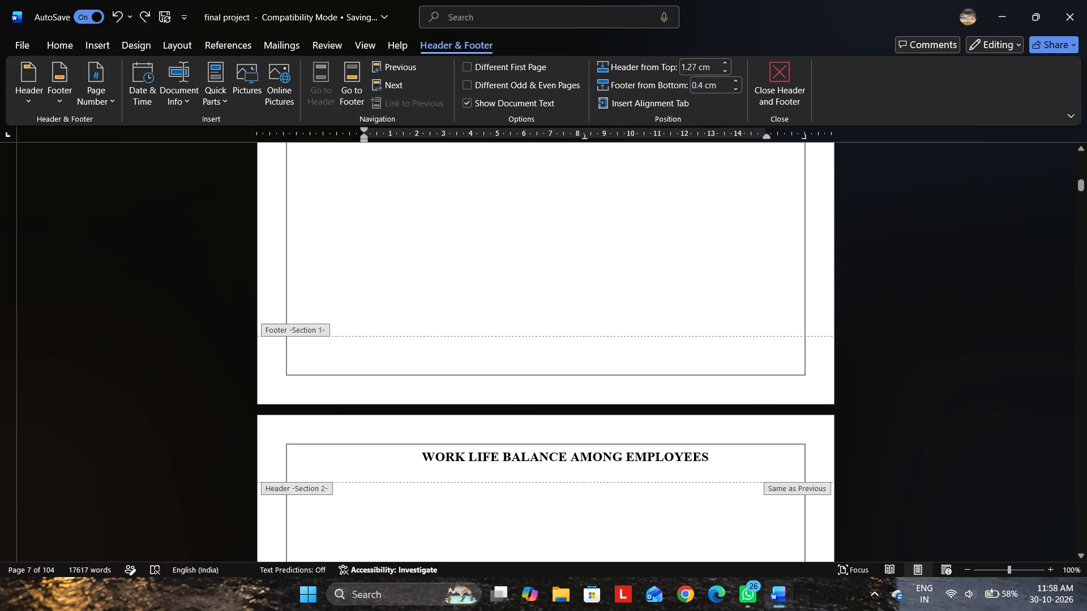
Turn off Link to Previous for the Section 2 header on the first Part A page.
click(797, 489)
scroll(797, 489, down, 3)
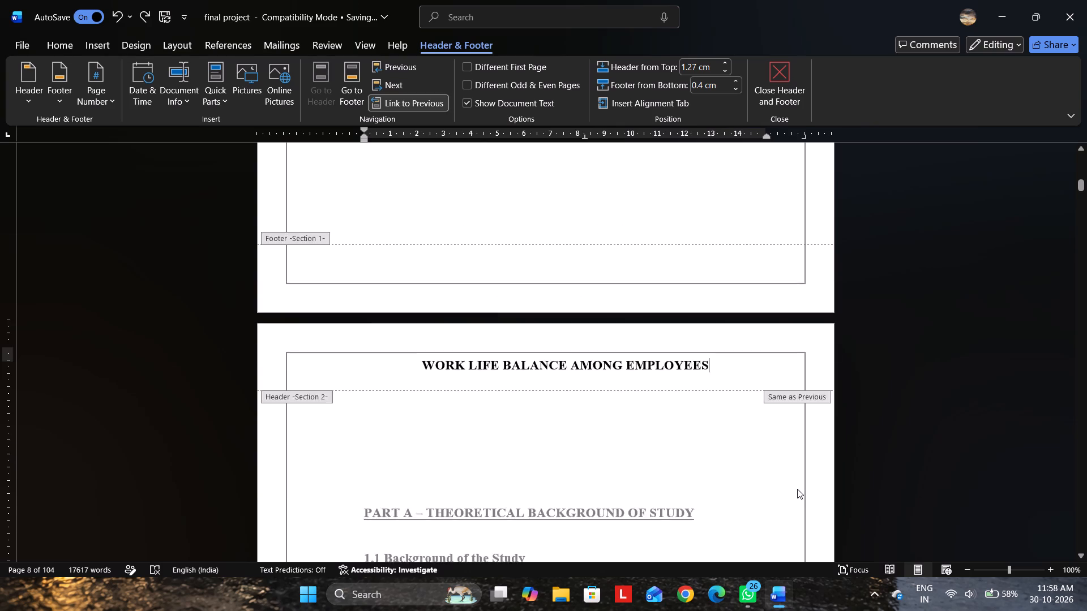
scroll(797, 489, up, 19)
scroll(797, 490, down, 17)
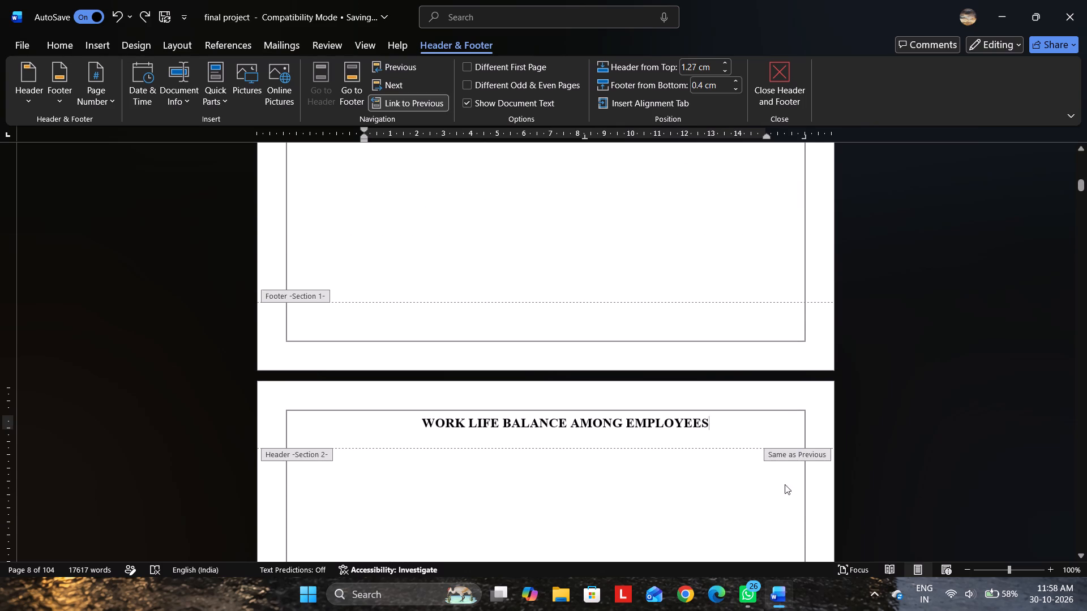
click(780, 453)
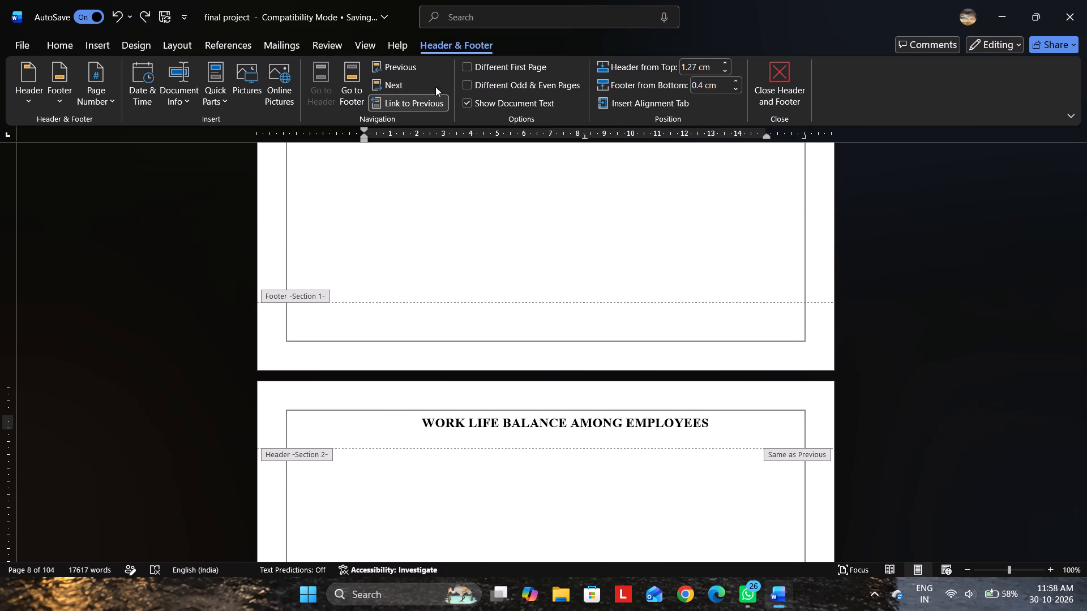
click(441, 101)
Check the headers and footers on both sides of the break between Section 1 and Section 2.
scroll(671, 268, up, 6)
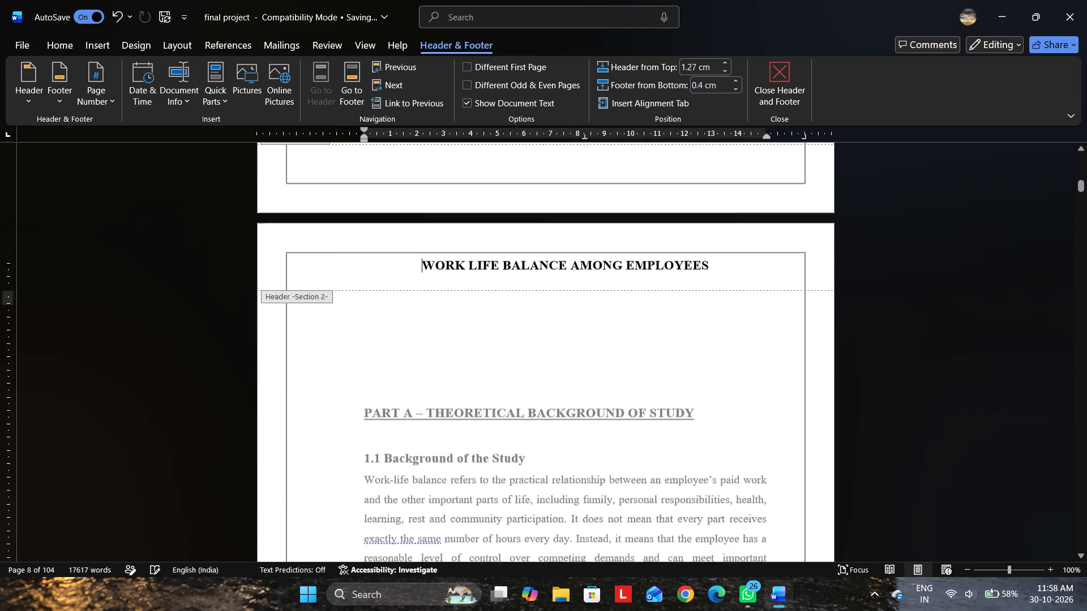
scroll(671, 268, up, 19)
scroll(671, 268, down, 17)
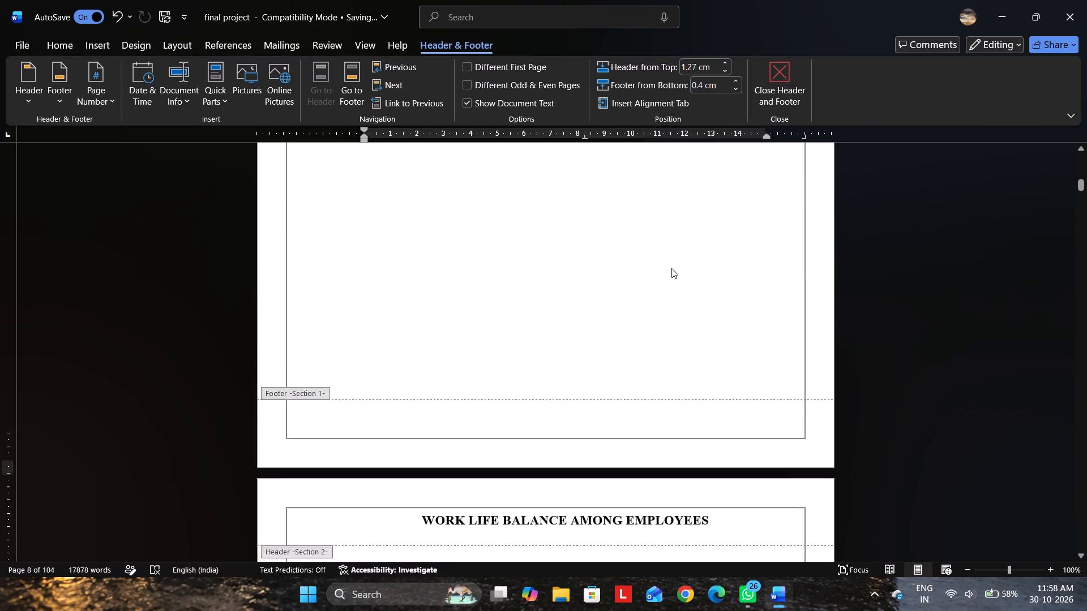
scroll(671, 269, down, 20)
scroll(671, 269, down, 4)
scroll(671, 271, up, 10)
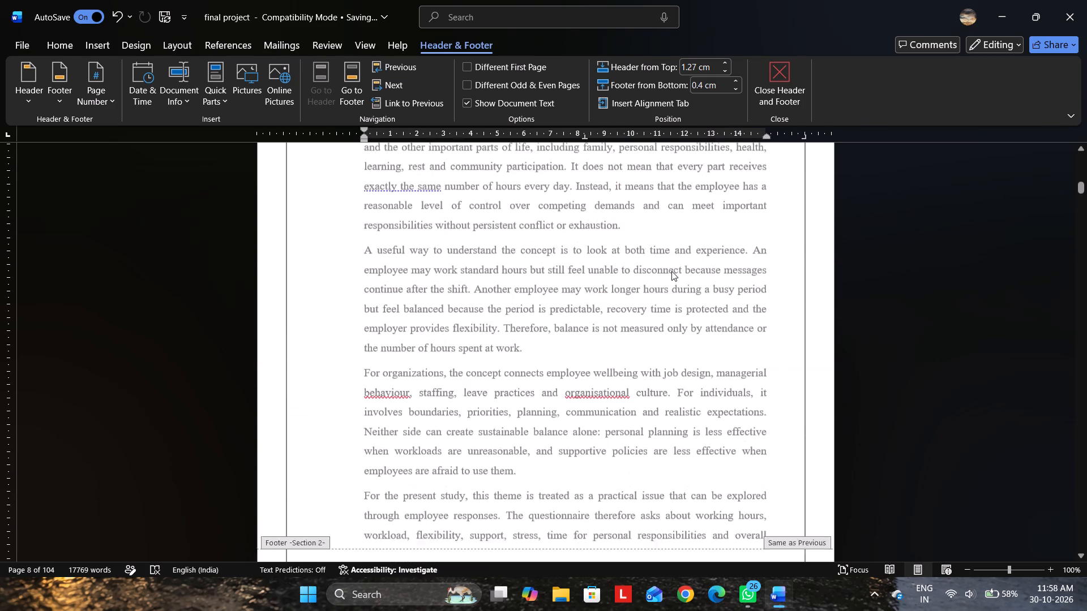
scroll(671, 271, up, 6)
scroll(671, 271, up, 17)
scroll(671, 271, up, 14)
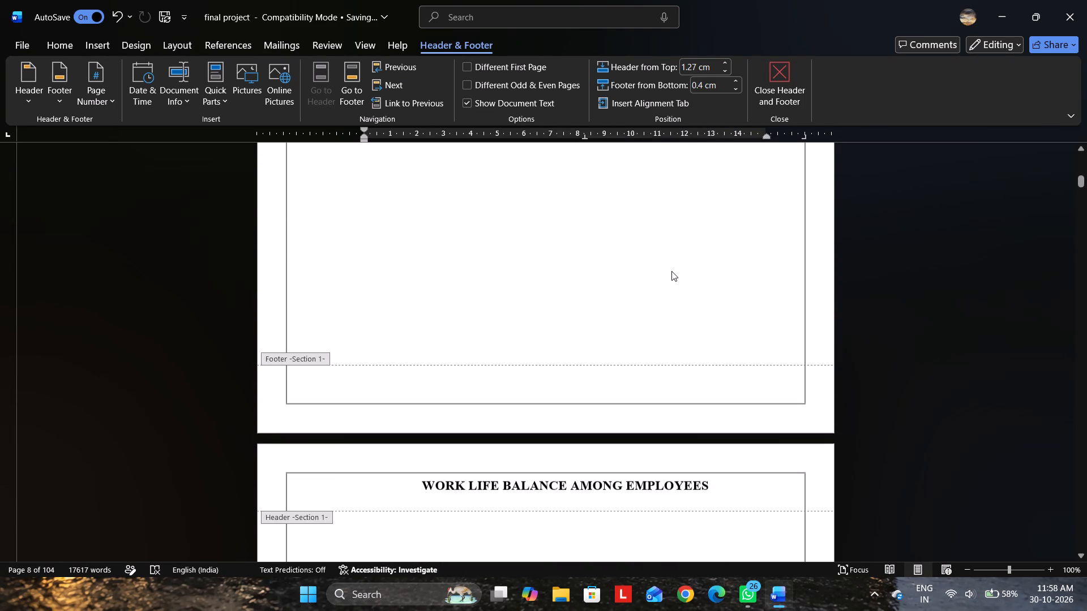
scroll(671, 271, up, 4)
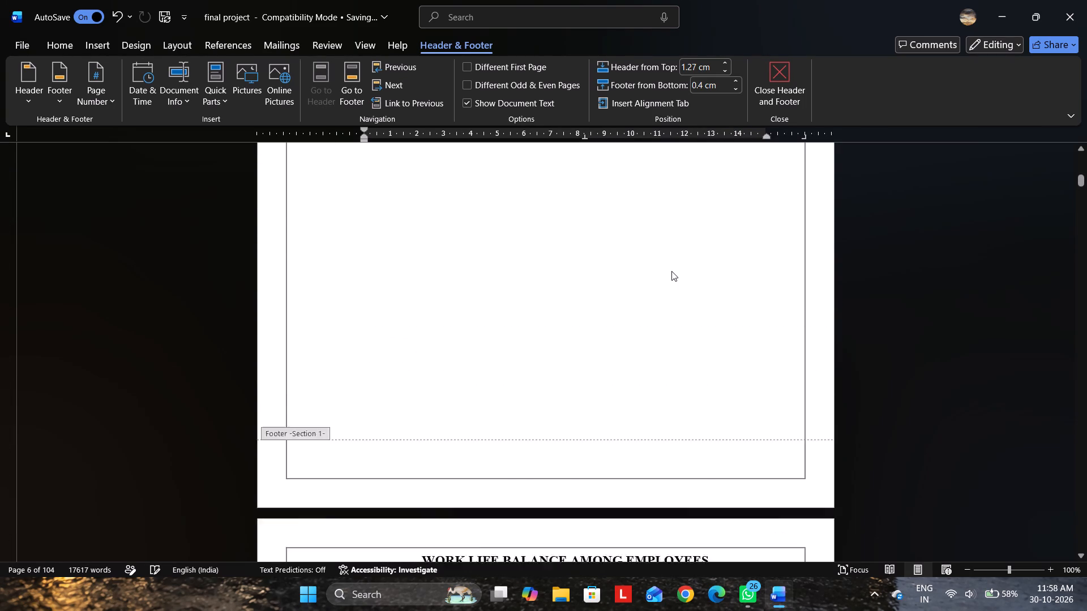
Delete the header text WORK LIFE BALANCE AMONG EMPLOYEES from the Section 1 header.
scroll(671, 271, up, 20)
scroll(671, 271, up, 17)
scroll(671, 271, down, 11)
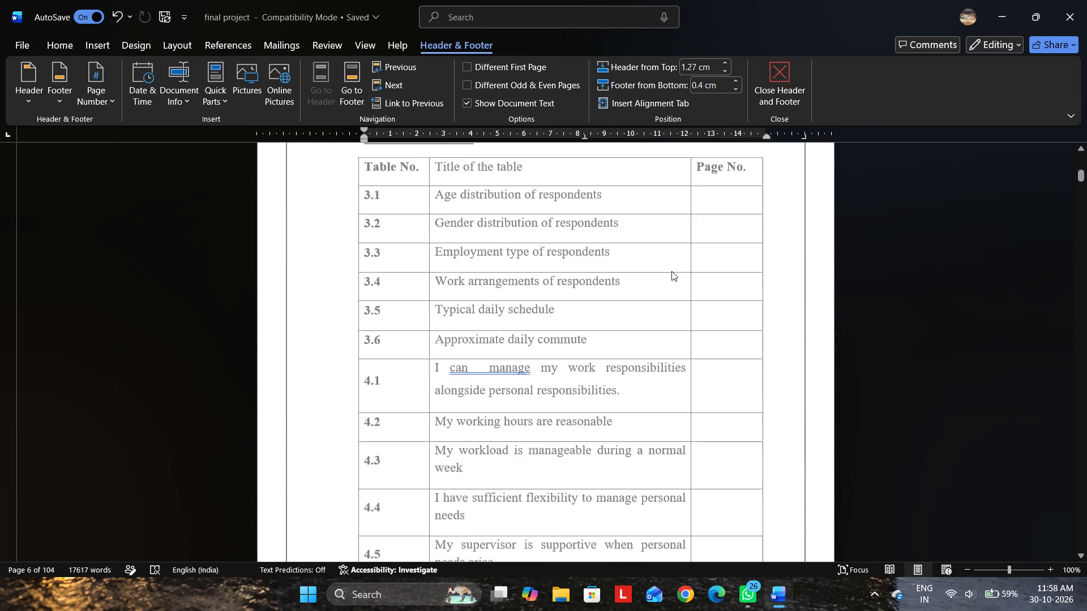
scroll(671, 271, down, 16)
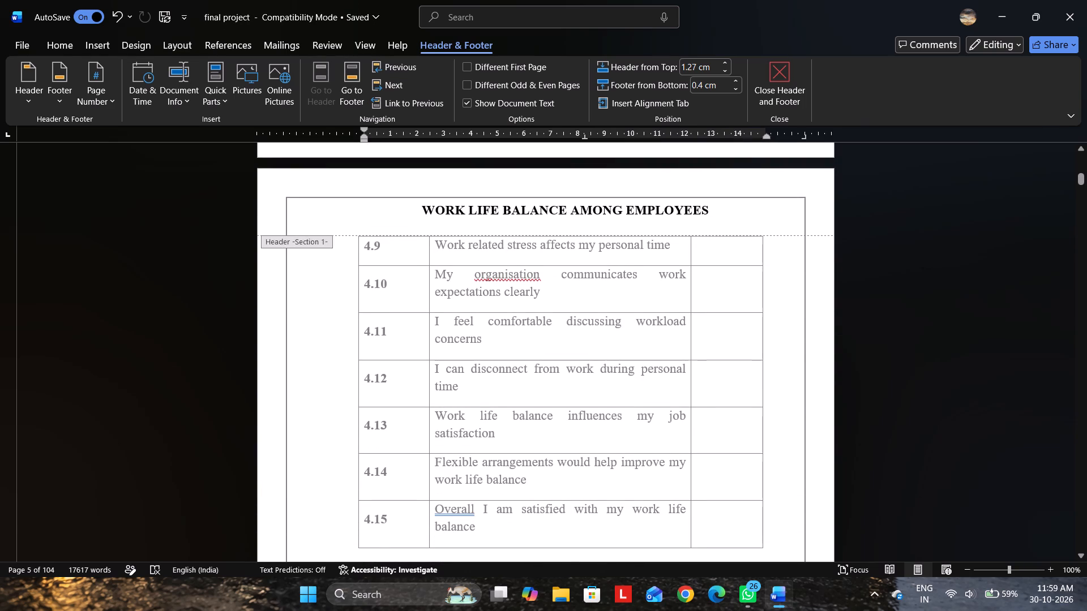
drag(713, 202, 425, 211)
key(BackSpace)
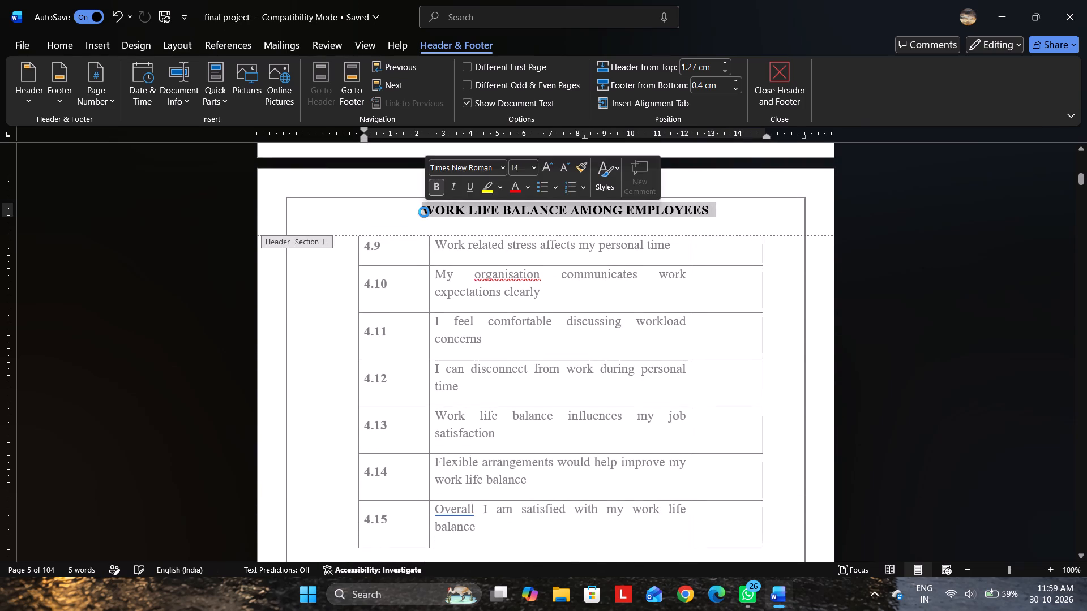
Examine the headers and footers on the last Section 1 page and the first Section 2 pages.
scroll(424, 212, down, 20)
scroll(424, 212, down, 18)
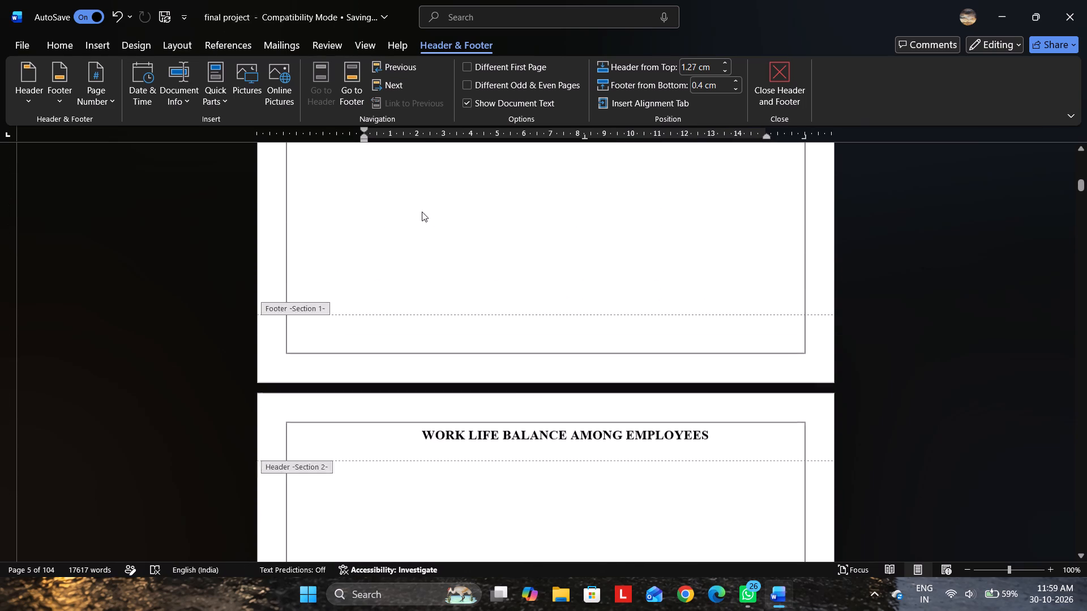
scroll(422, 212, down, 20)
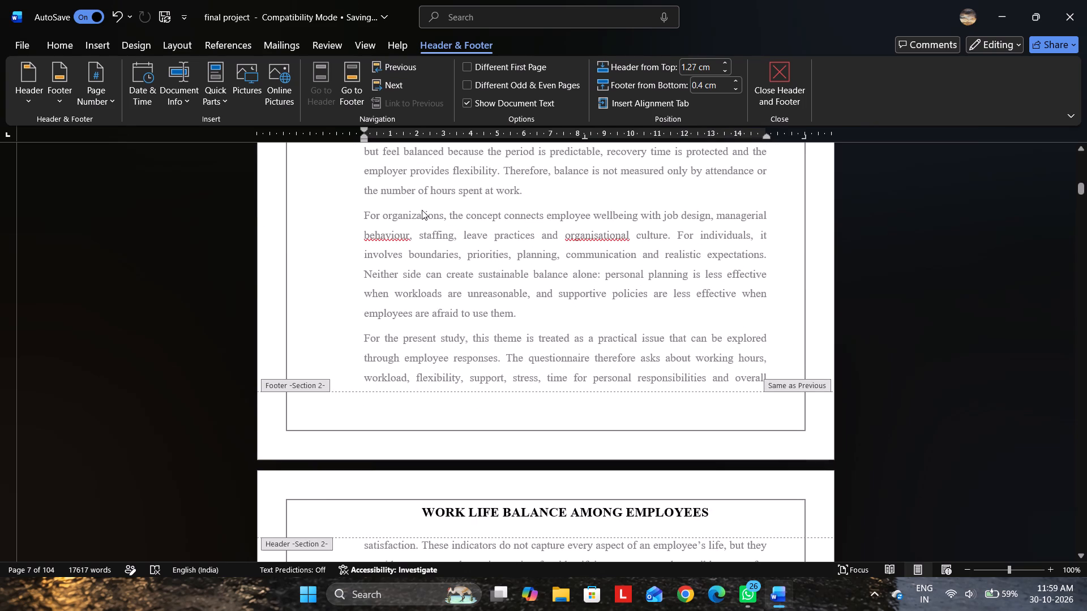
scroll(422, 210, up, 17)
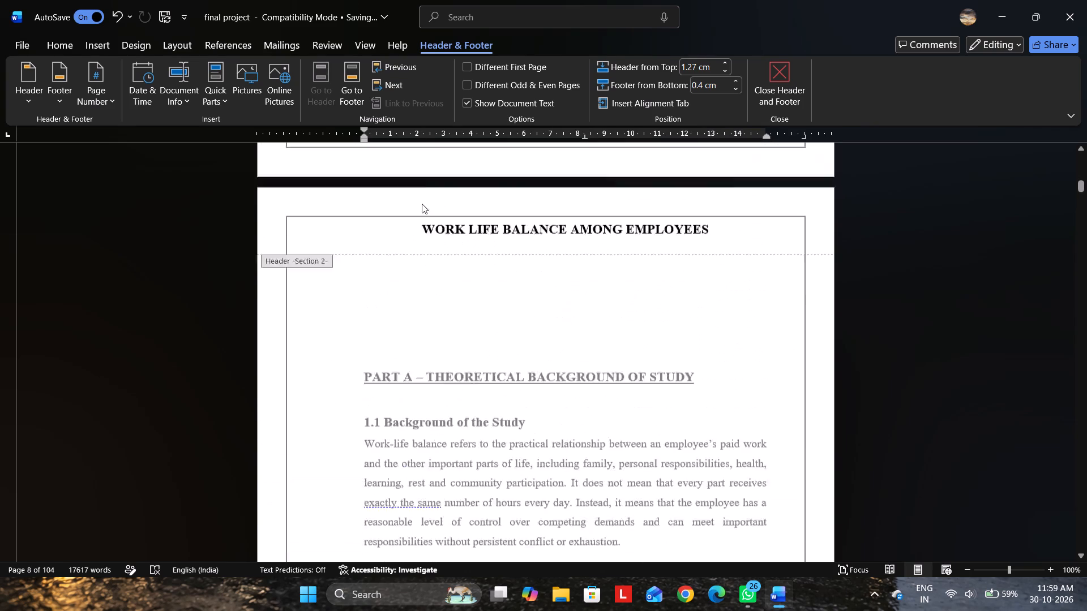
scroll(422, 204, up, 5)
scroll(422, 204, down, 15)
scroll(421, 201, up, 1)
scroll(421, 201, down, 6)
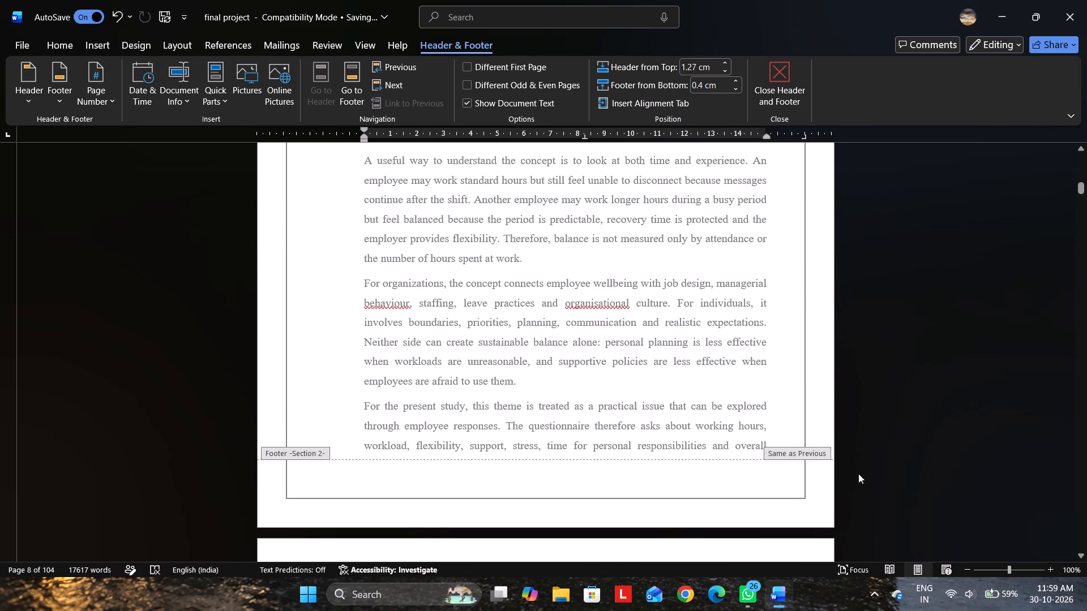
Turn off Link to Previous for the Section 2 footer on the first Part A page.
click(819, 453)
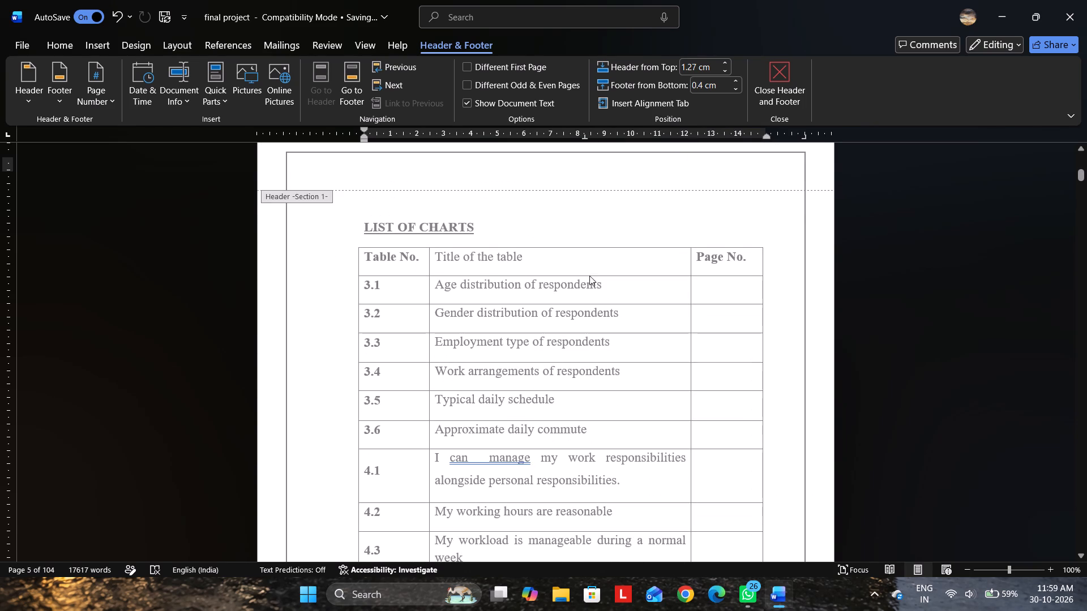
scroll(644, 278, down, 20)
scroll(644, 278, down, 20)
scroll(644, 278, down, 18)
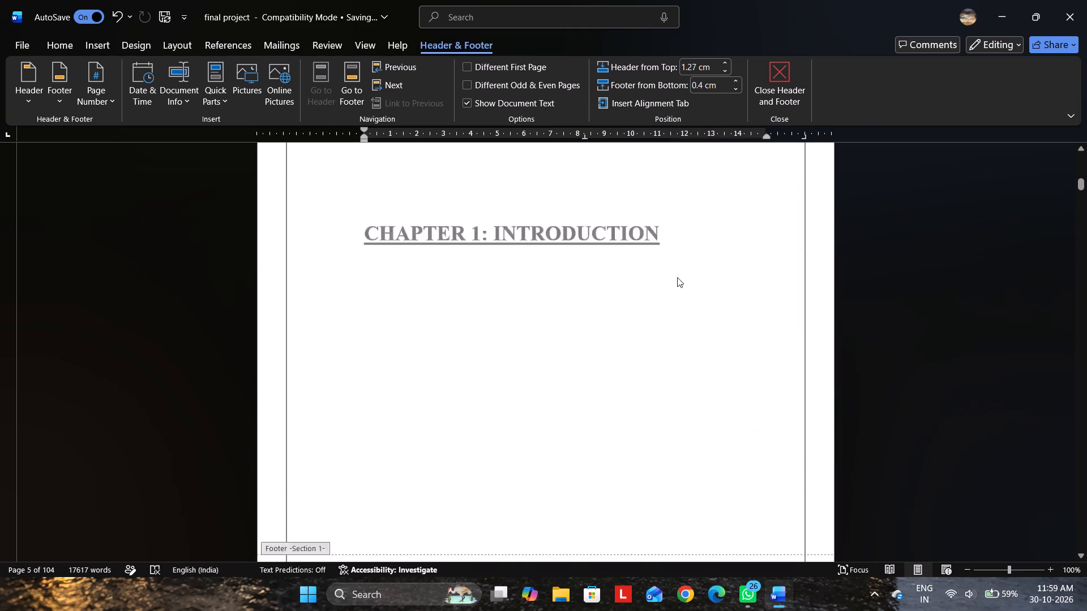
scroll(677, 277, down, 12)
scroll(677, 277, down, 9)
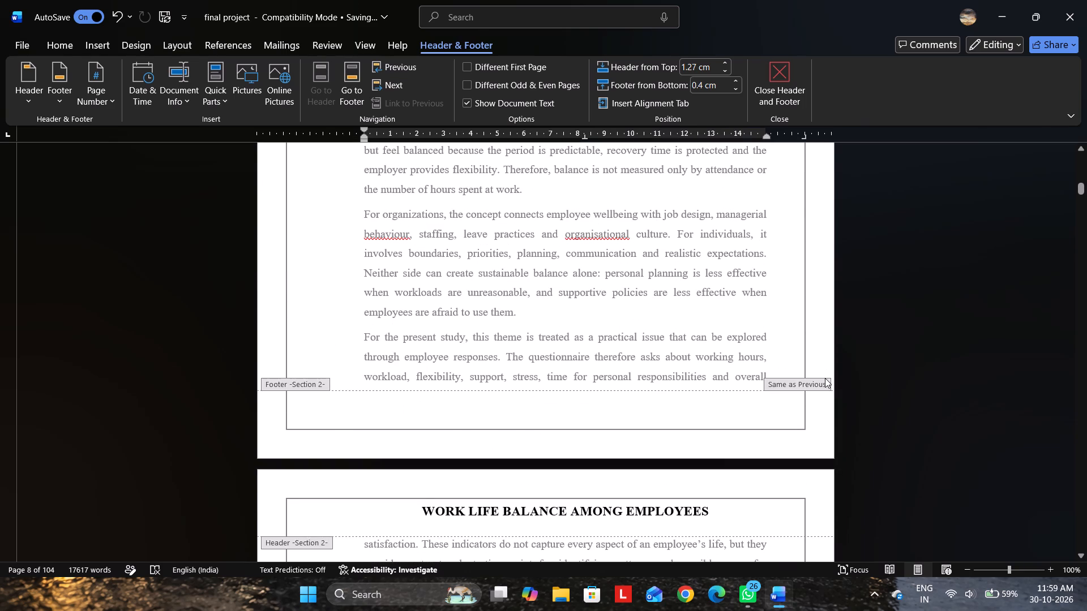
click(816, 388)
click(789, 383)
double_click(789, 383)
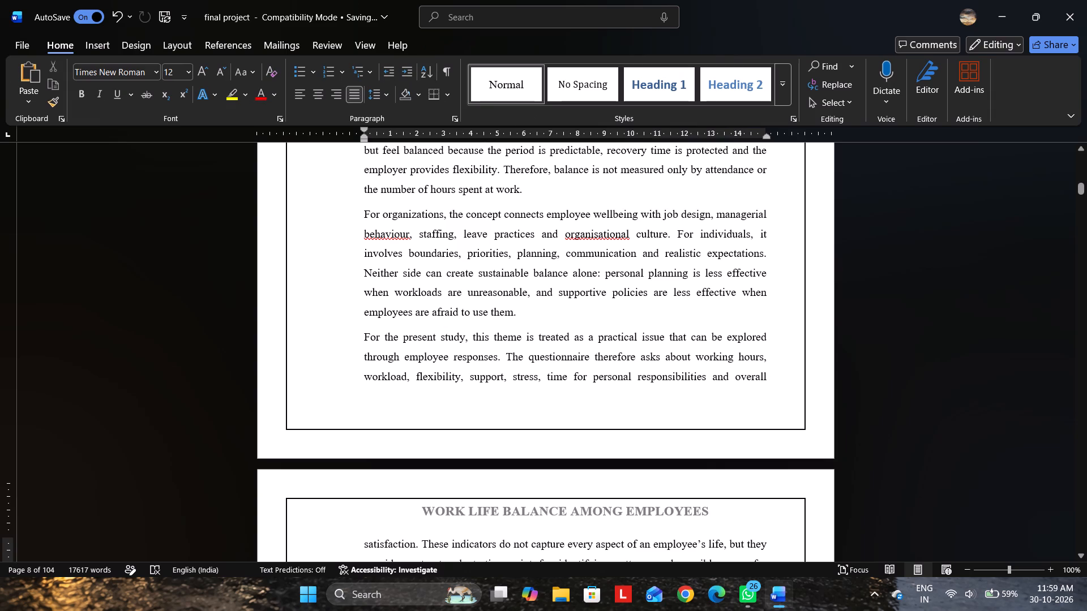
double_click(781, 374)
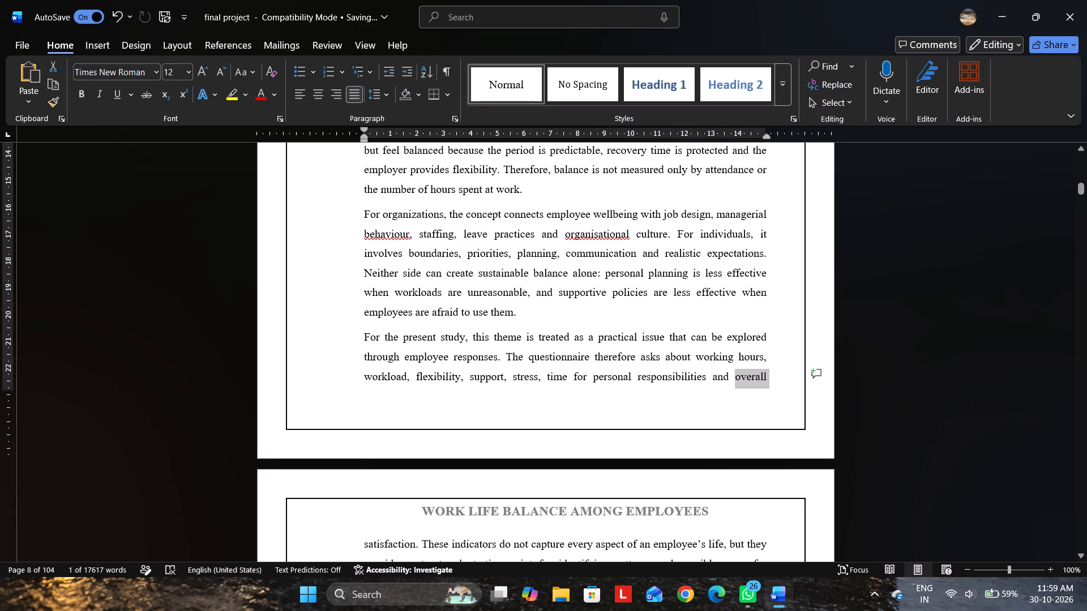
double_click(330, 415)
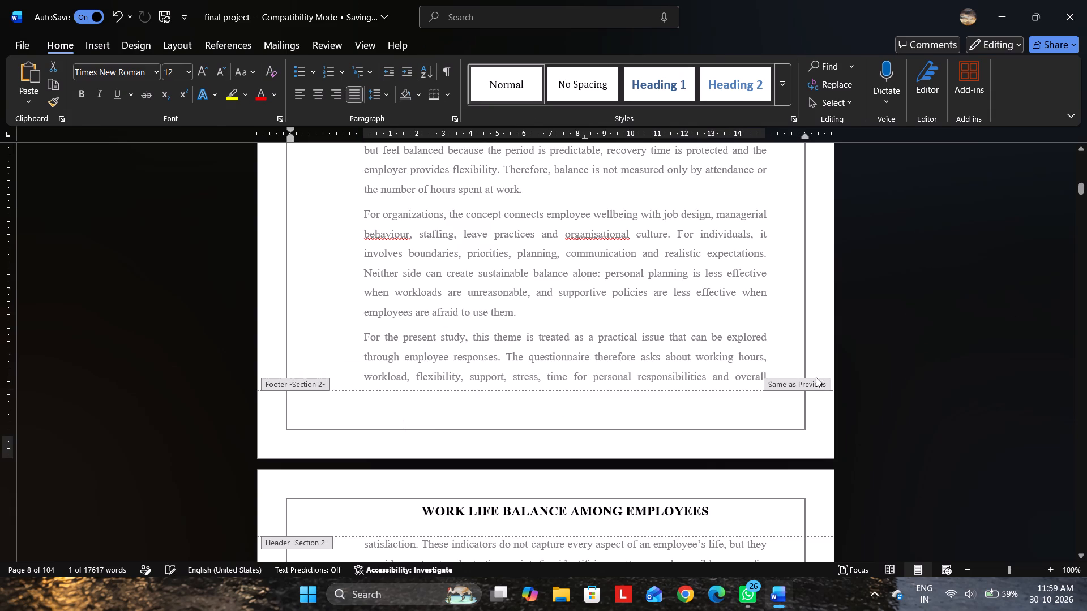
click(811, 383)
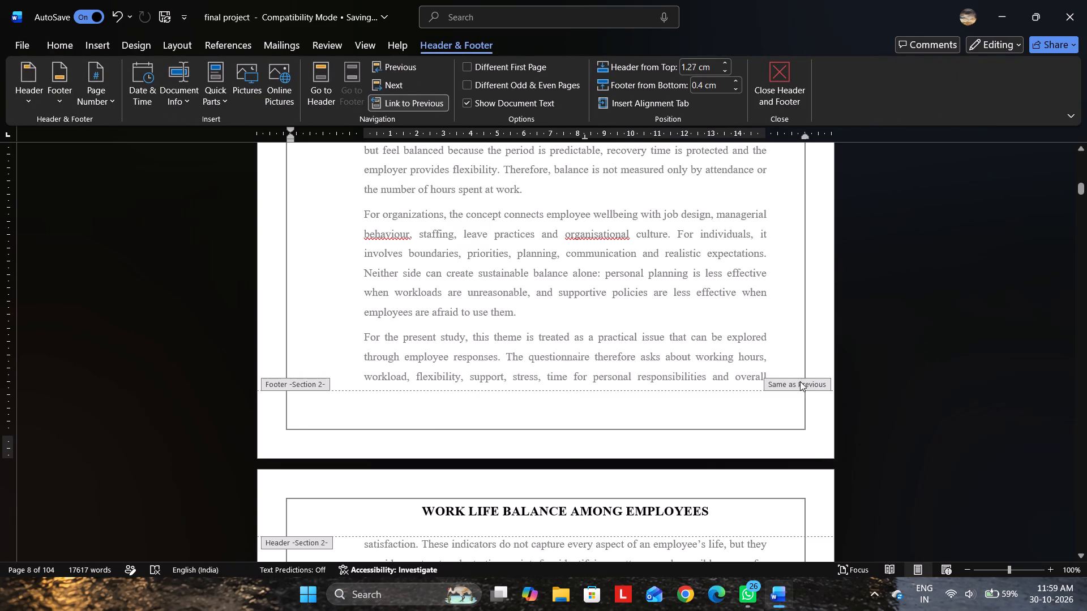
click(384, 102)
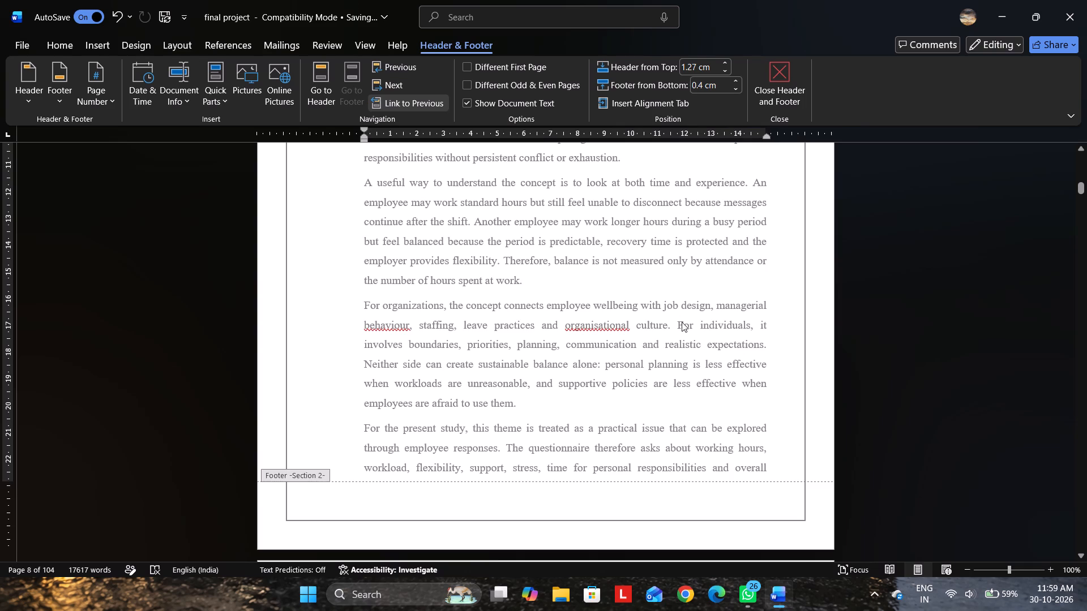
Paste the college name SRI BHAGAWAN MAHAVEER JAIN EVENING COLLEGE into the Section 2 footer.
scroll(682, 322, down, 4)
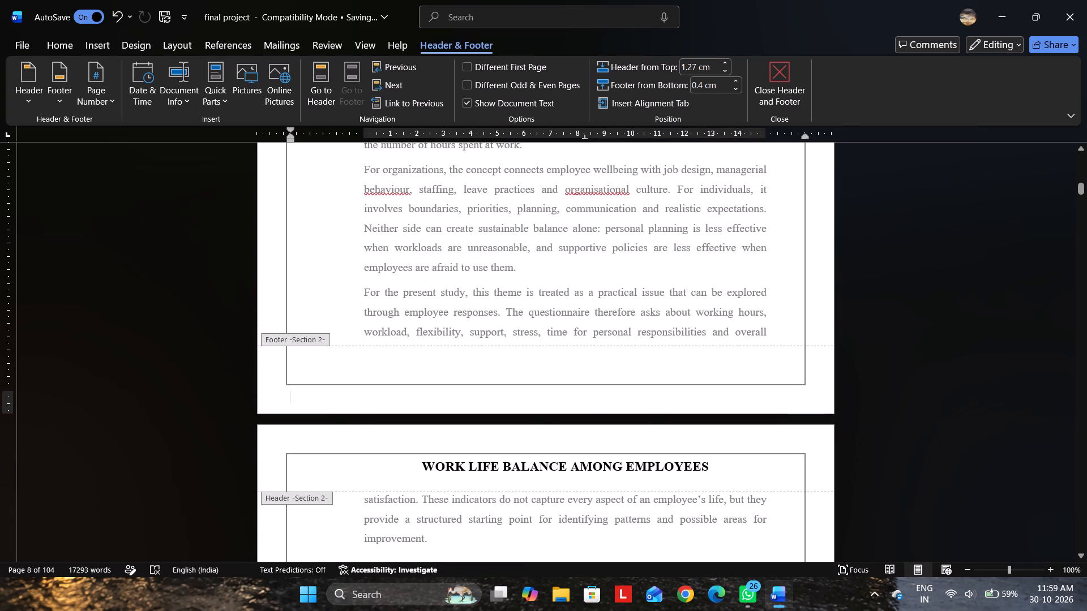
key(ctrl+v)
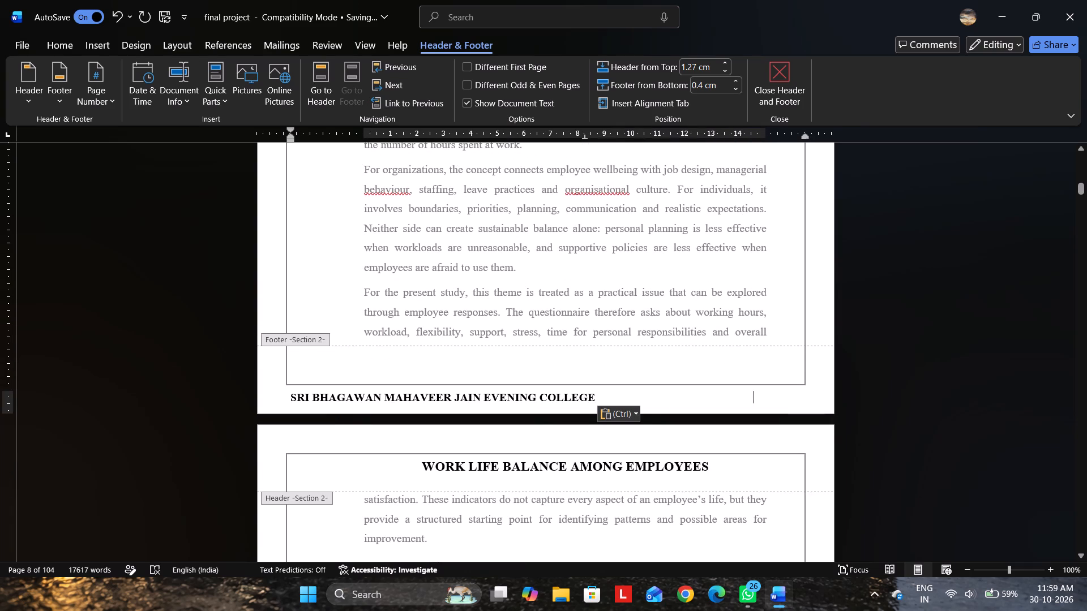
Insert an Accent Bar 2 page number at the current position, after the college name in the Section 2 footer.
click(108, 96)
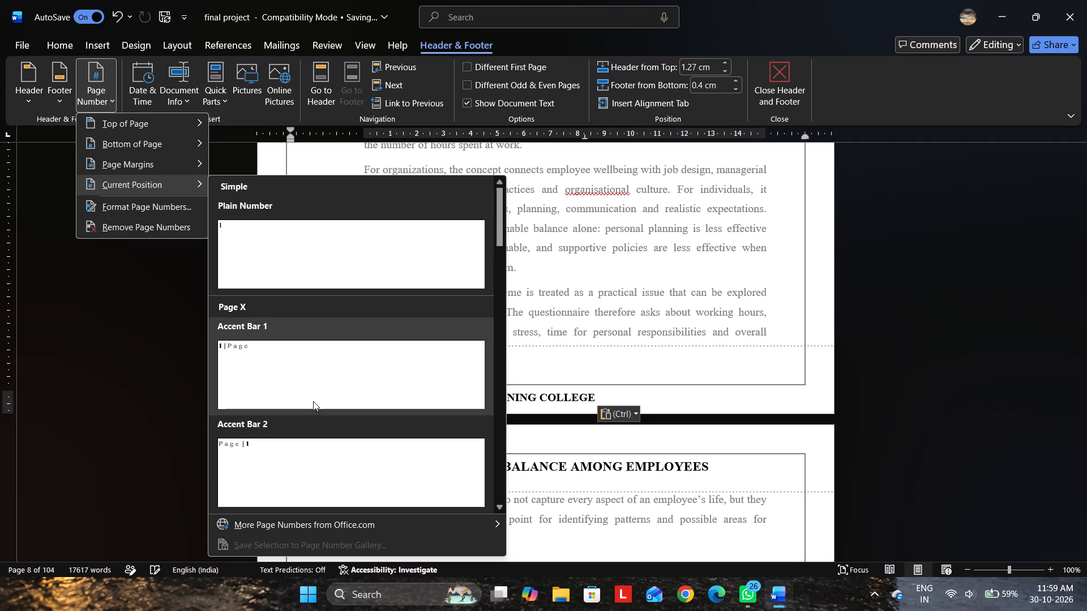
click(318, 466)
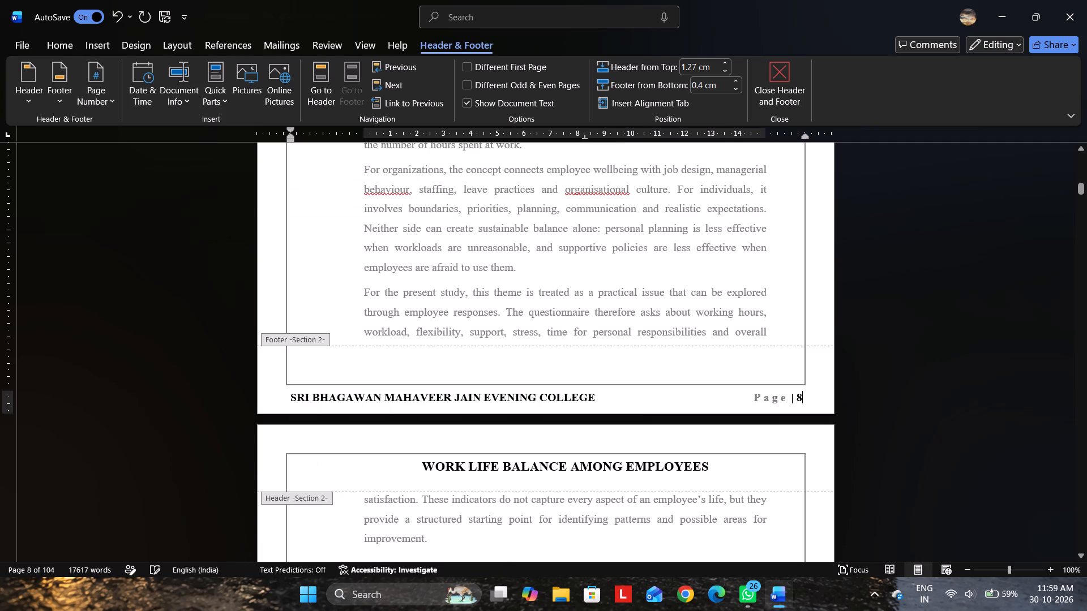
Check the footers on both sides of the break between the Chapter 1 title page and the first Part A page.
scroll(497, 439, down, 15)
scroll(497, 439, up, 20)
scroll(497, 439, up, 14)
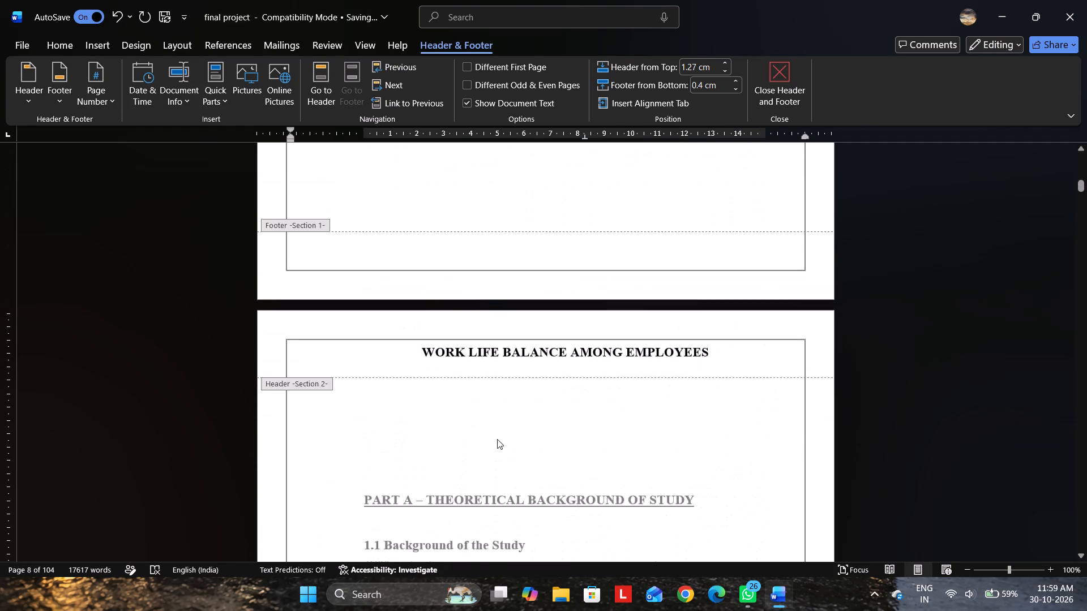
scroll(497, 439, up, 11)
scroll(497, 439, down, 11)
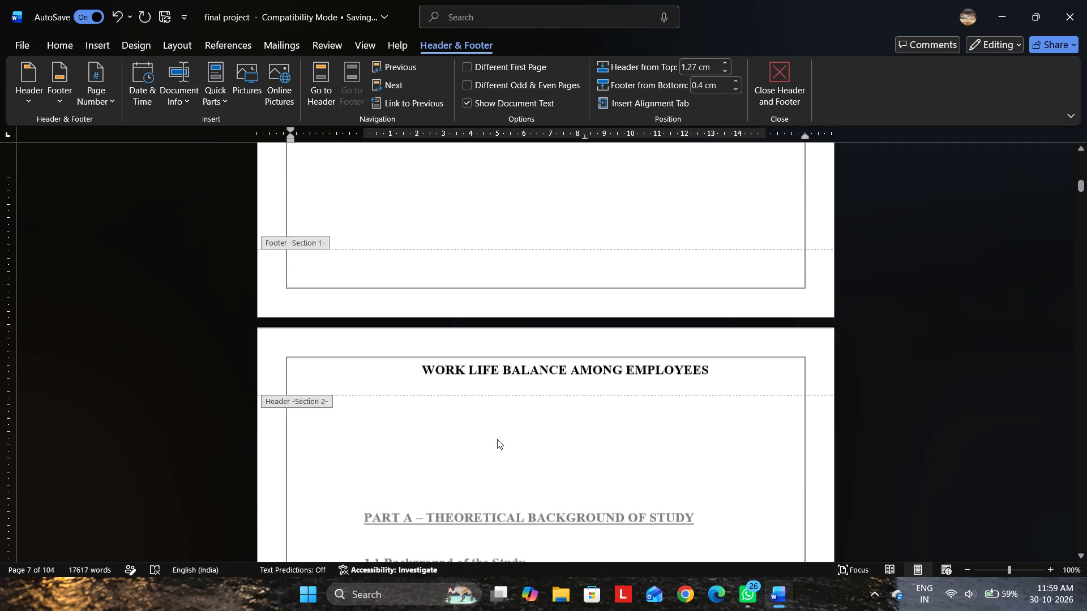
scroll(497, 439, down, 17)
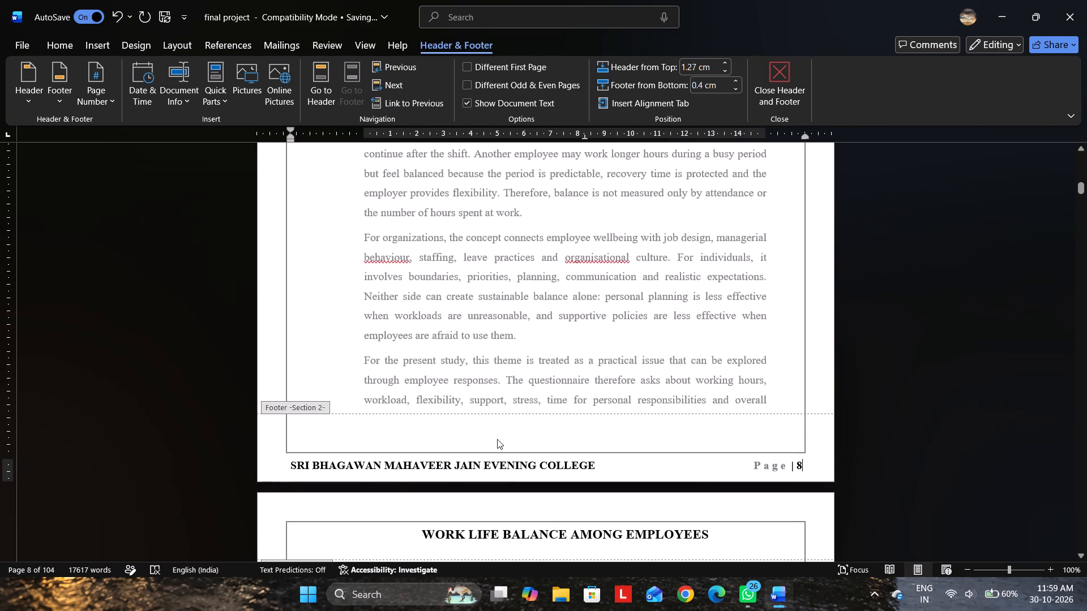
scroll(497, 439, up, 13)
scroll(497, 440, down, 14)
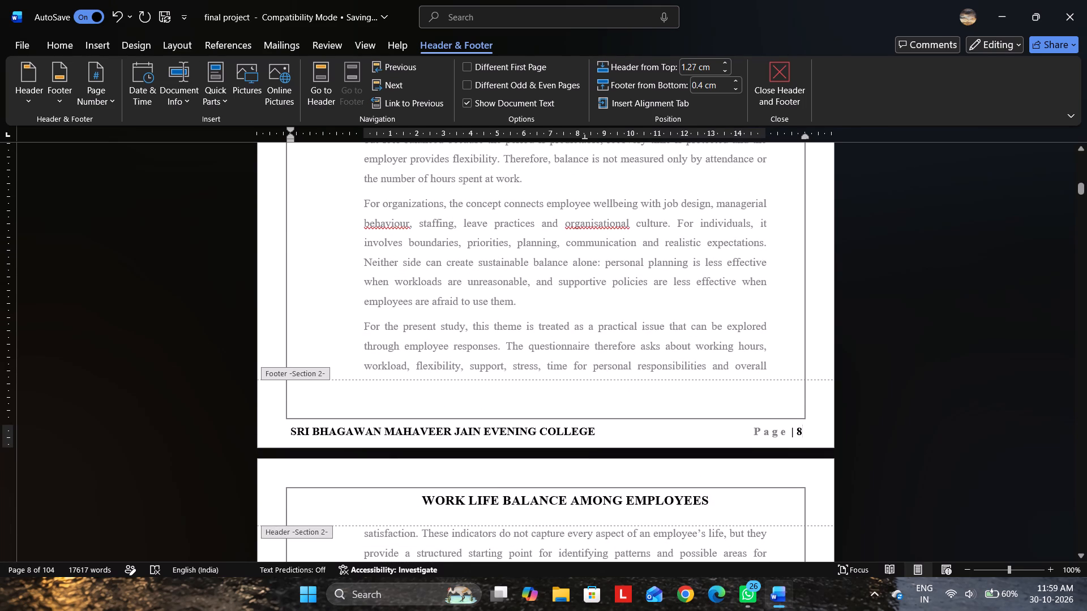
Replace the page number in the Section 2 footer on the first Part A page with 1.
key(BackSpace)
key(1)
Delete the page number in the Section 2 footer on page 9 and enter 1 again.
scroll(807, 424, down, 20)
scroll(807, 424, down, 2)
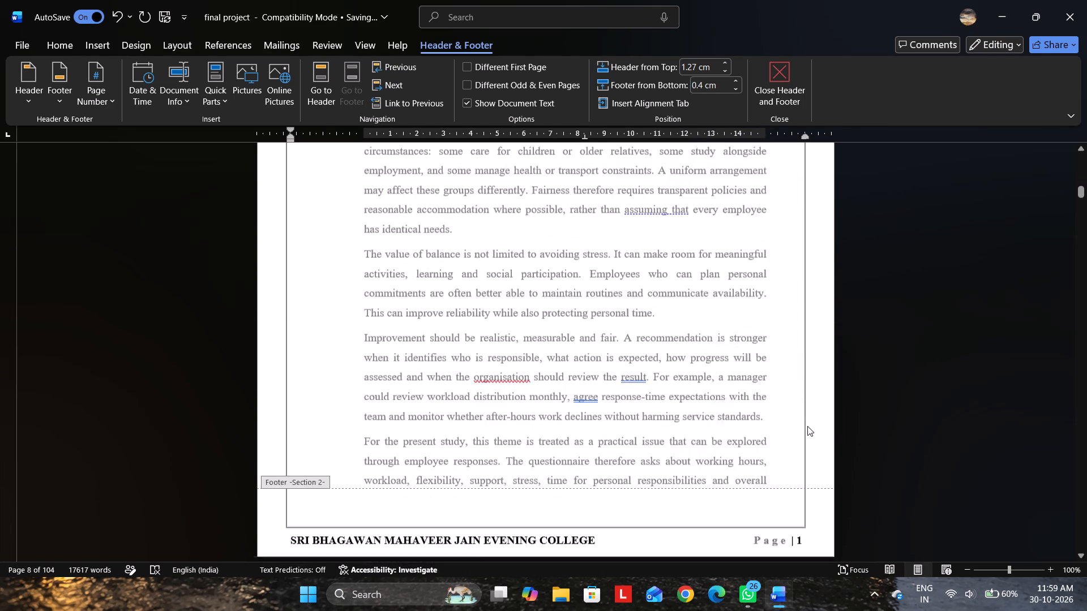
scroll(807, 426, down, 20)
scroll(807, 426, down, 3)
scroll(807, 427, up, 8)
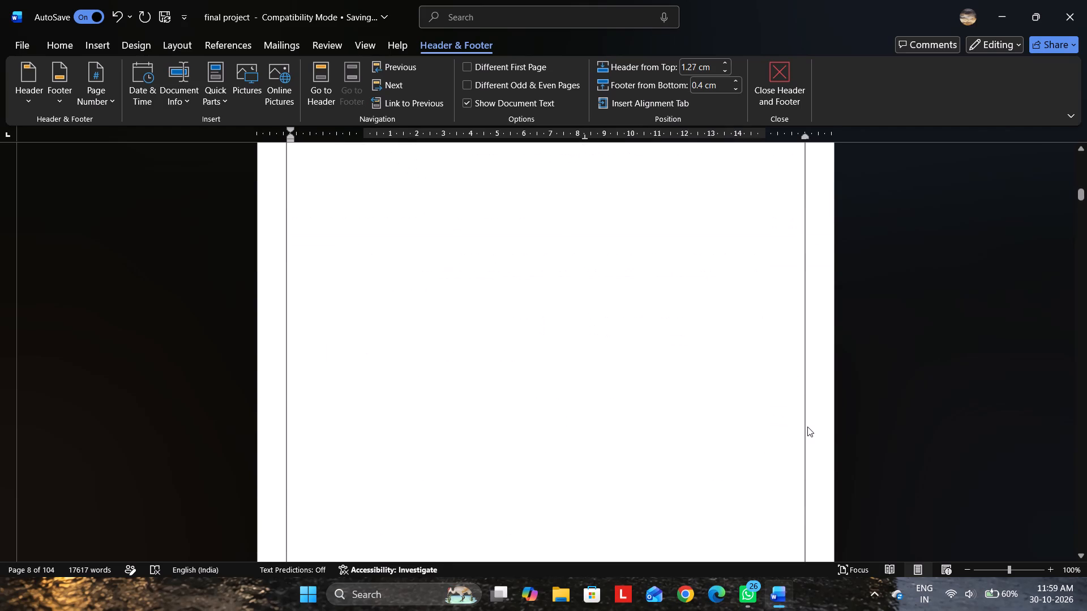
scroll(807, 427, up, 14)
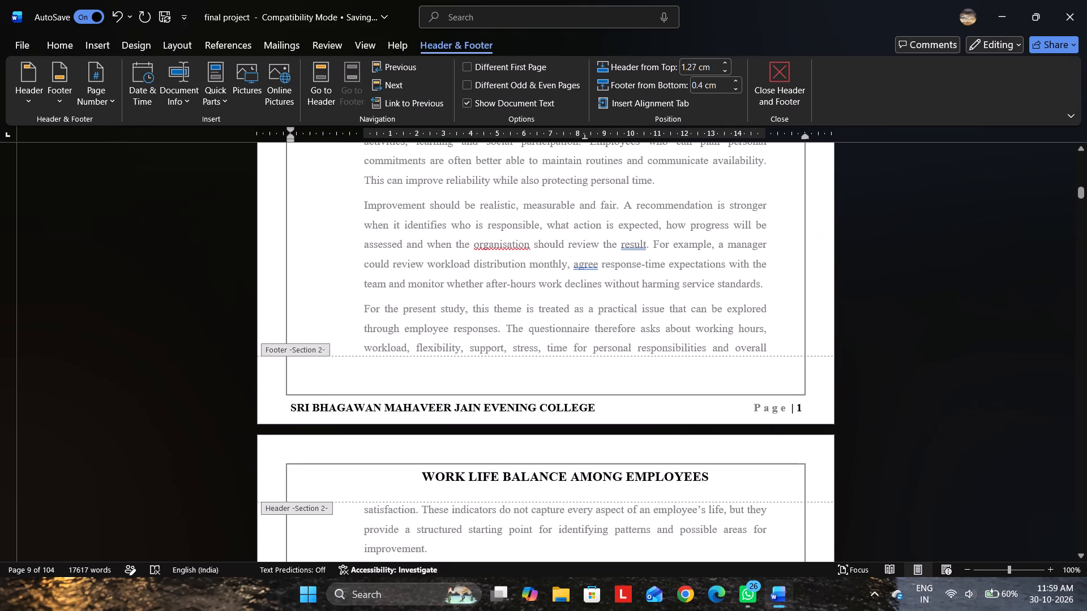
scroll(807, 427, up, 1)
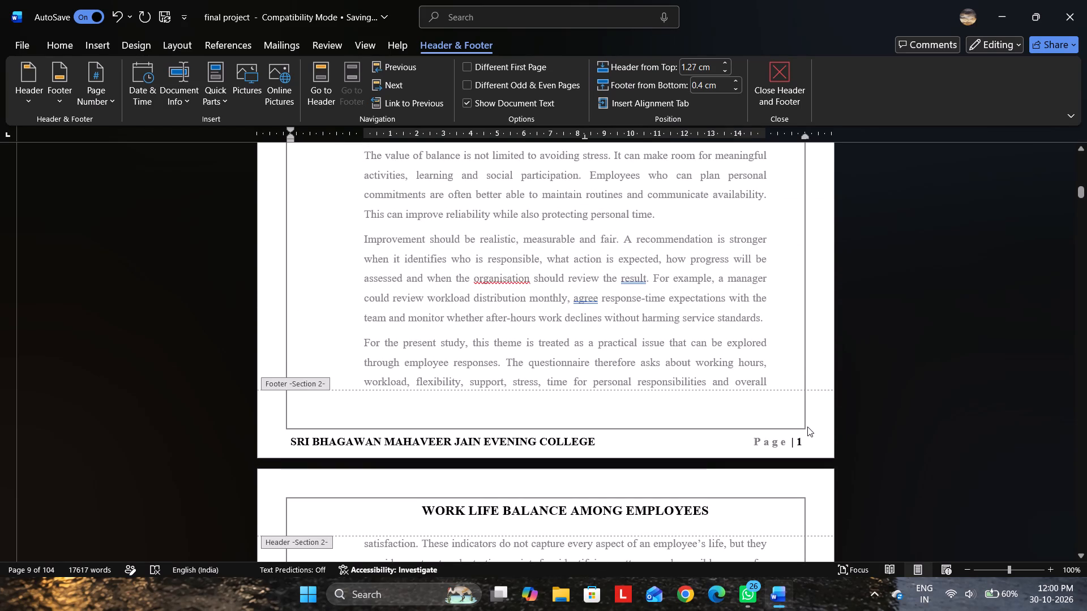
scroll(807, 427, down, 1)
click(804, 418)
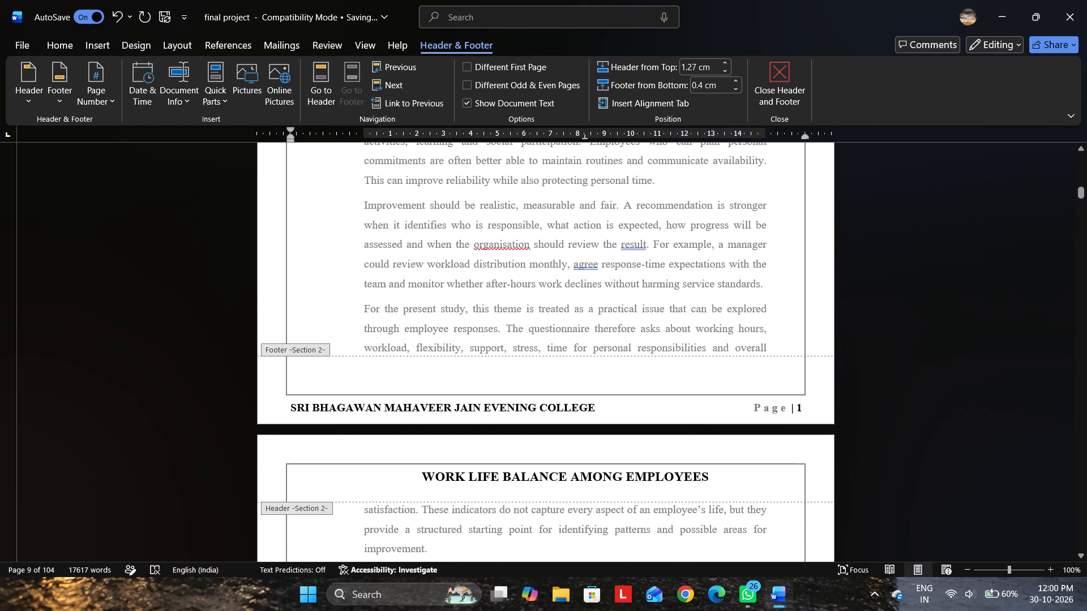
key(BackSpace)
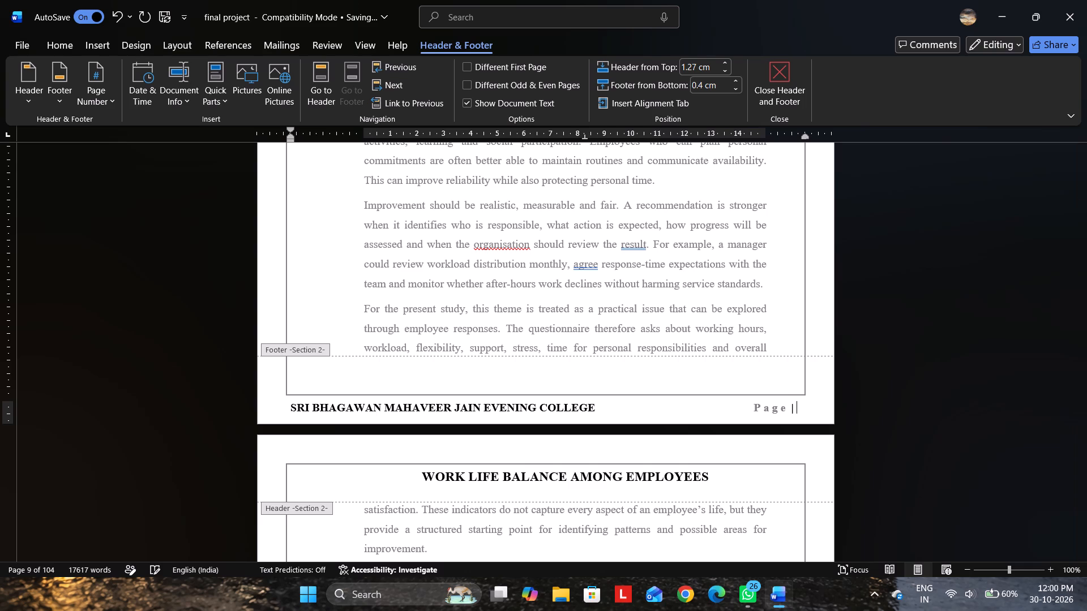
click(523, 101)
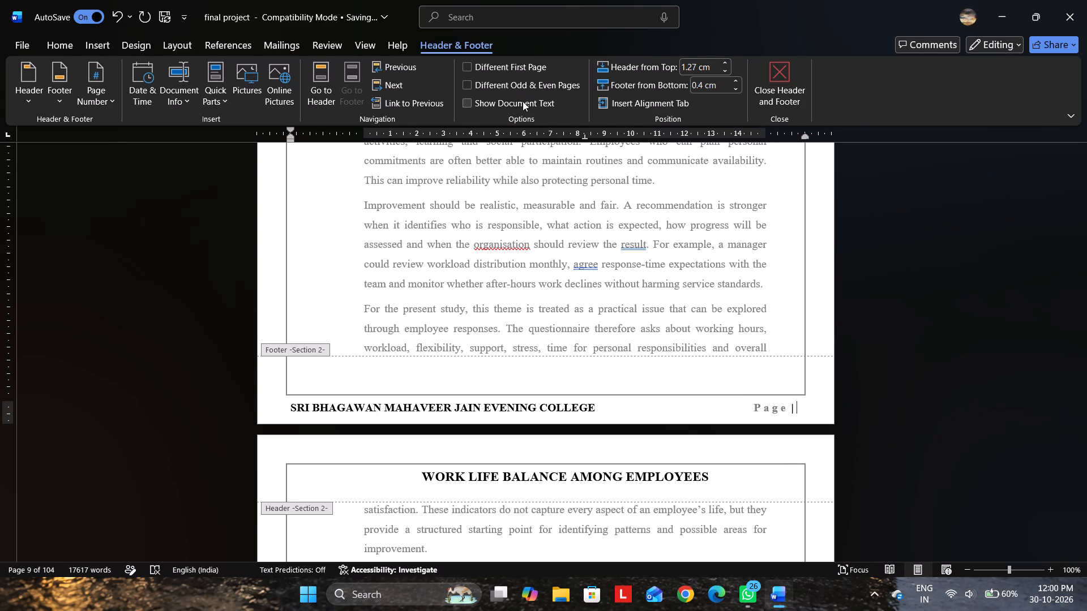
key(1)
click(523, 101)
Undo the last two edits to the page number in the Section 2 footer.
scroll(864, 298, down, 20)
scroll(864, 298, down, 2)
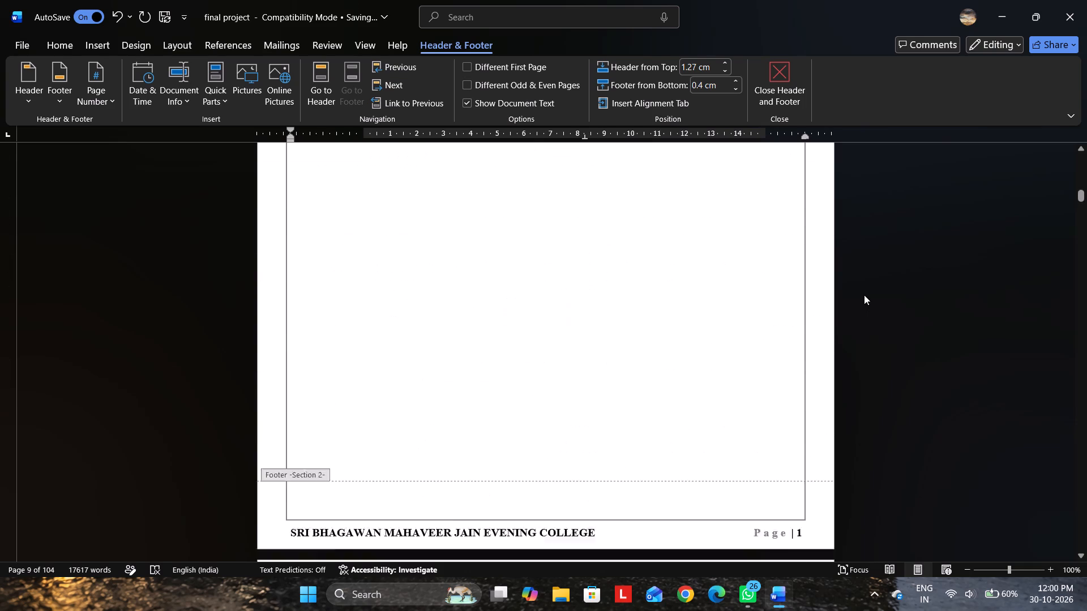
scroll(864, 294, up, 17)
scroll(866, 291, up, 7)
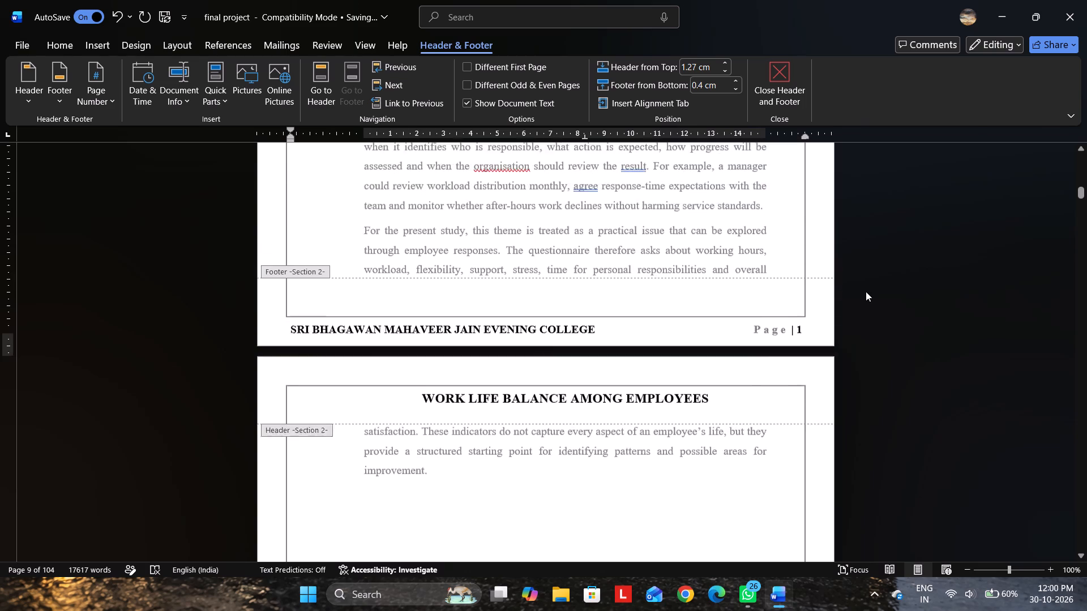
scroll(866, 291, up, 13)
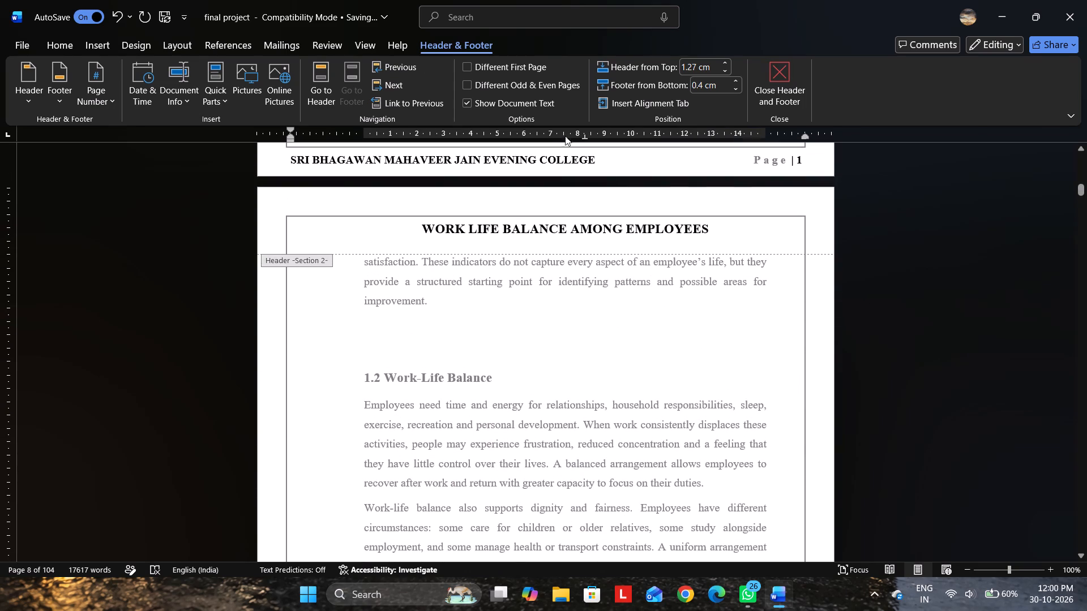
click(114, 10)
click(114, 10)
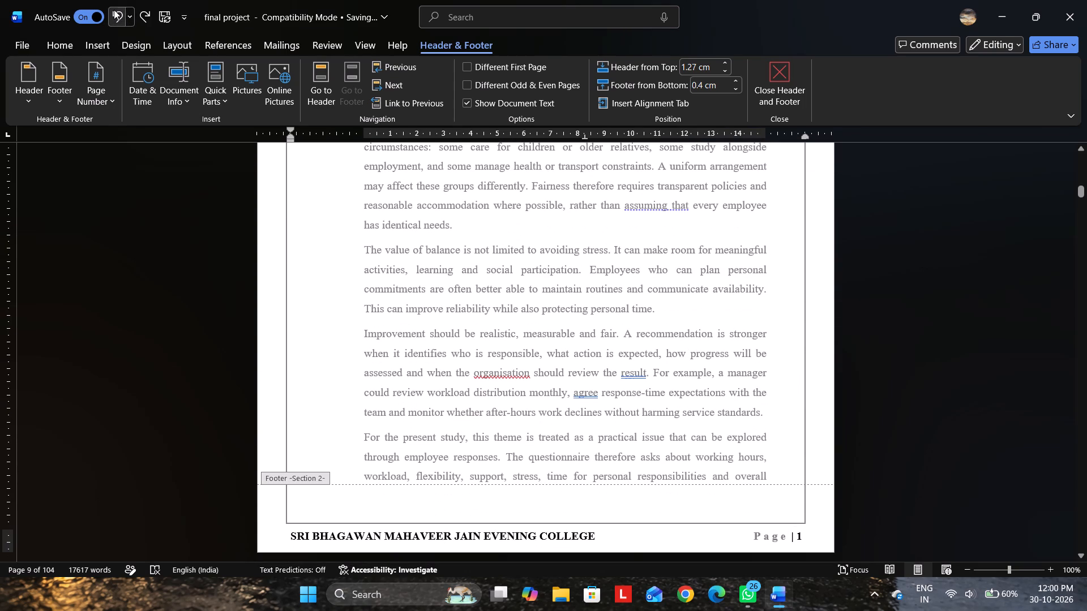
Undo the insertion of the page number in the Section 2 footer on page 9 and return to the body text.
click(114, 10)
click(114, 10)
double_click(783, 410)
Insert an Accent Bar 2 page number after the college name in the Section 2 footer on the first Part A page.
scroll(783, 410, down, 4)
scroll(783, 410, up, 11)
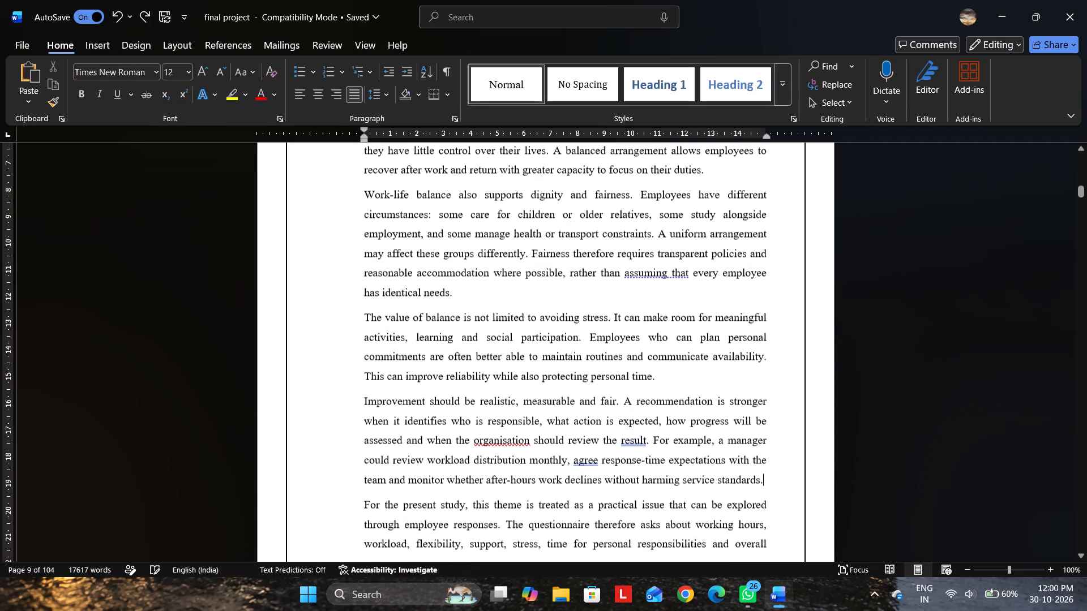
scroll(783, 410, up, 13)
scroll(783, 410, up, 15)
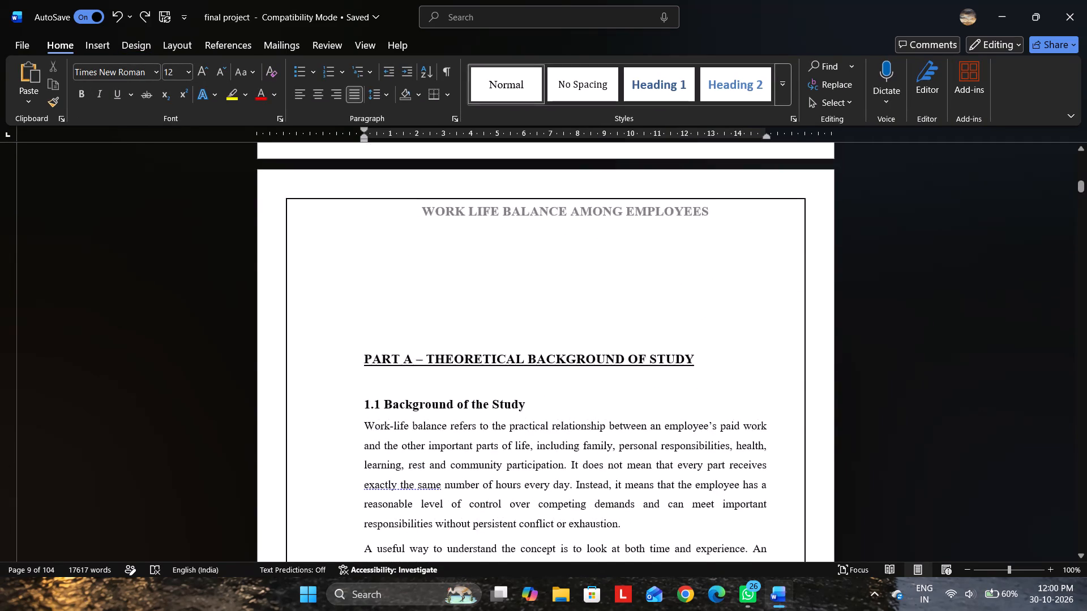
scroll(783, 410, up, 9)
scroll(783, 414, down, 9)
scroll(781, 423, up, 20)
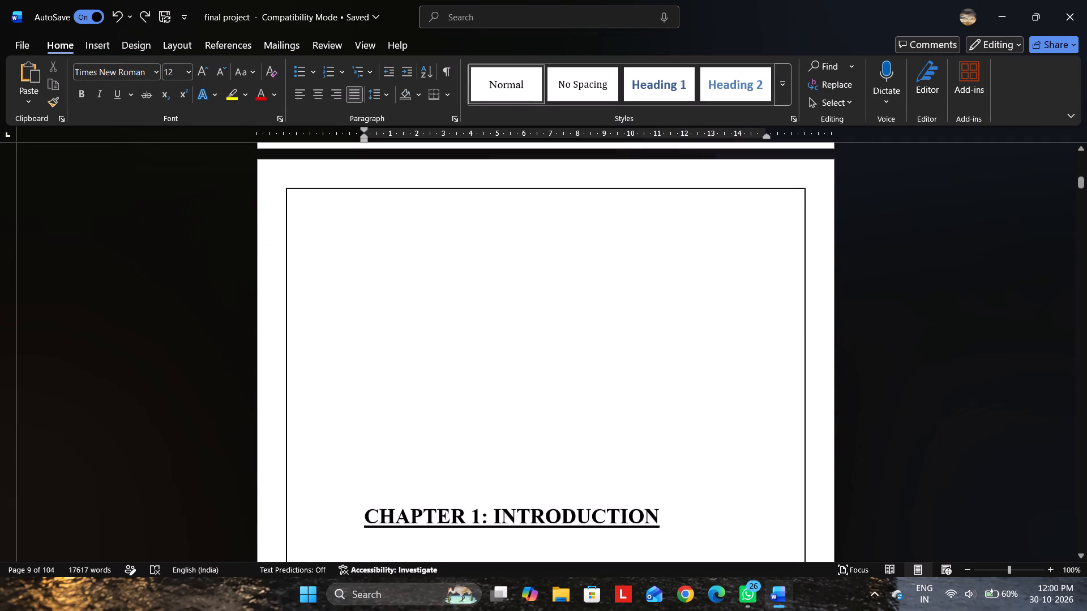
scroll(780, 423, down, 20)
scroll(780, 423, down, 14)
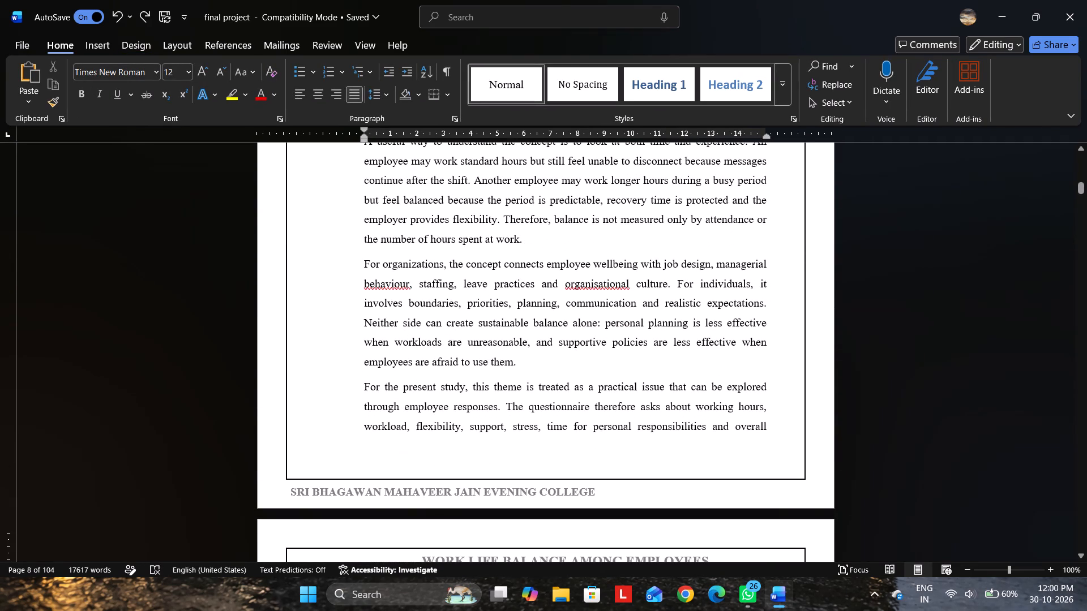
double_click(759, 457)
click(742, 495)
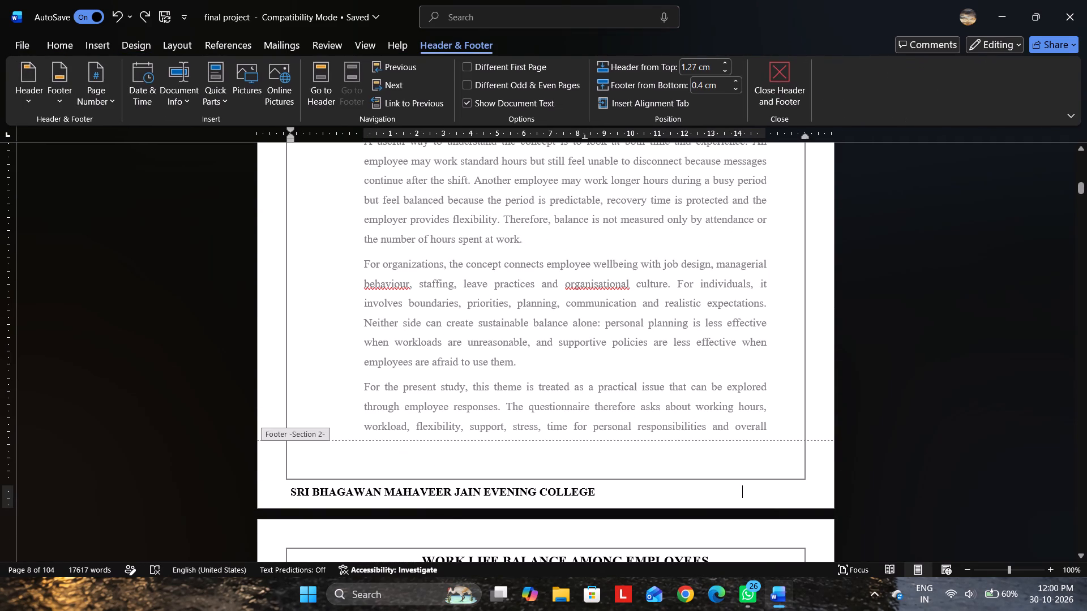
click(108, 94)
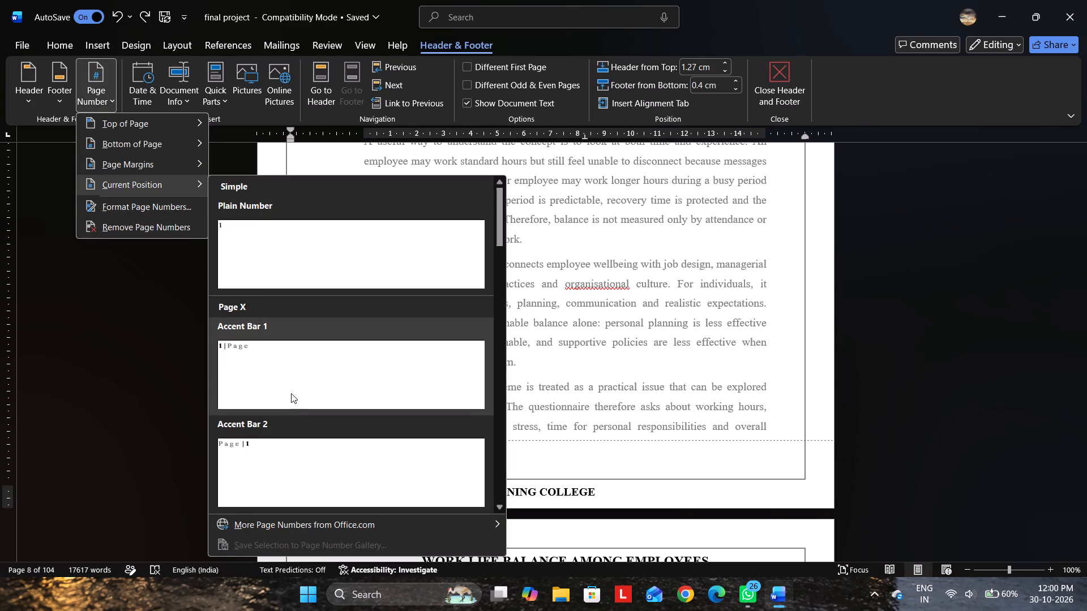
click(295, 458)
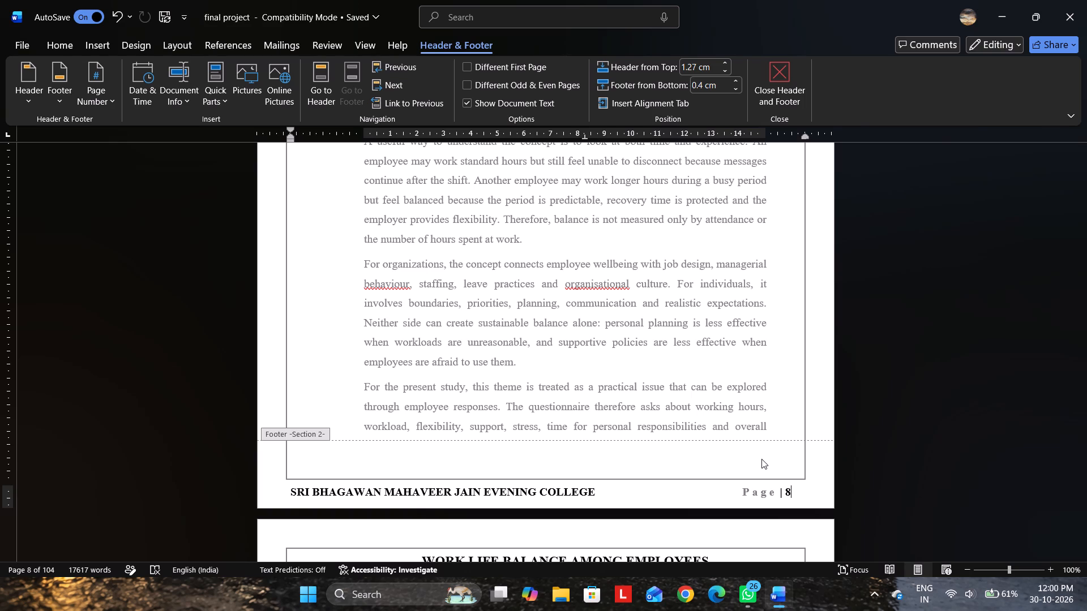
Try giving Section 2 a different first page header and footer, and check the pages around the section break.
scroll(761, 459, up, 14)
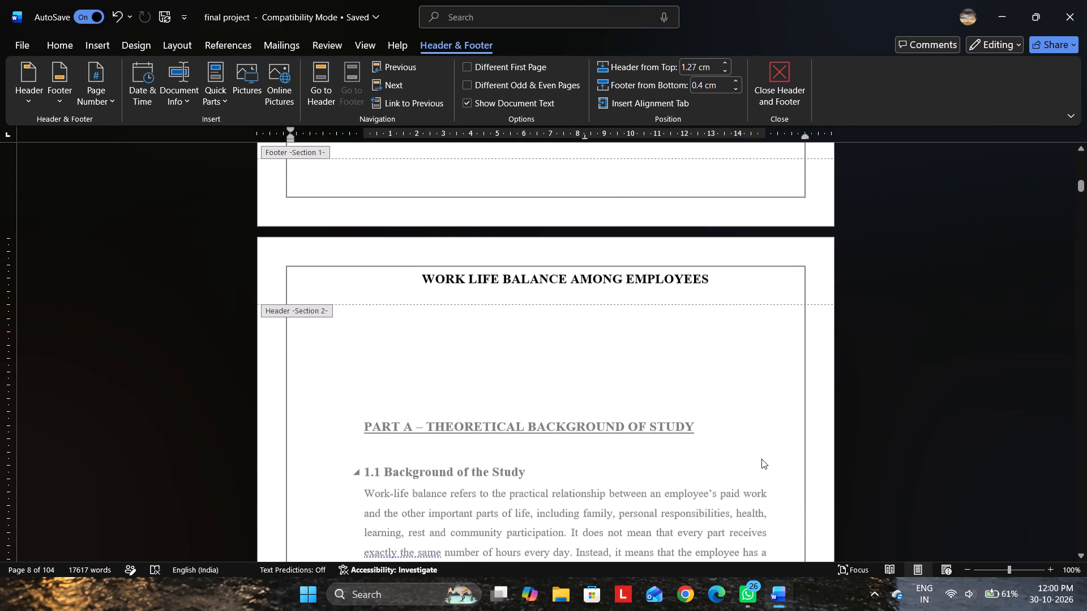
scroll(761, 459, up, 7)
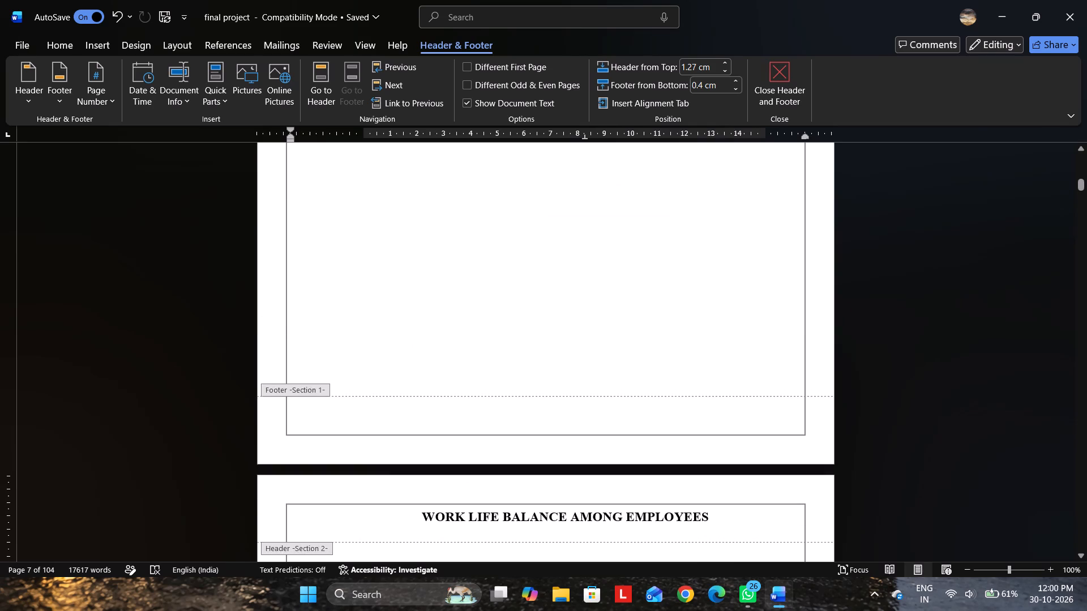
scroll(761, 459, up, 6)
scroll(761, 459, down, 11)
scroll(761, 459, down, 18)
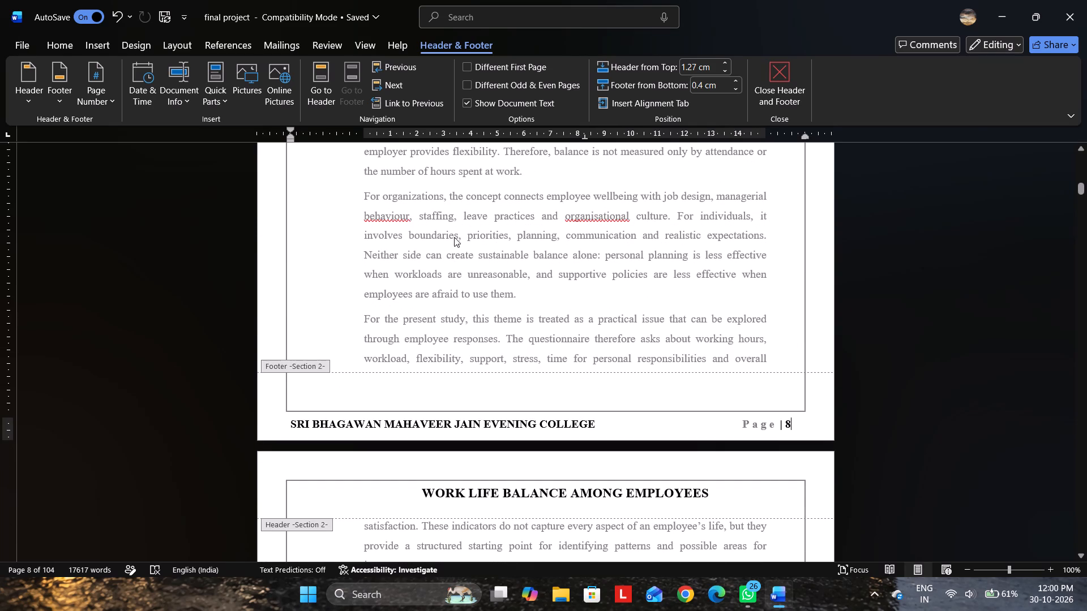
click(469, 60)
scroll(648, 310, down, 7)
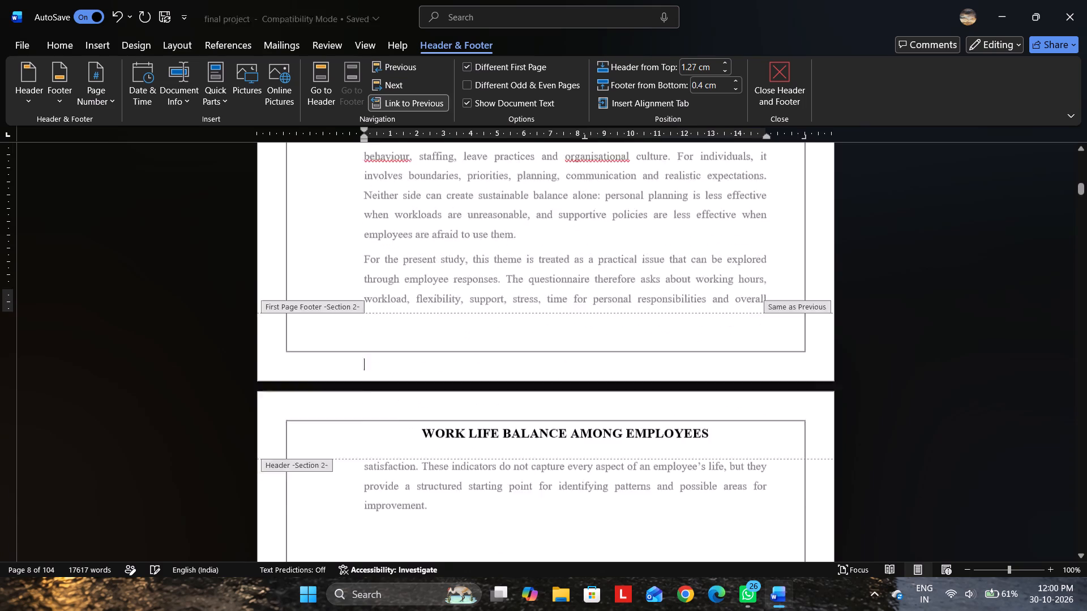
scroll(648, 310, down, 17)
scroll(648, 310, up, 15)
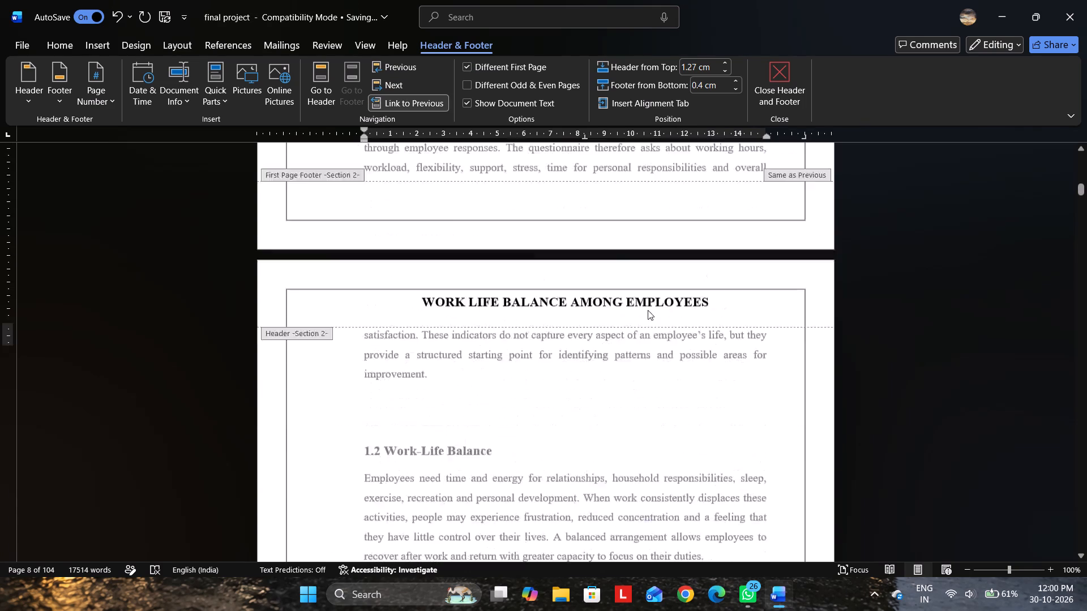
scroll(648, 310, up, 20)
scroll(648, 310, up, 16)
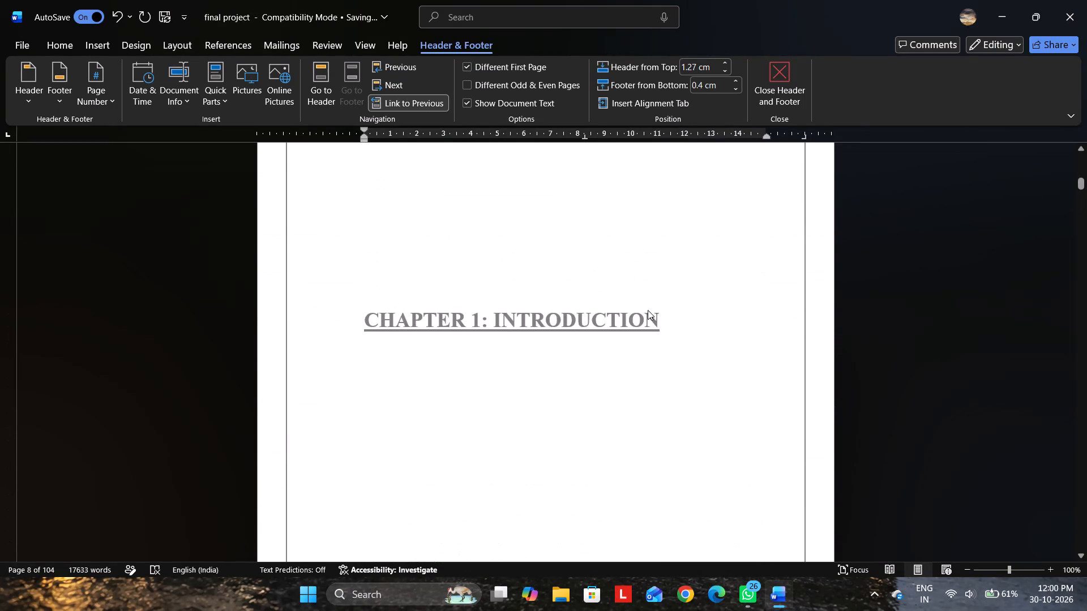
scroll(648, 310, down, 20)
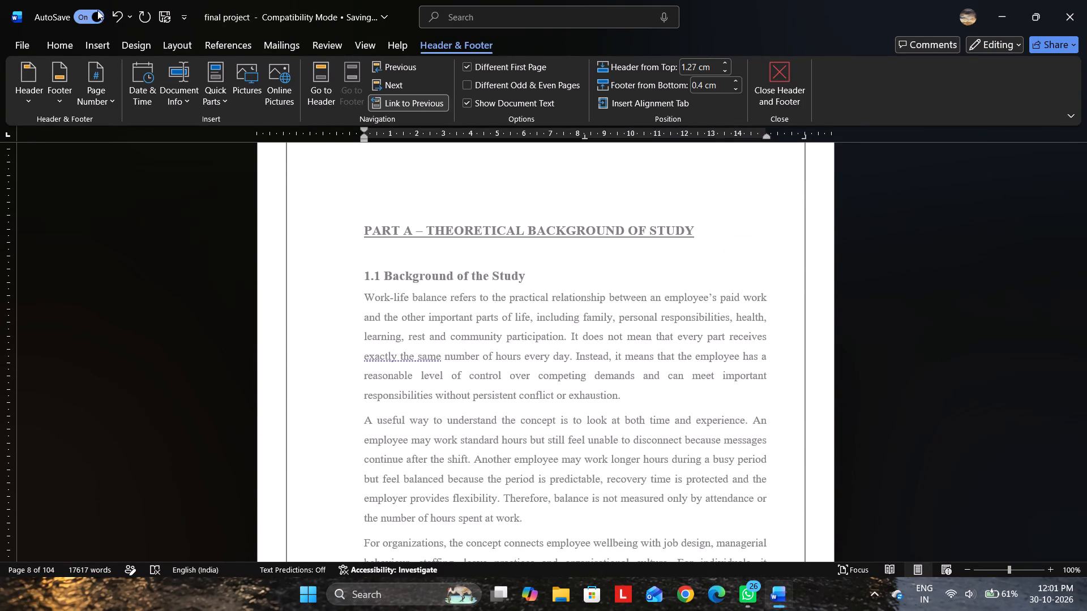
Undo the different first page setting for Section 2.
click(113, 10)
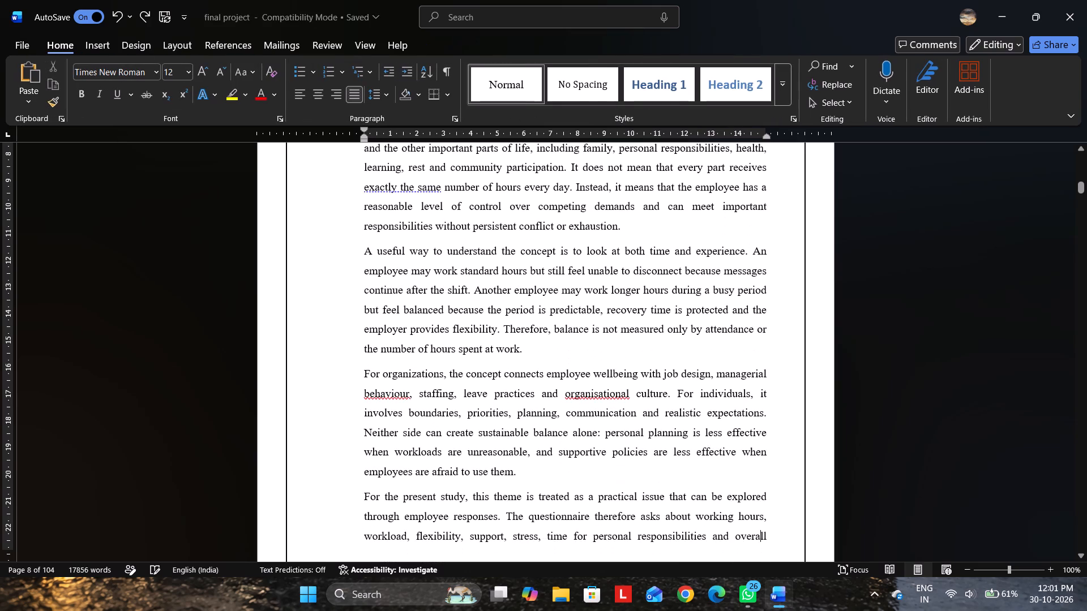
Examine the headers and footers on both sides of the break between the Chapter 1 title page and the first Part A page.
scroll(493, 270, down, 10)
scroll(493, 270, up, 20)
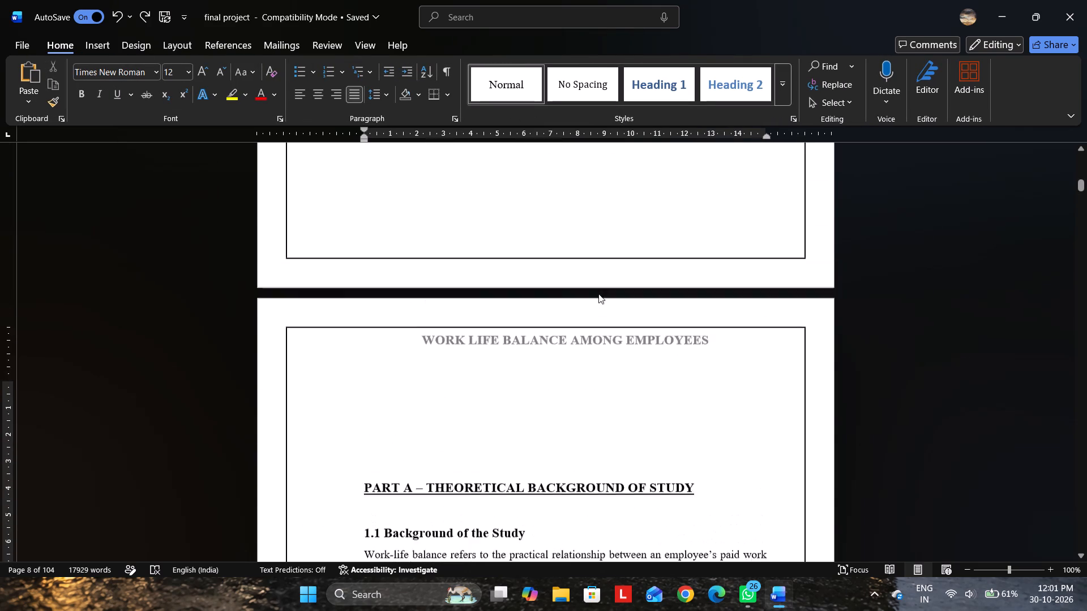
scroll(598, 294, up, 10)
scroll(598, 294, down, 11)
scroll(597, 292, down, 15)
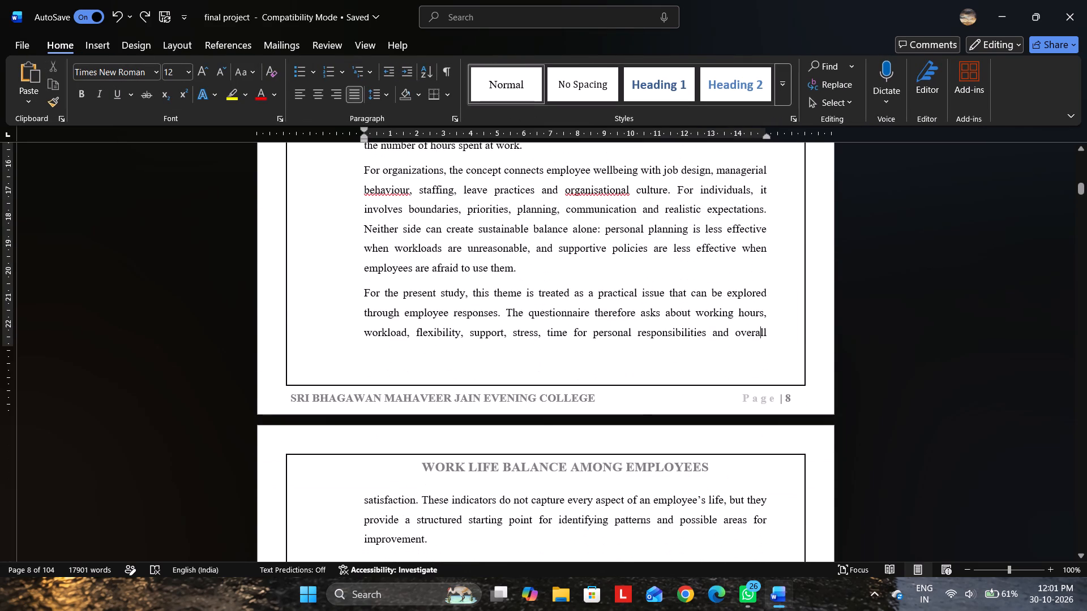
double_click(690, 369)
scroll(690, 368, up, 8)
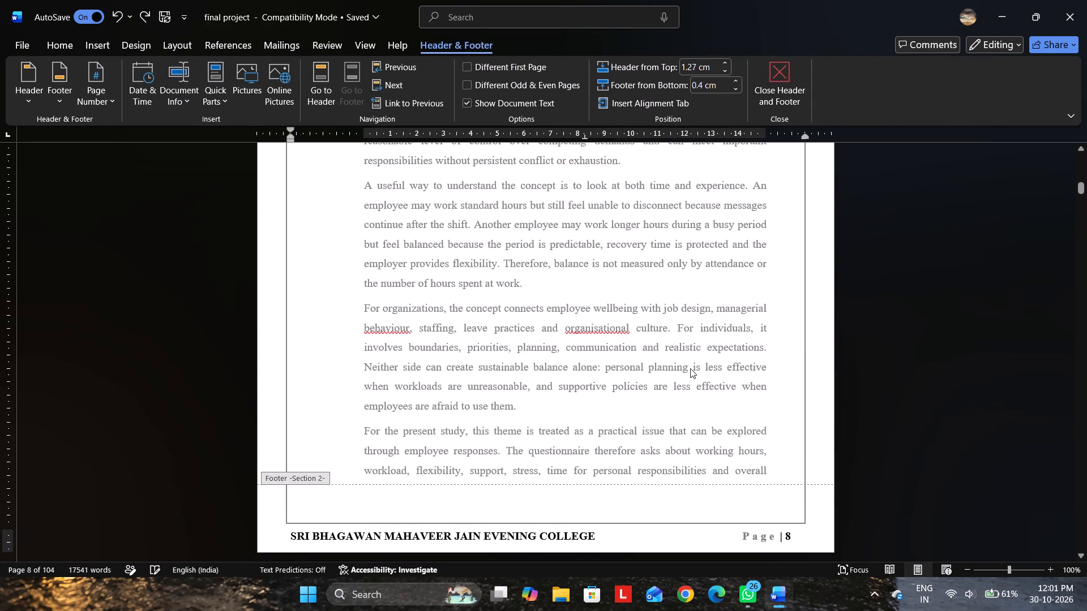
scroll(690, 368, down, 3)
scroll(690, 368, up, 17)
scroll(690, 368, up, 5)
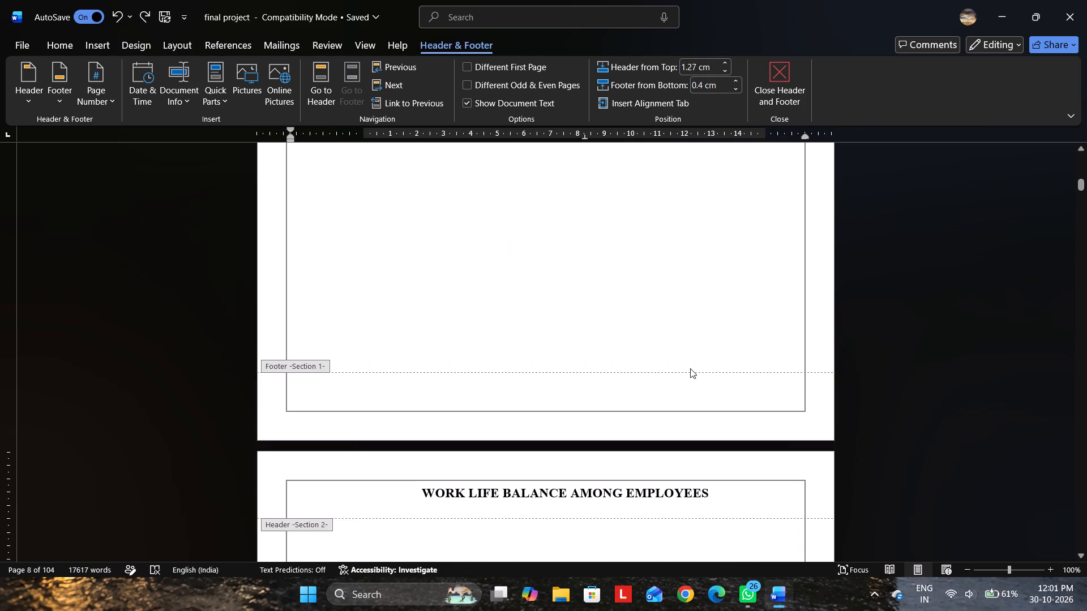
scroll(690, 368, up, 2)
scroll(690, 370, down, 4)
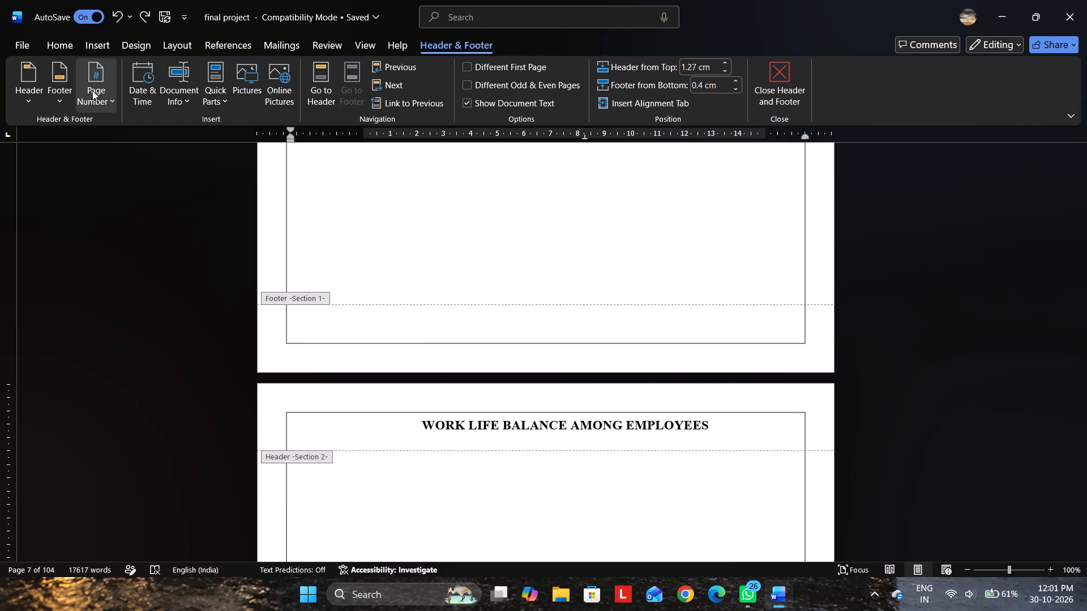
scroll(403, 139, down, 8)
scroll(615, 239, down, 2)
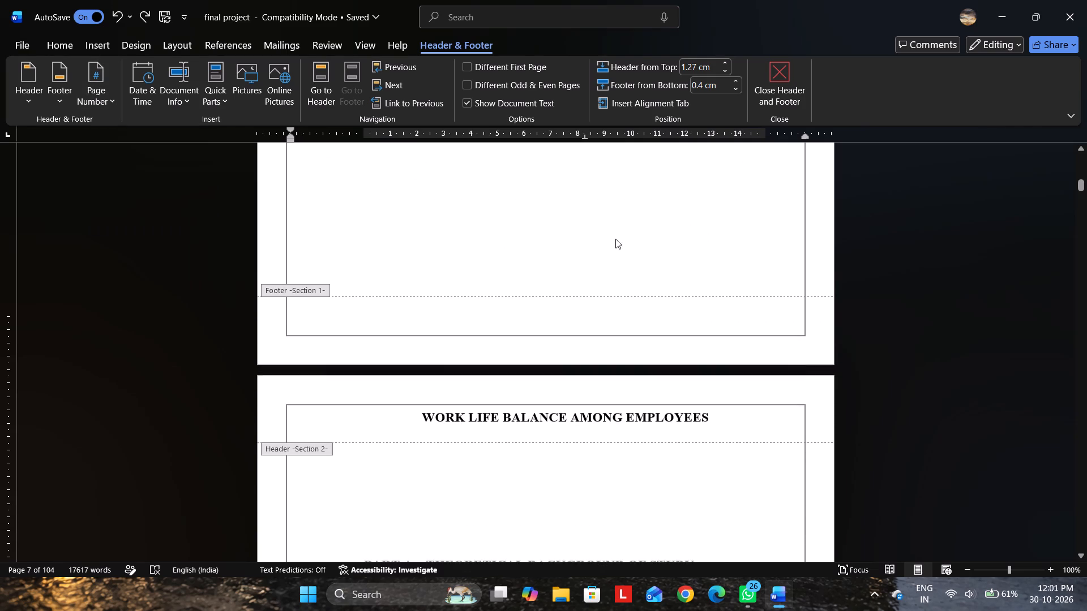
scroll(615, 239, down, 18)
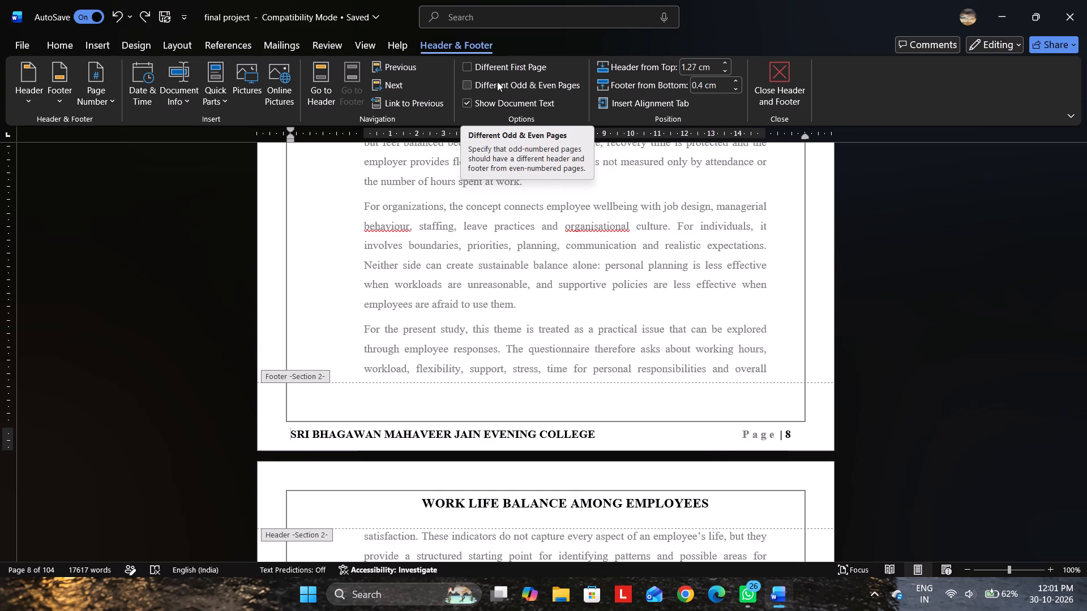
Inspect the page number field in the first Part A page's footer and compare it with the Section 1 footer before it.
click(790, 432)
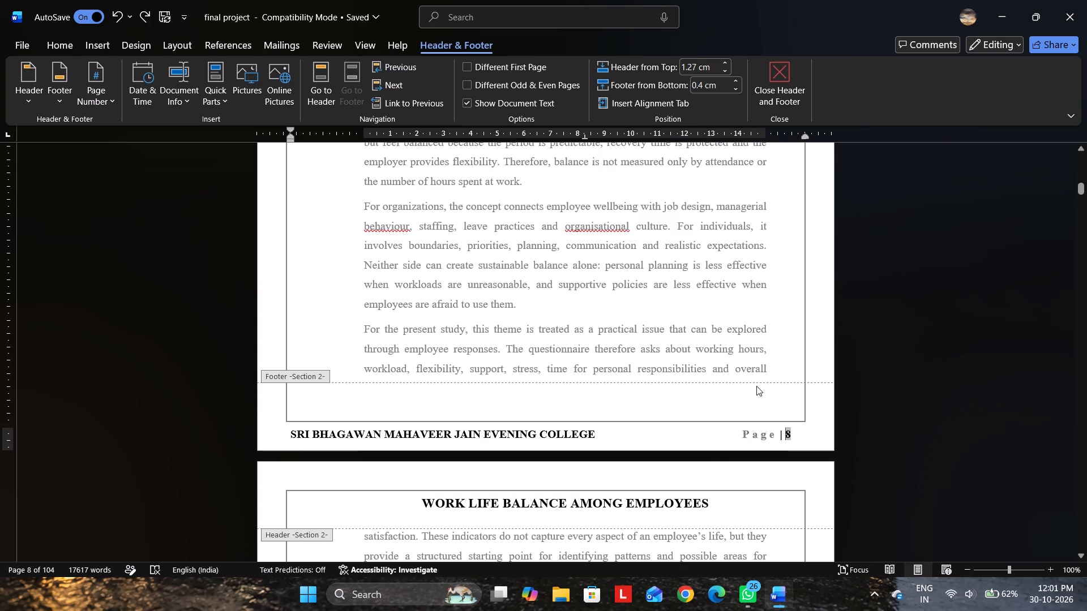
click(798, 431)
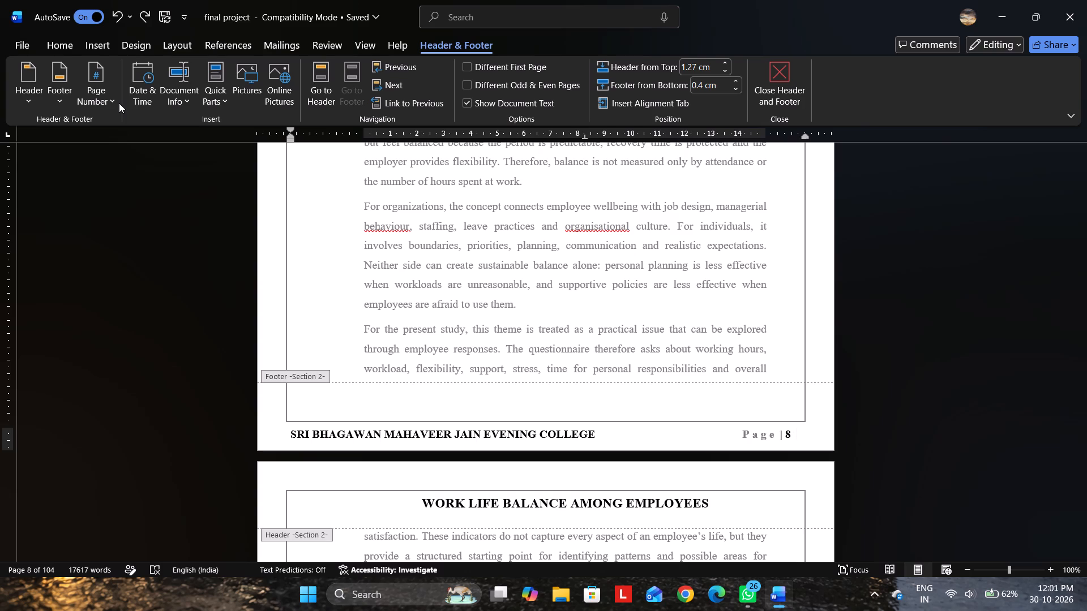
scroll(119, 103, up, 9)
scroll(468, 328, up, 3)
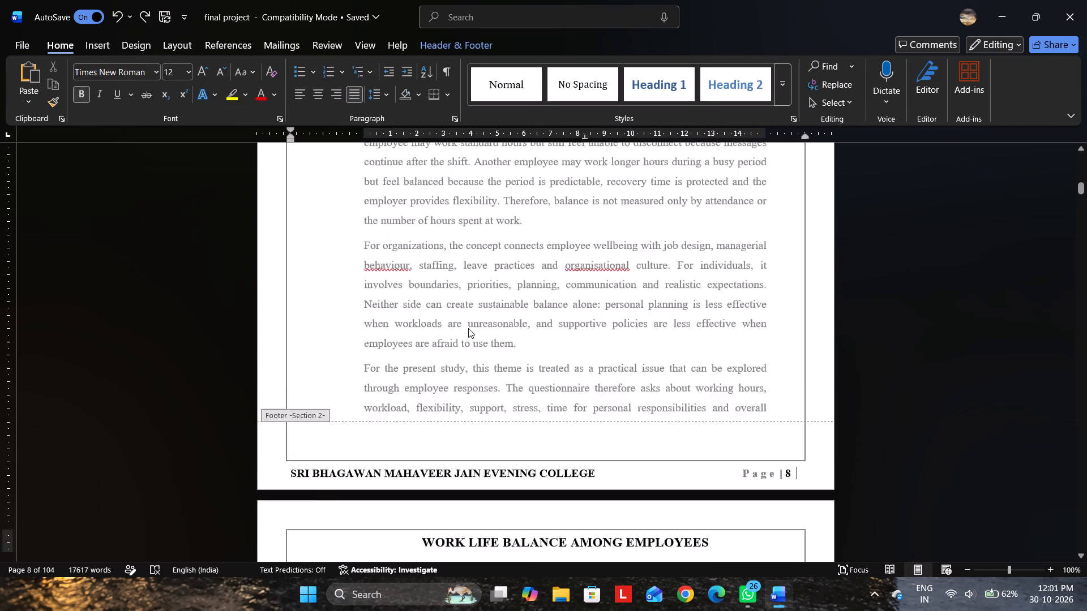
scroll(468, 328, up, 12)
scroll(468, 328, down, 3)
scroll(468, 328, up, 13)
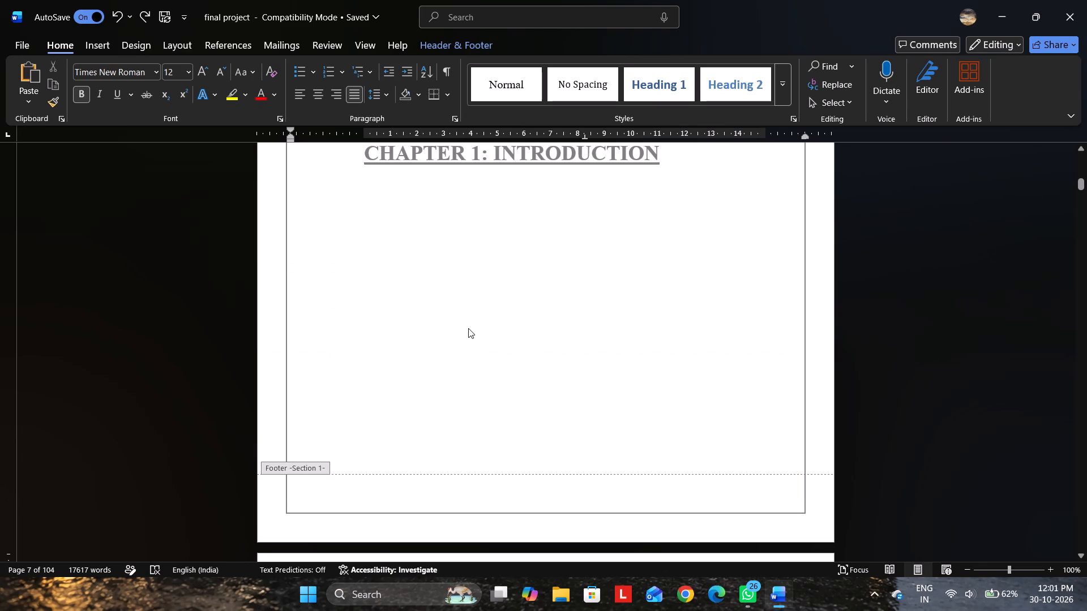
scroll(468, 328, down, 20)
scroll(468, 328, down, 5)
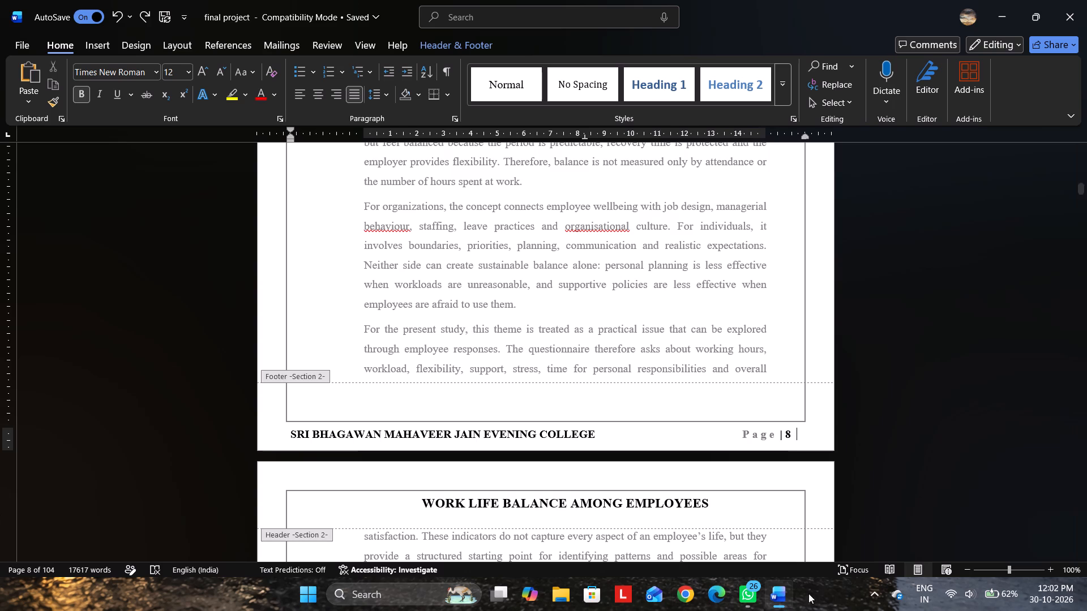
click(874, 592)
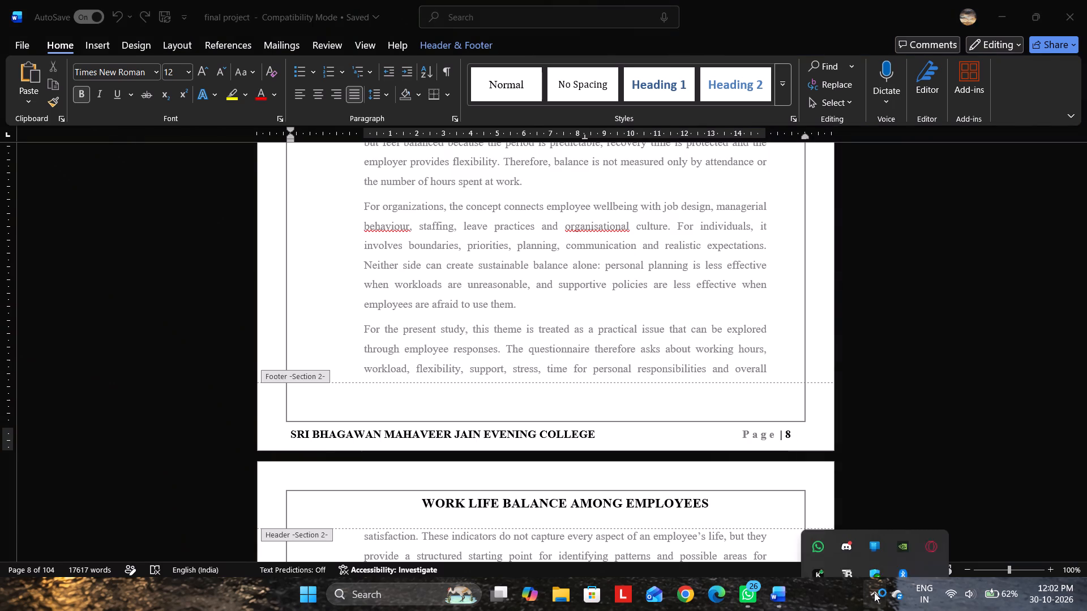
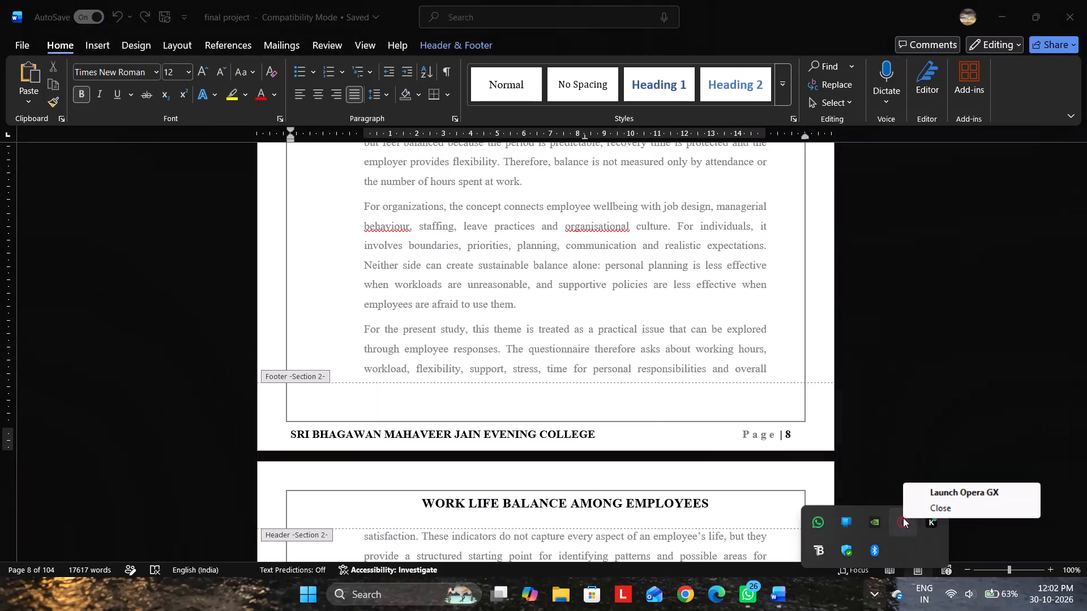
Close the Opera GX browser assistant running in the background and return to the Section 2 footer in Word.
click(919, 511)
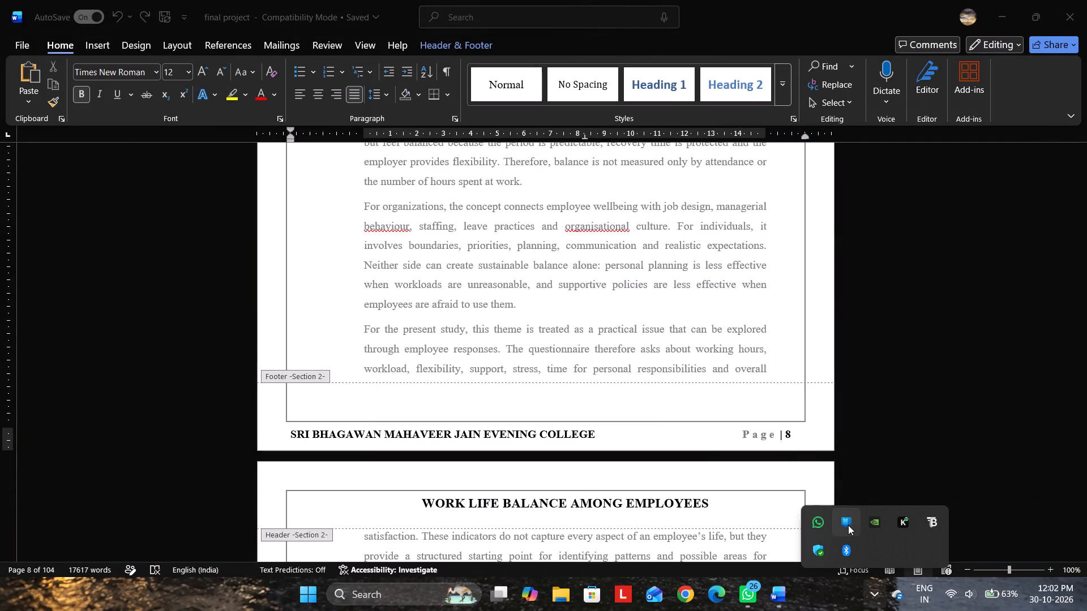
click(898, 492)
click(925, 444)
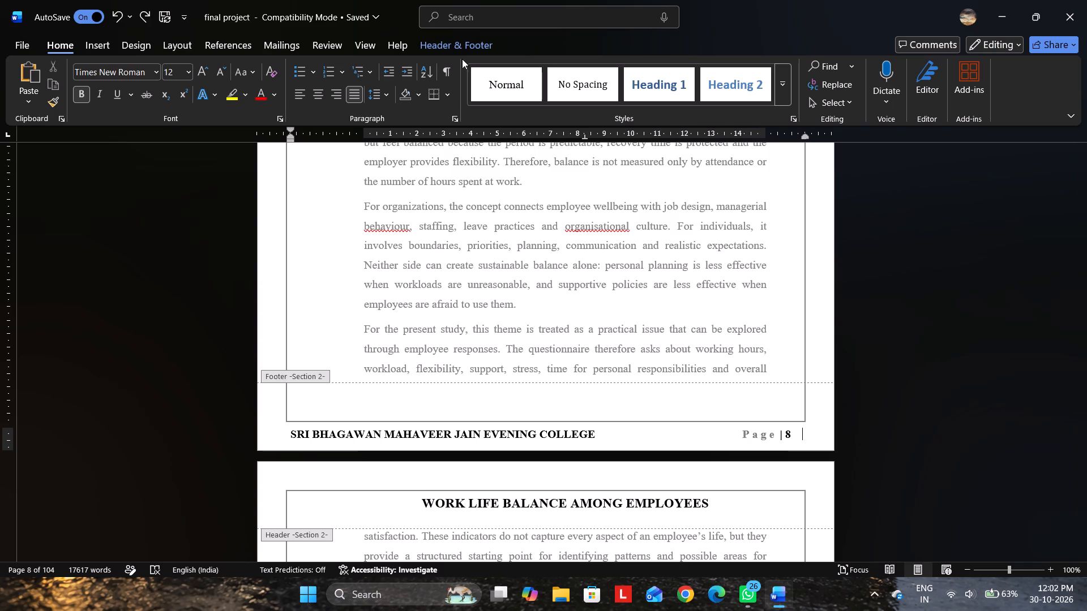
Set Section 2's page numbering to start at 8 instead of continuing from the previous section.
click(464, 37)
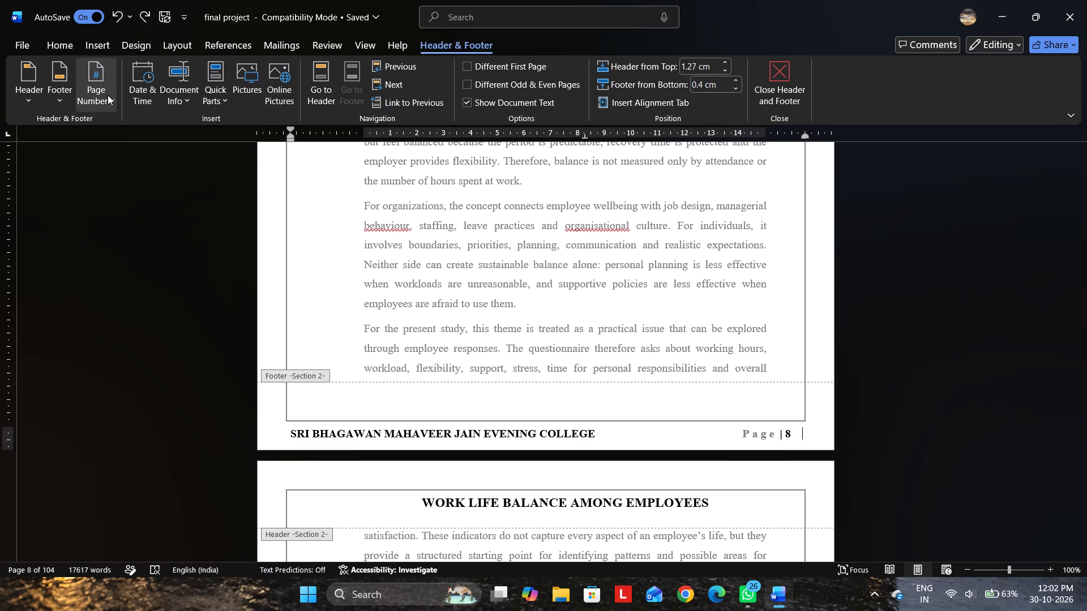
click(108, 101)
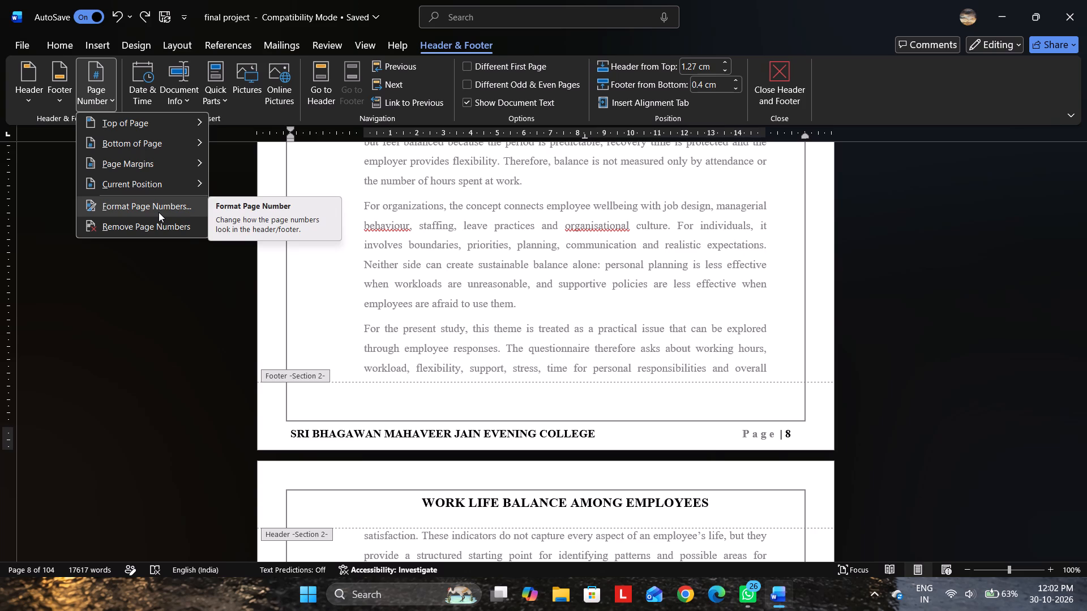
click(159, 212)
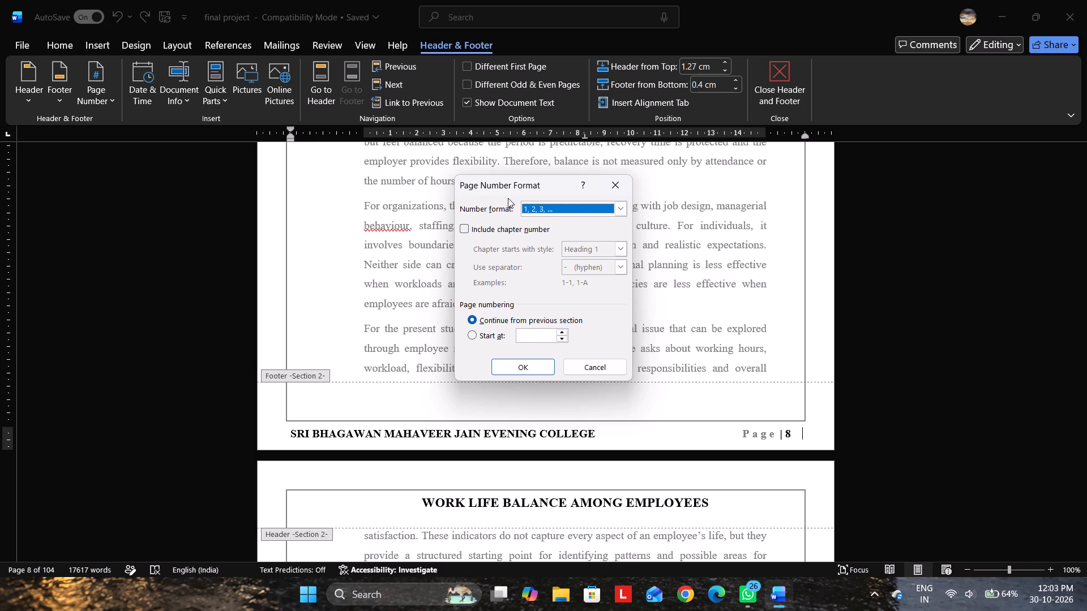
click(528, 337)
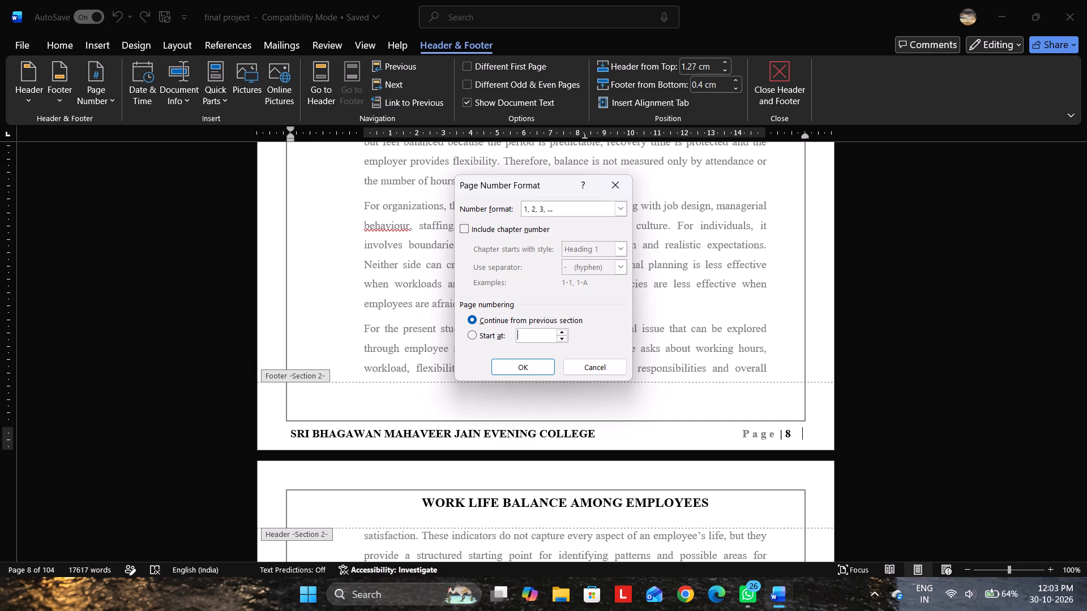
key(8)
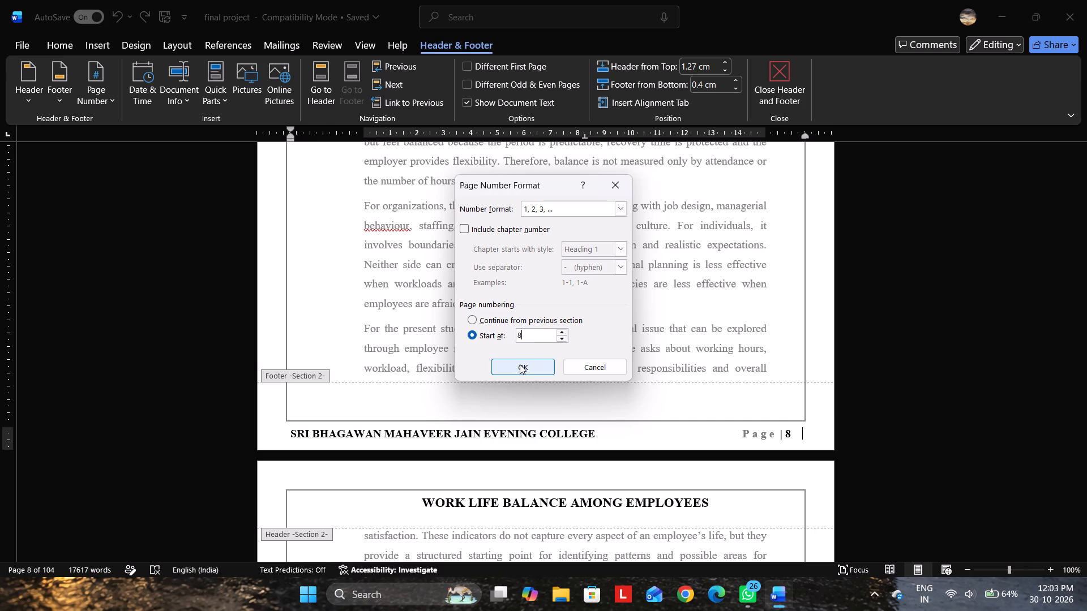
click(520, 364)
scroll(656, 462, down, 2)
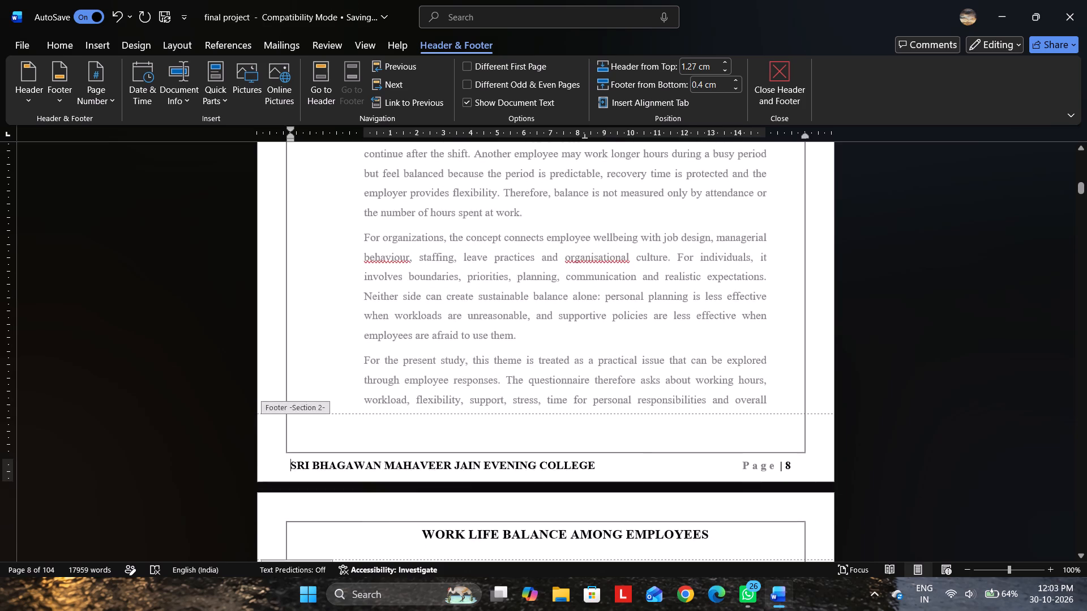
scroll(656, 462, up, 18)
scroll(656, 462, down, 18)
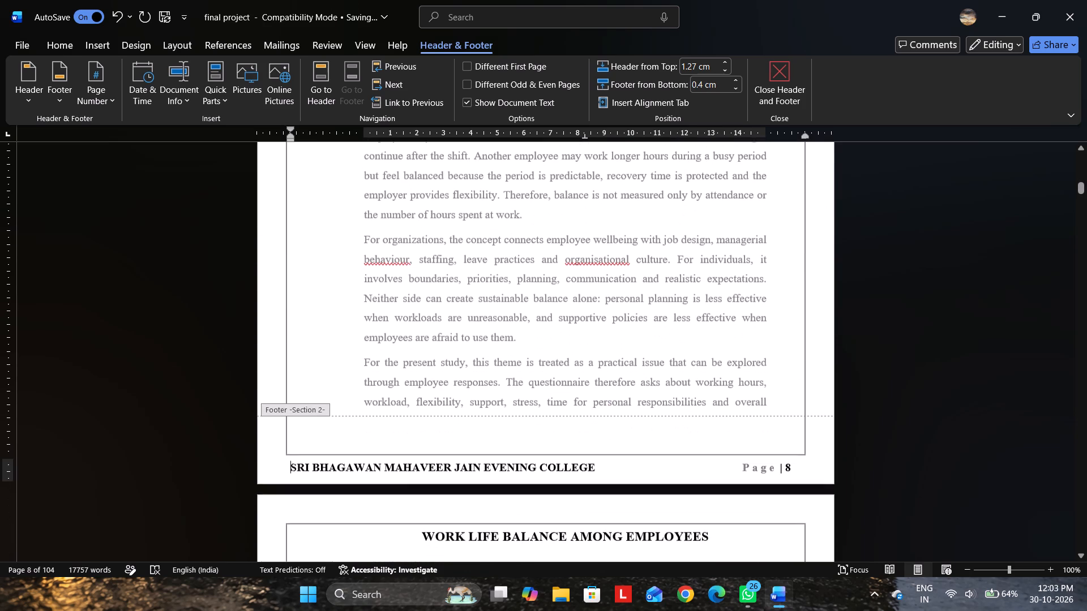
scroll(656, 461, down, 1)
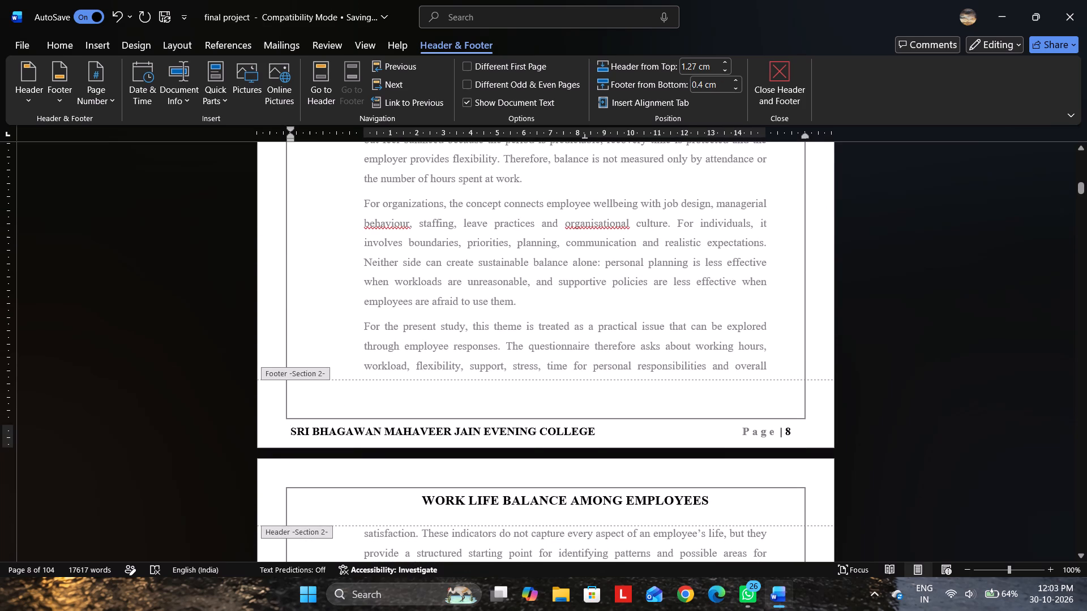
Set Section 2's page numbering to start at 1, check the following footer, and leave header and footer editing.
click(807, 427)
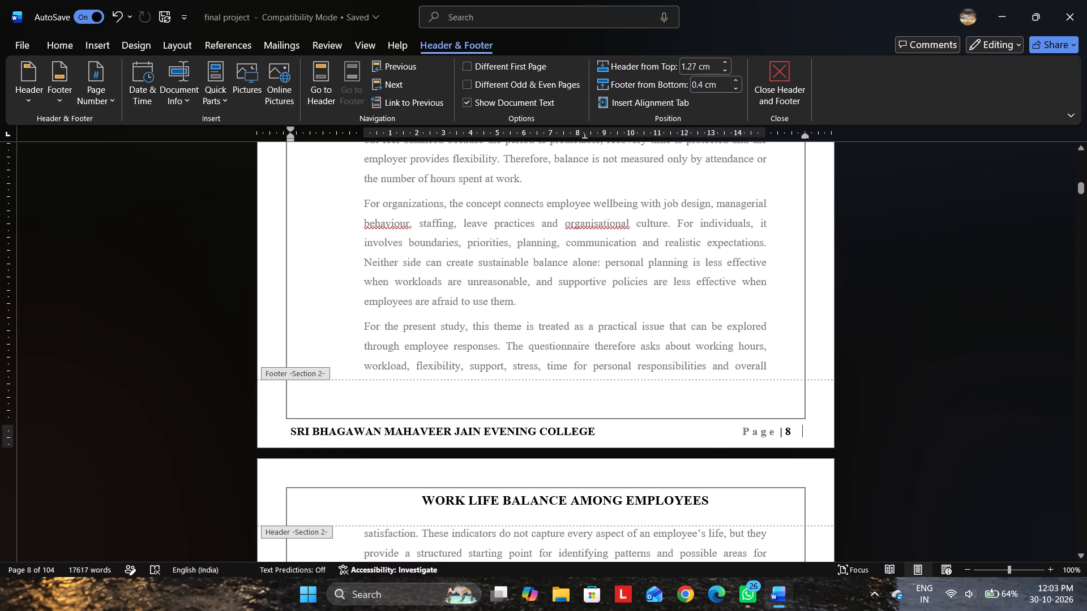
click(88, 110)
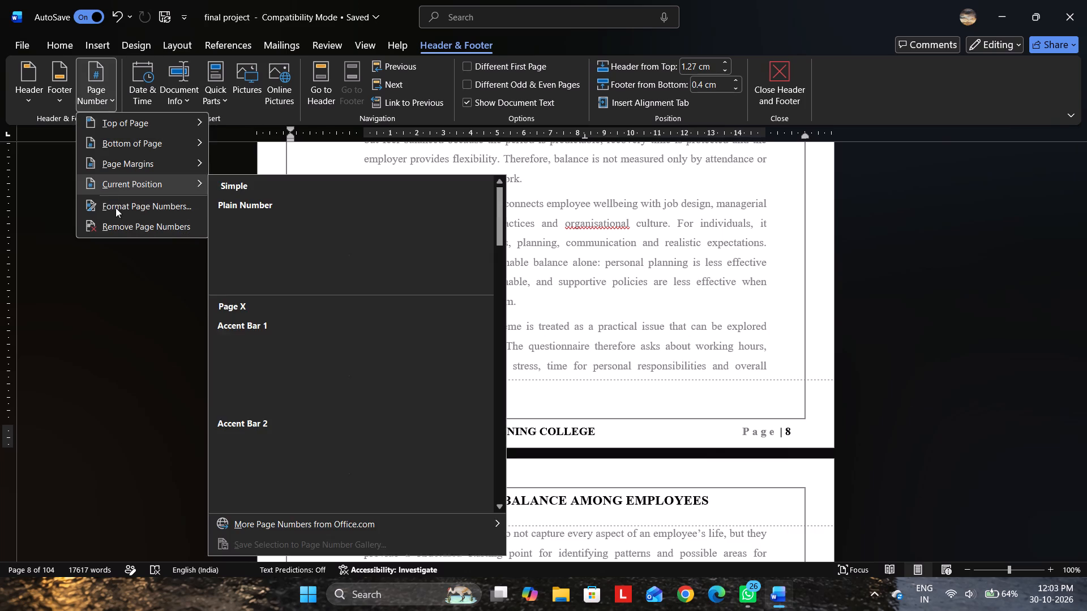
click(119, 204)
click(548, 335)
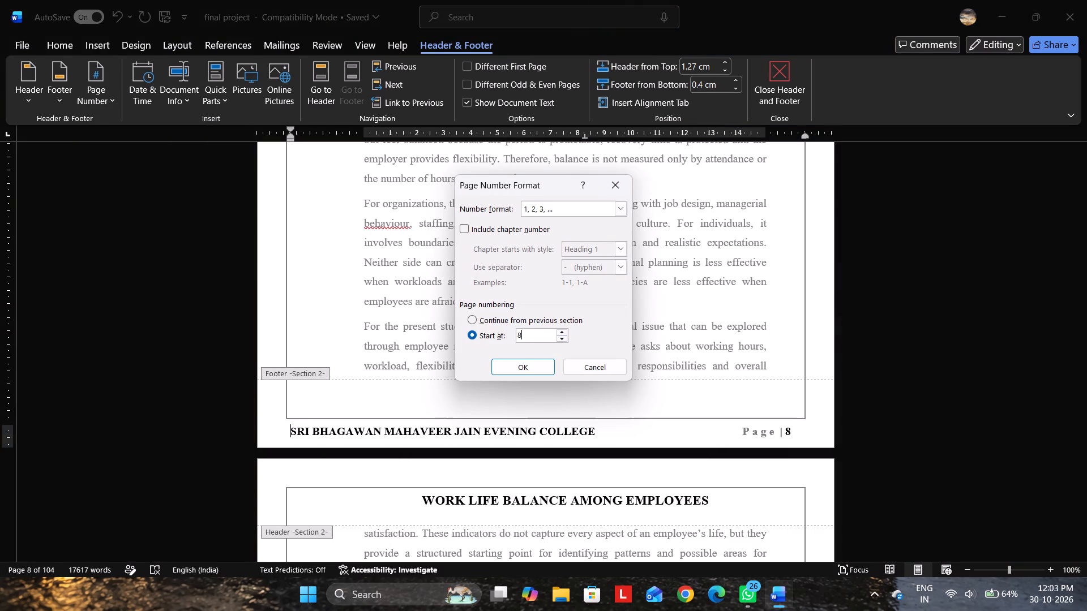
key(BackSpace)
key(1)
click(544, 371)
scroll(687, 493, down, 8)
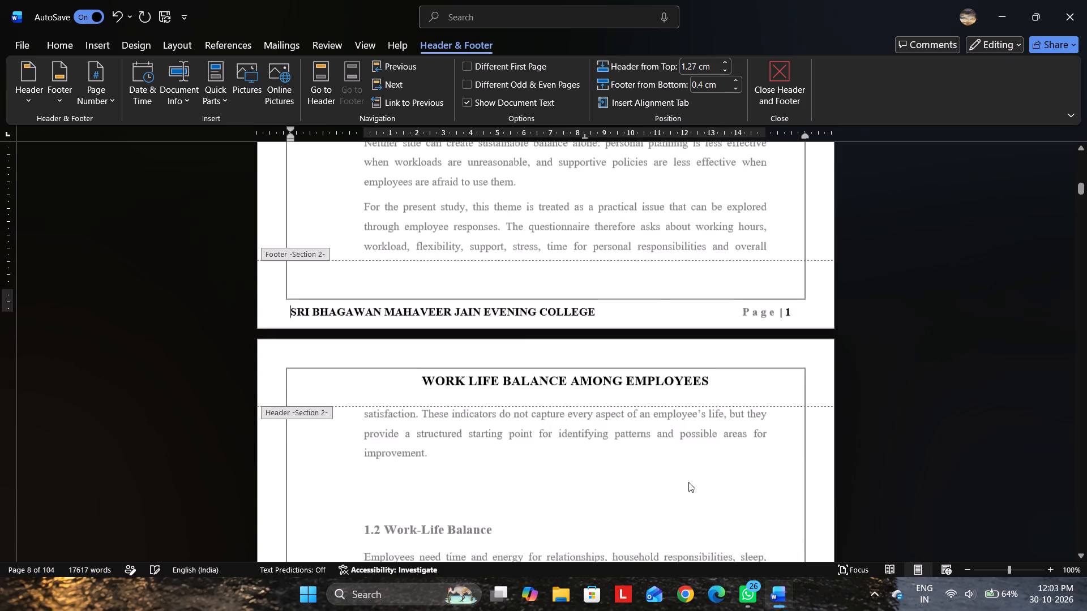
scroll(688, 482, down, 16)
click(783, 368)
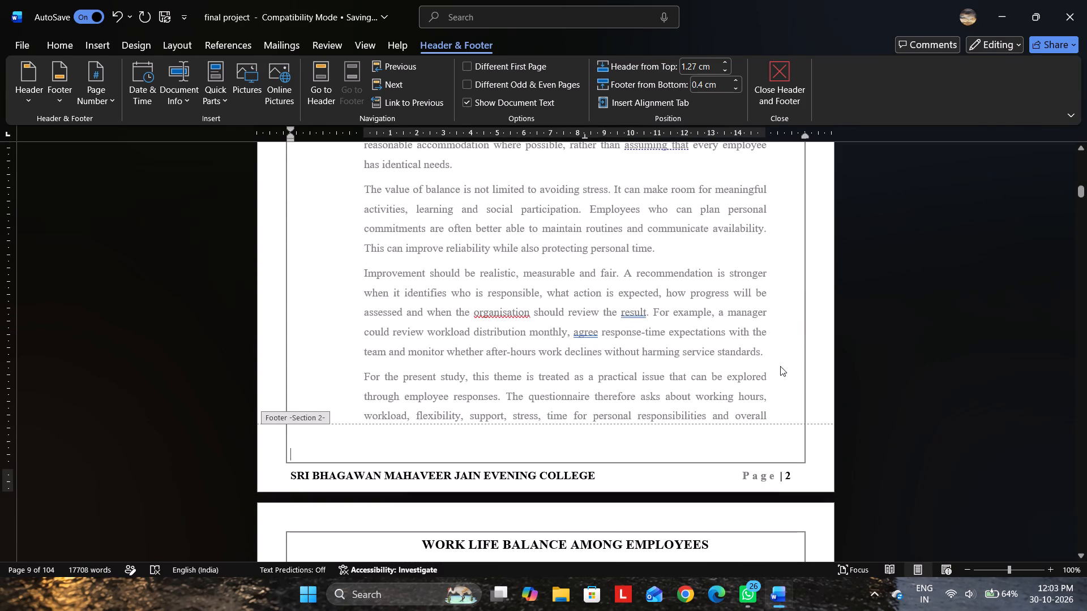
double_click(780, 366)
Review the first Part A page and the front-matter pages before it for correct headers and footers.
scroll(780, 366, up, 15)
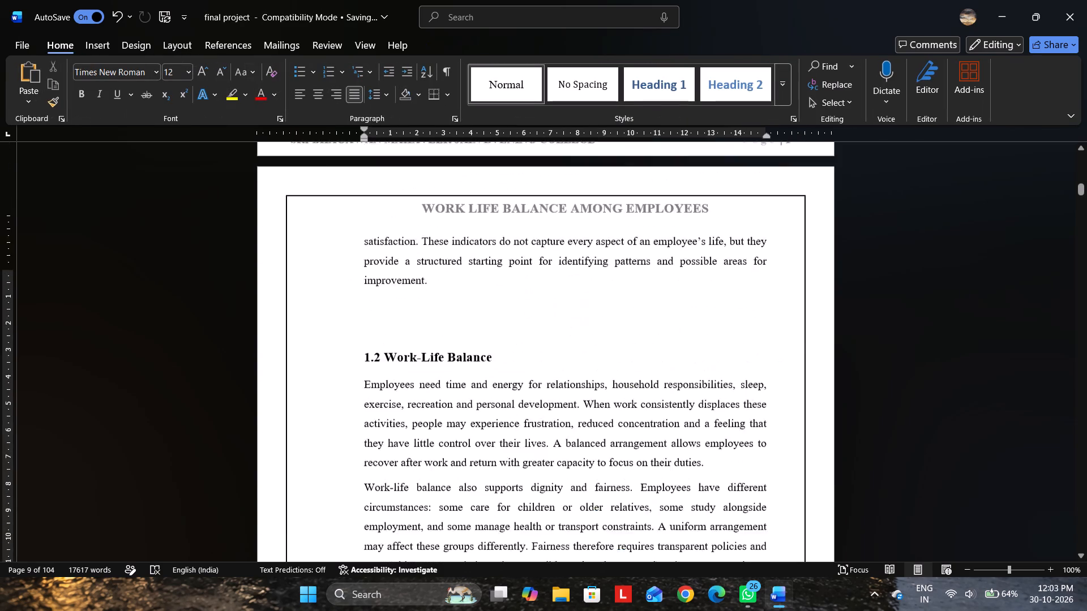
scroll(780, 366, up, 14)
scroll(780, 366, up, 12)
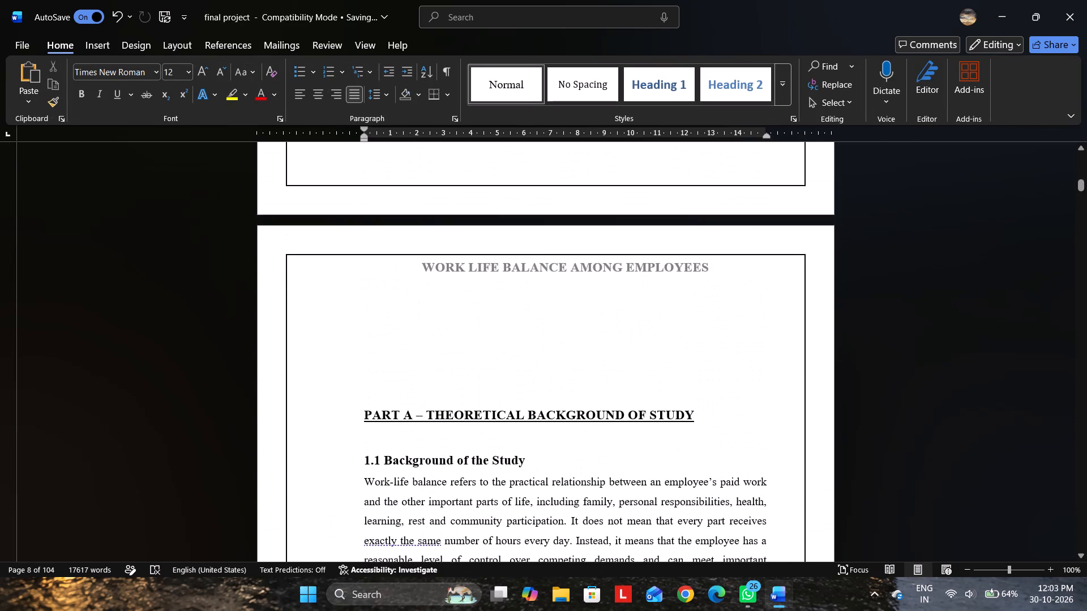
scroll(780, 366, down, 2)
scroll(429, 321, up, 13)
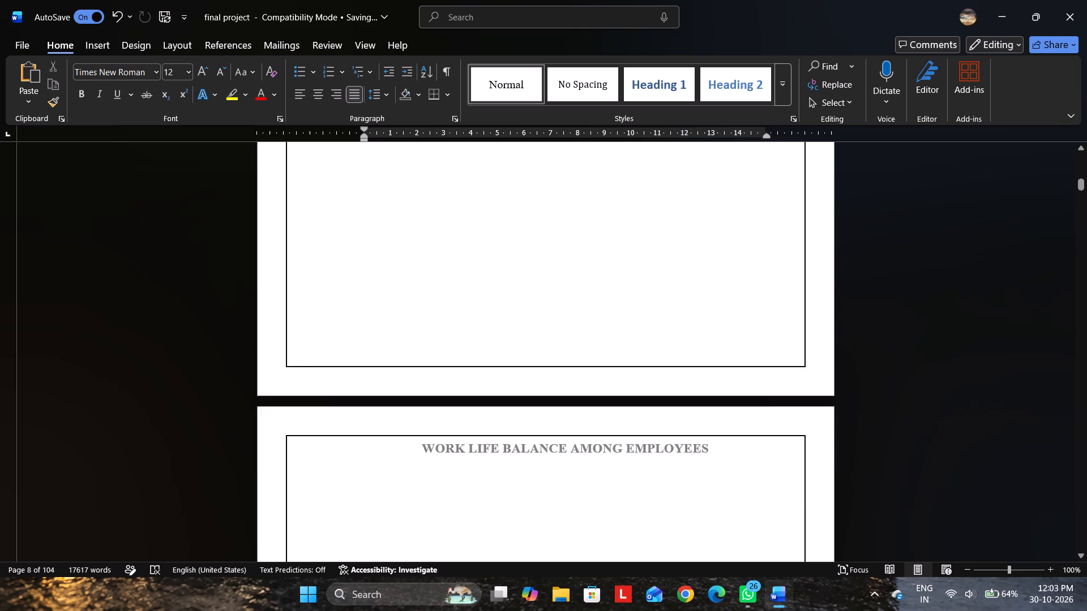
scroll(429, 321, up, 2)
scroll(428, 322, up, 20)
scroll(428, 322, up, 14)
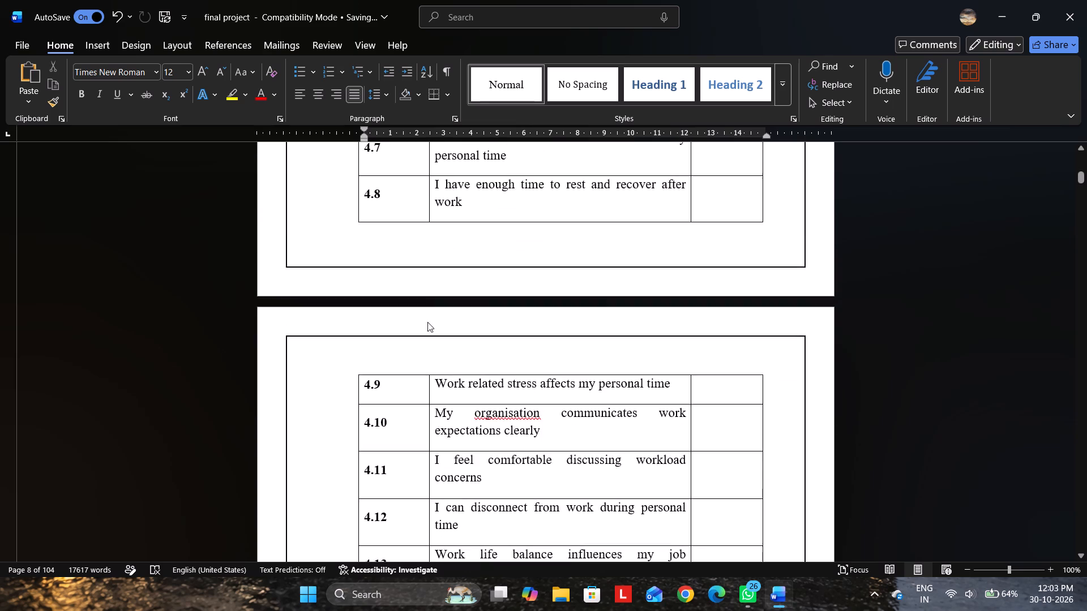
scroll(427, 322, up, 20)
scroll(427, 322, up, 20)
scroll(427, 322, up, 20)
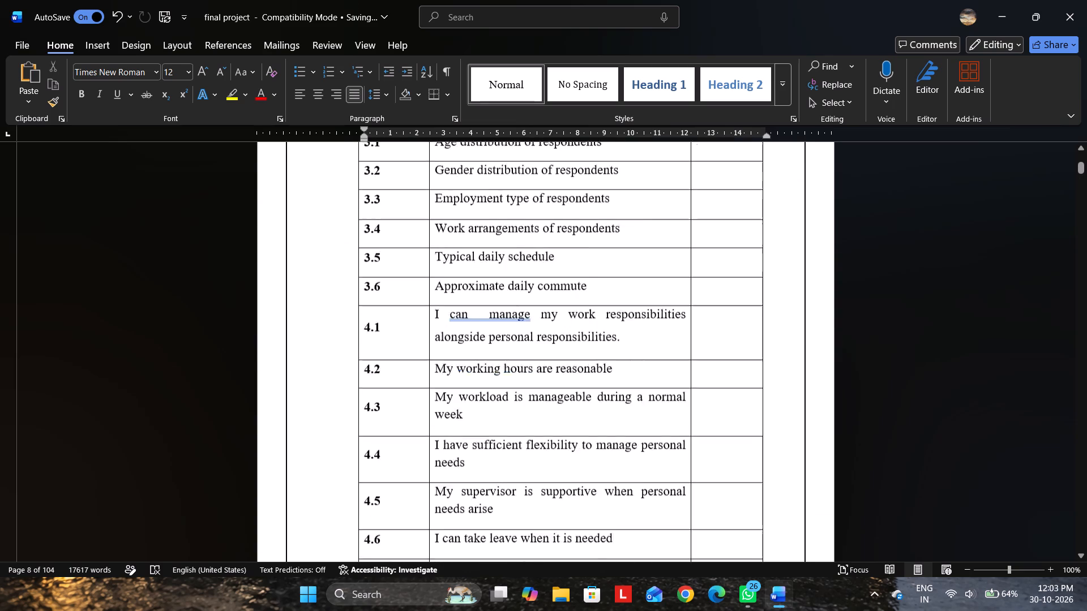
Insert a Next Page section break after the last reference entry, just before the Annexures page.
drag(1079, 171, 1086, 452)
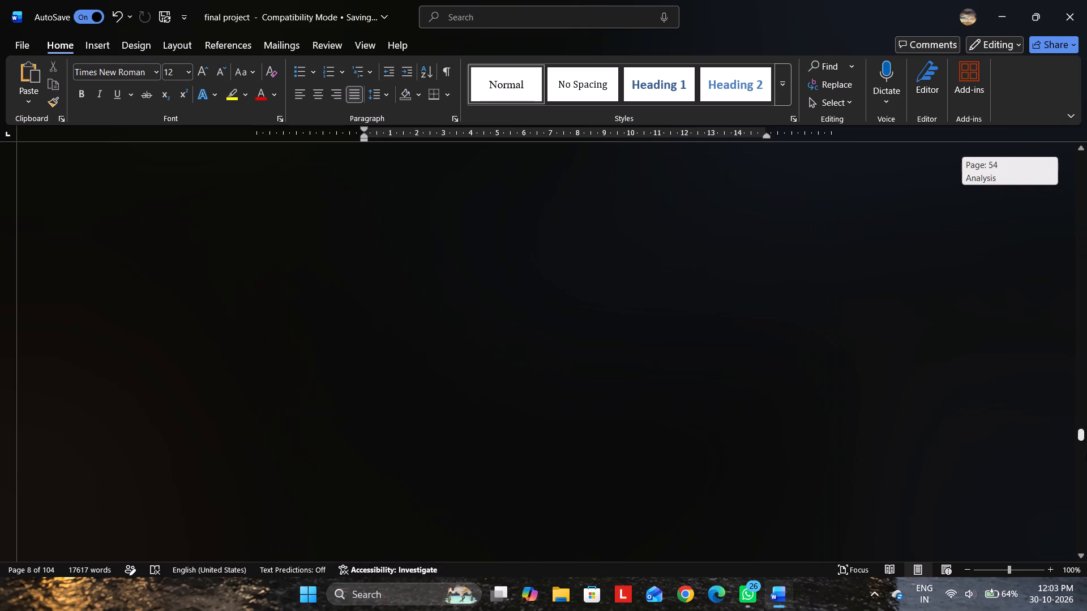
drag(1086, 452, 1086, 571)
scroll(696, 494, up, 16)
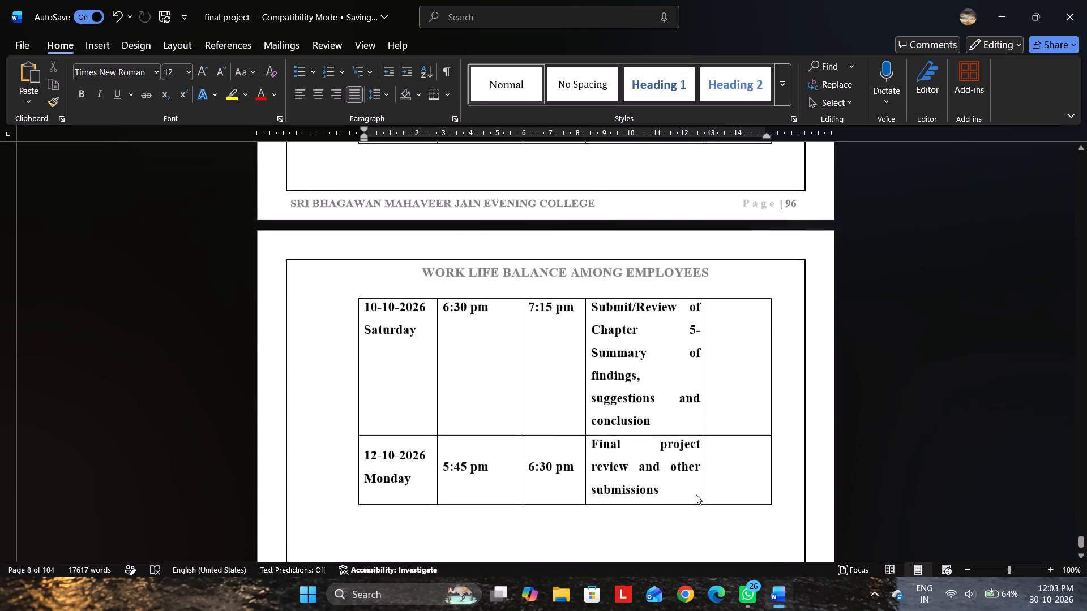
scroll(696, 494, up, 18)
scroll(696, 494, up, 19)
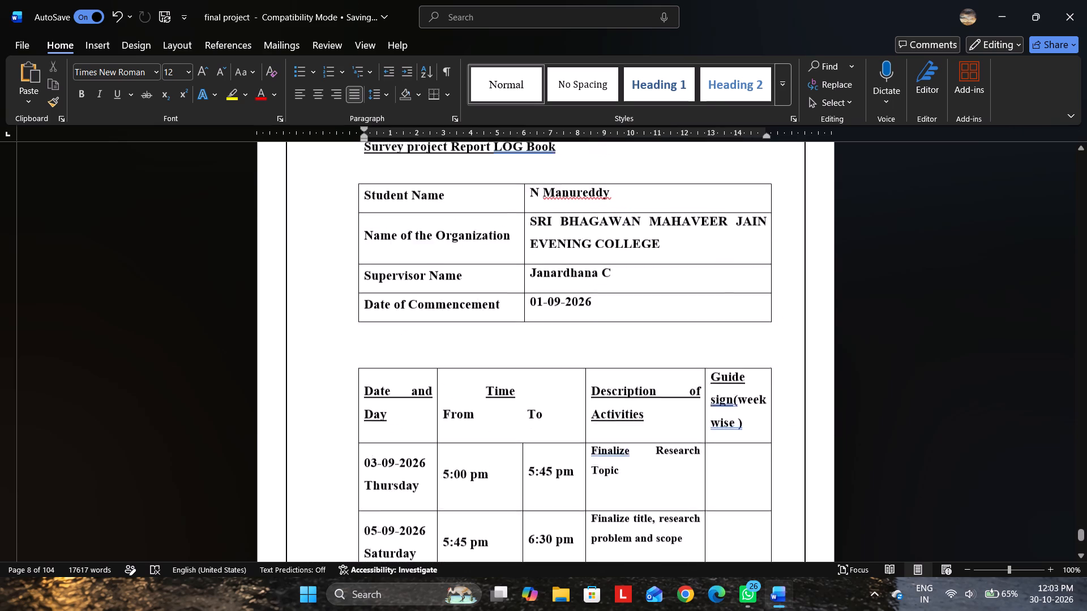
scroll(696, 494, up, 20)
scroll(696, 494, up, 11)
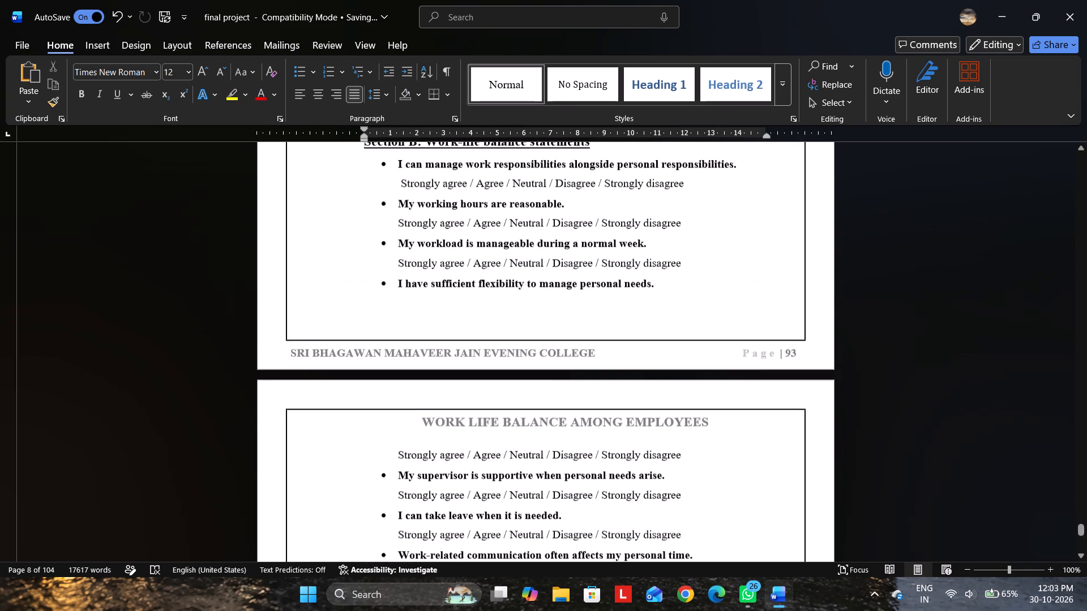
scroll(696, 494, up, 5)
scroll(696, 494, up, 20)
scroll(696, 494, up, 5)
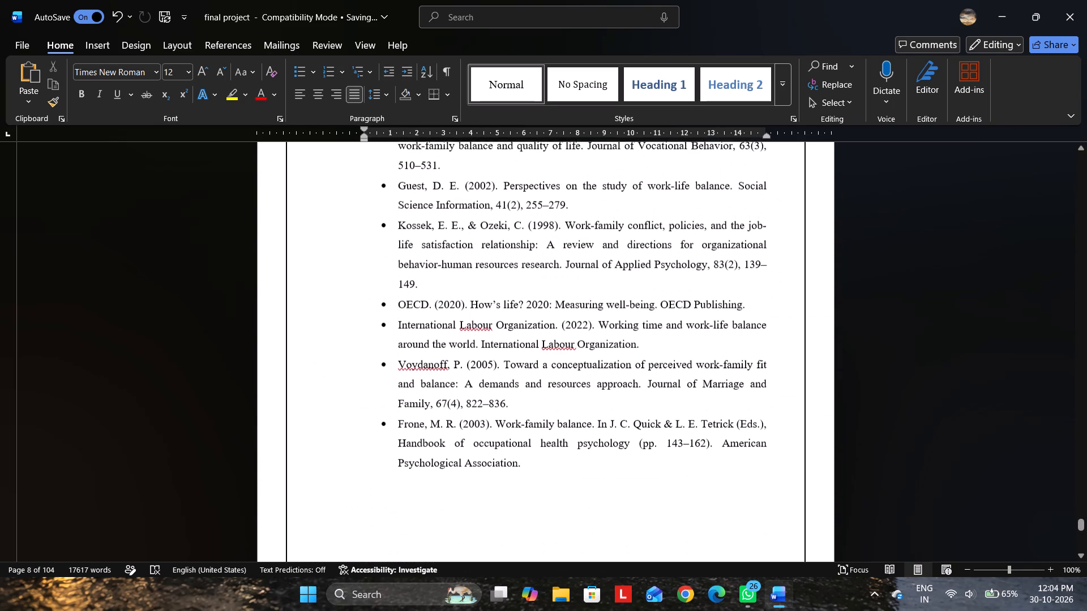
scroll(695, 495, up, 7)
scroll(695, 495, down, 12)
click(585, 334)
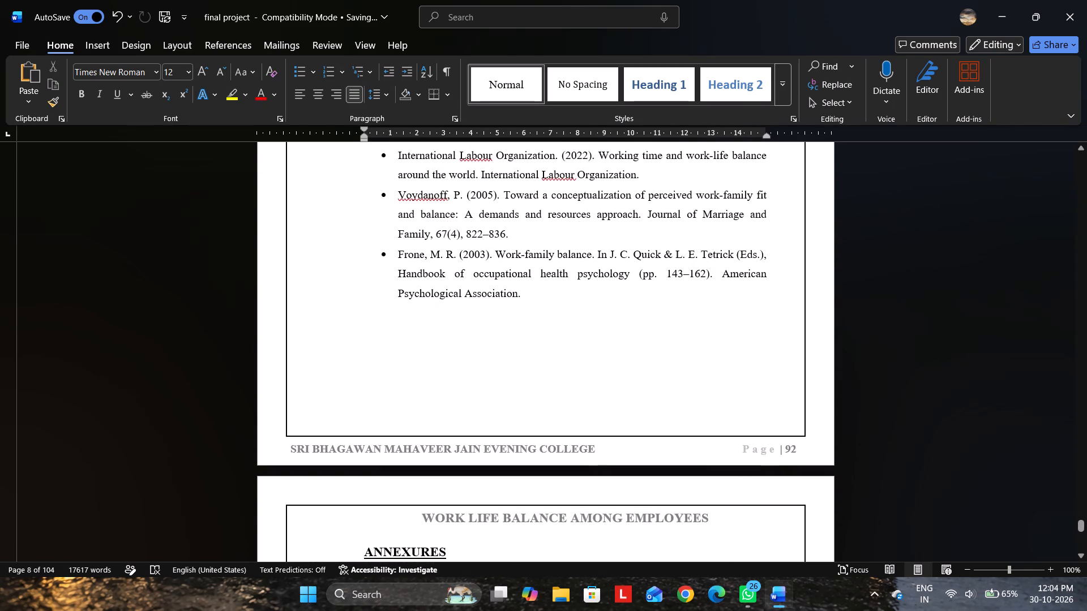
click(504, 363)
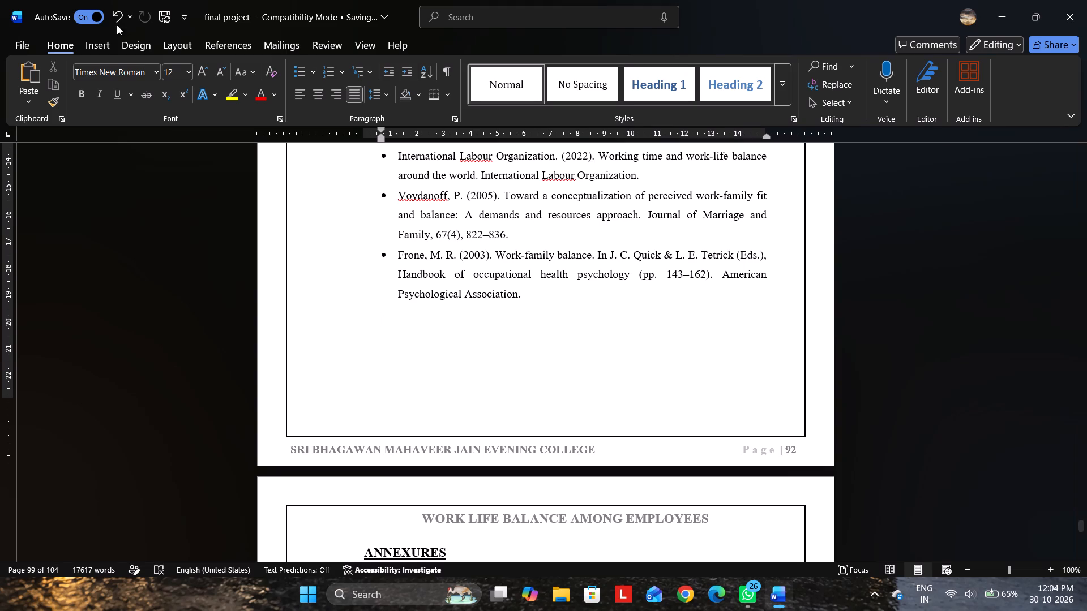
click(172, 48)
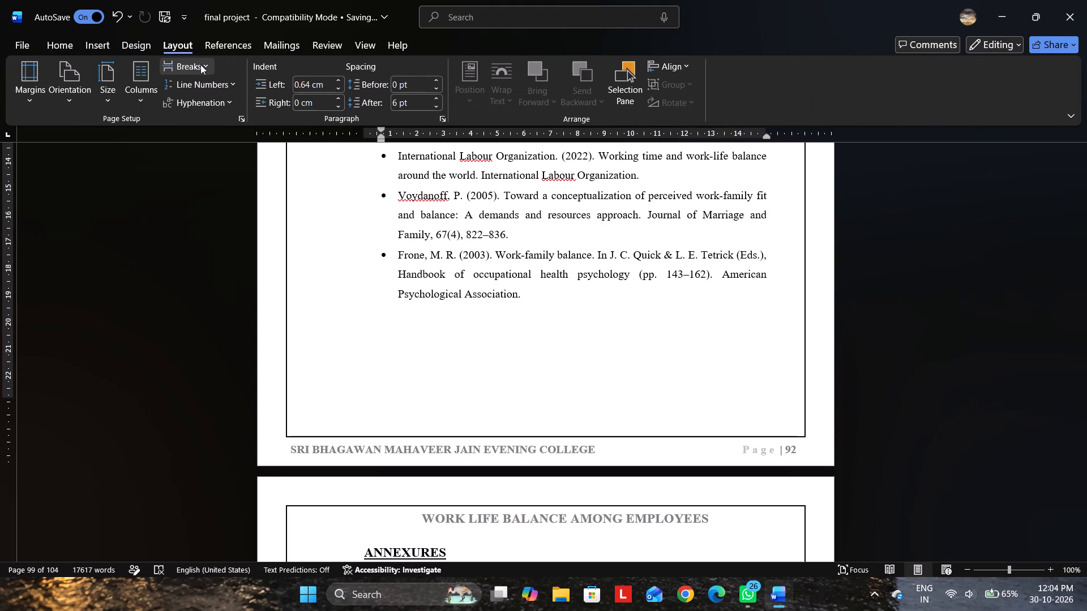
click(205, 66)
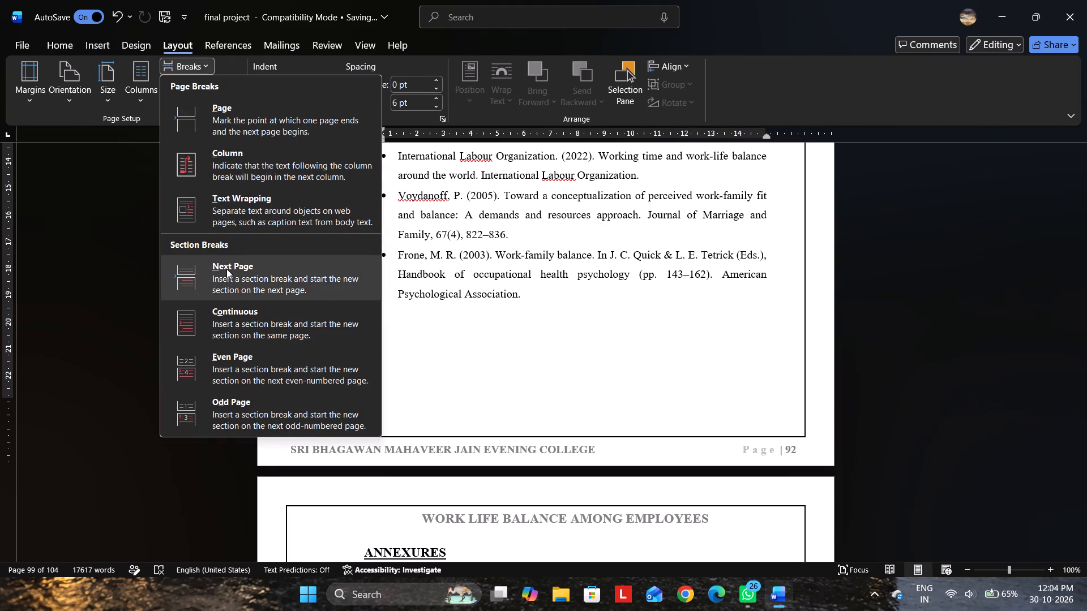
click(226, 269)
Open the header on the Annexures page and unlink Section 3's header from the previous section.
scroll(528, 483, down, 12)
scroll(526, 477, up, 4)
double_click(600, 284)
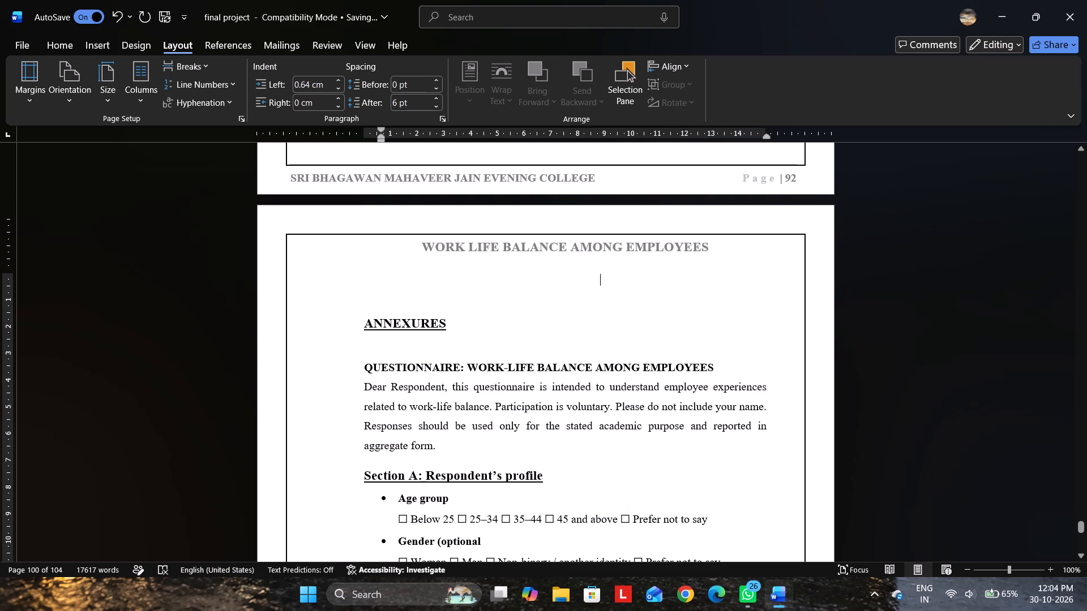
double_click(735, 312)
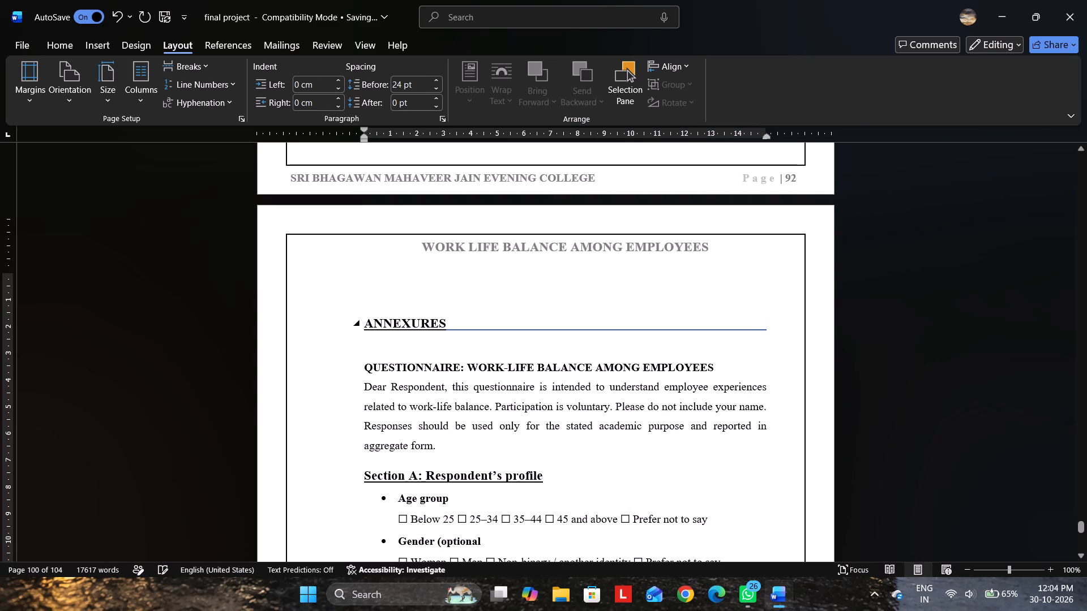
double_click(778, 246)
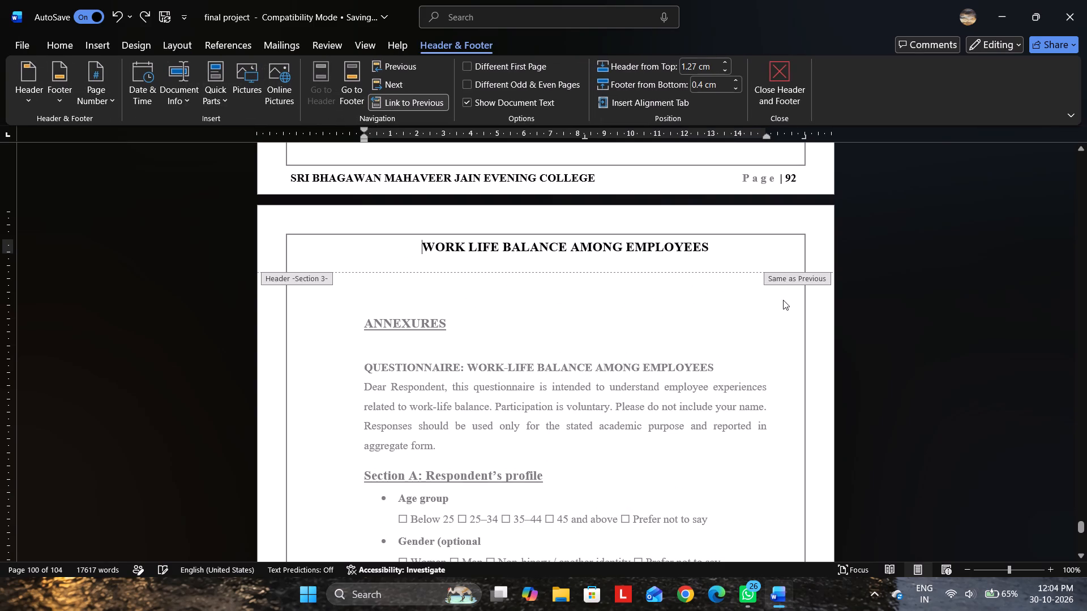
scroll(783, 300, up, 3)
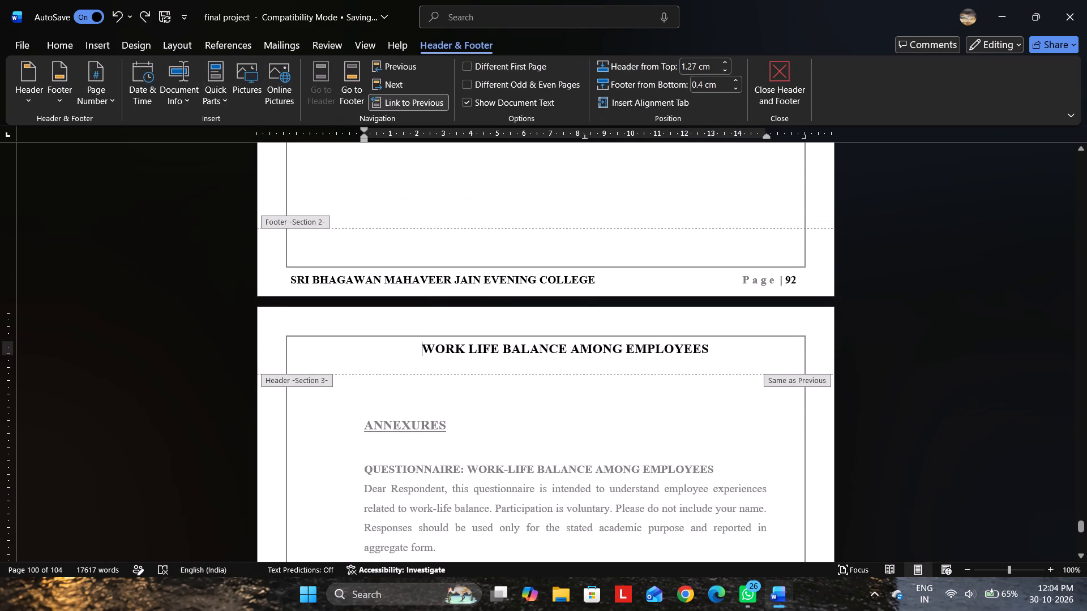
scroll(782, 300, down, 2)
click(792, 311)
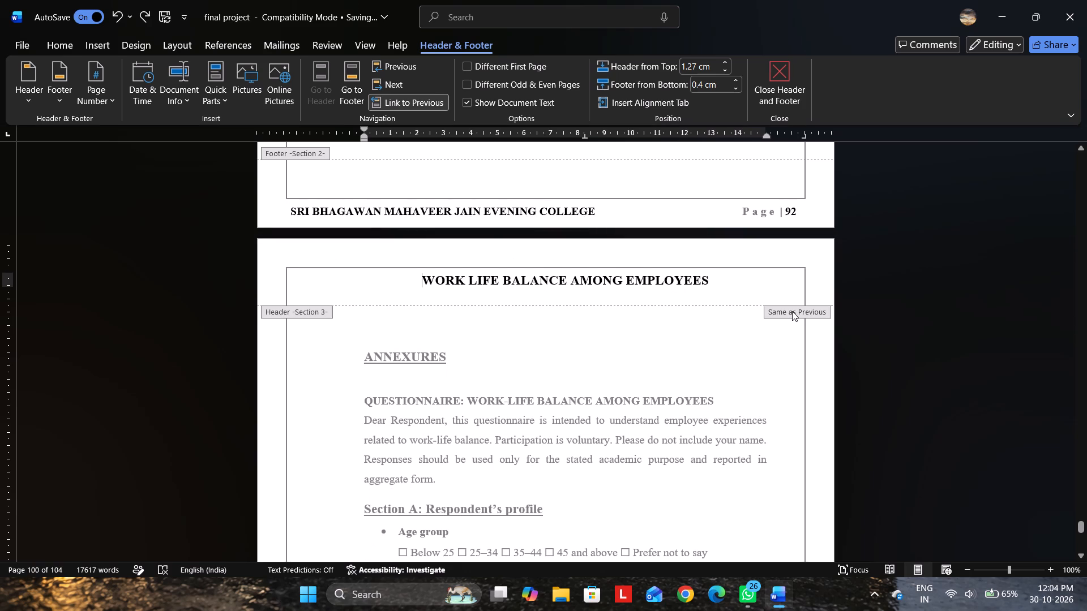
click(442, 100)
Unlink Section 3's footer on the first Annexures page from the previous section.
scroll(786, 321, down, 13)
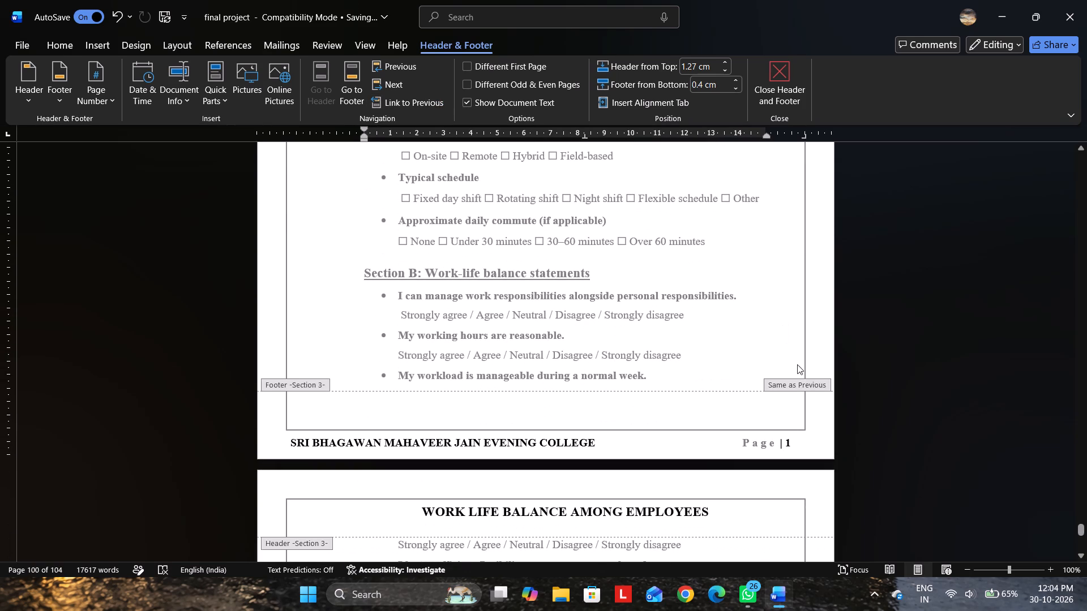
click(803, 381)
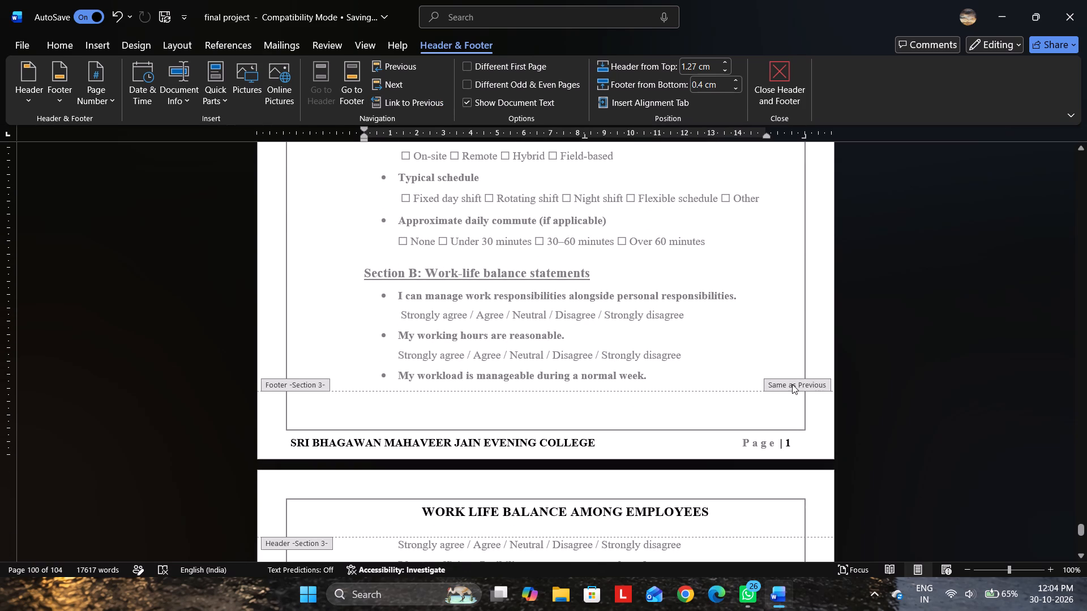
click(792, 384)
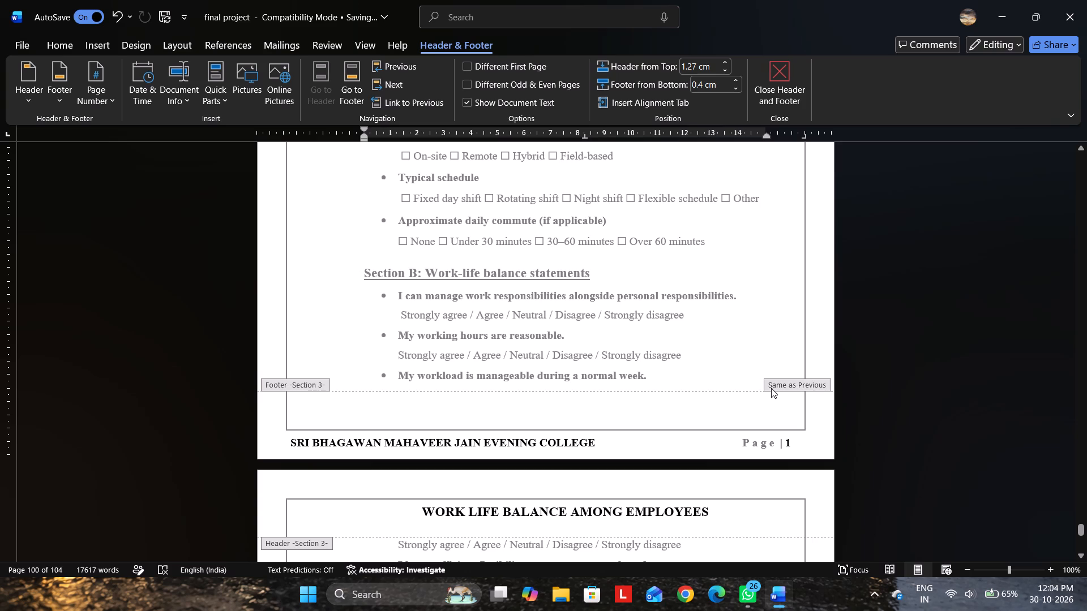
click(771, 388)
click(771, 388)
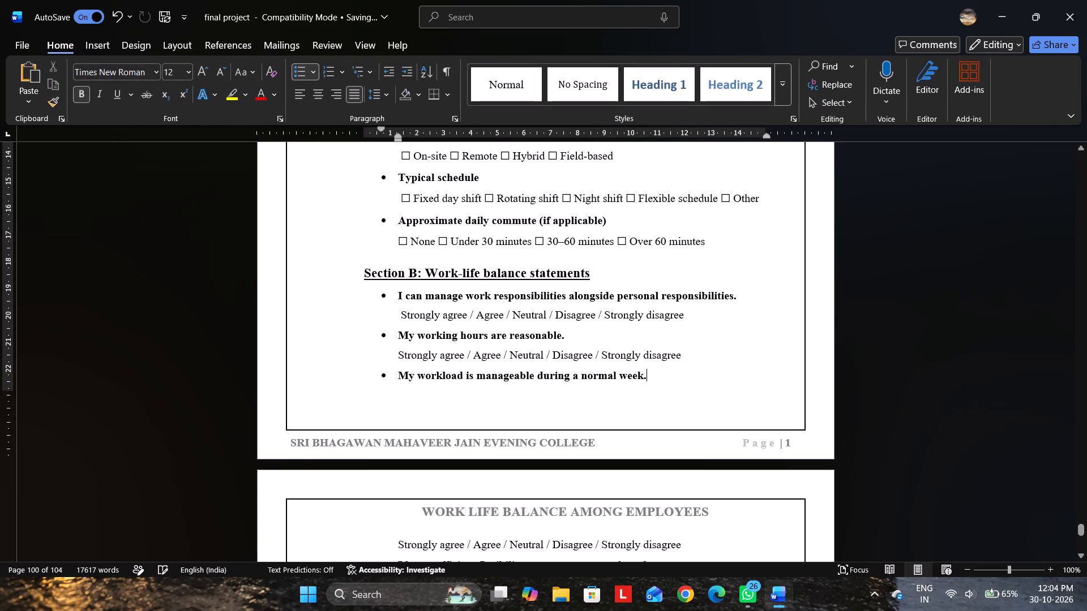
double_click(767, 408)
click(794, 386)
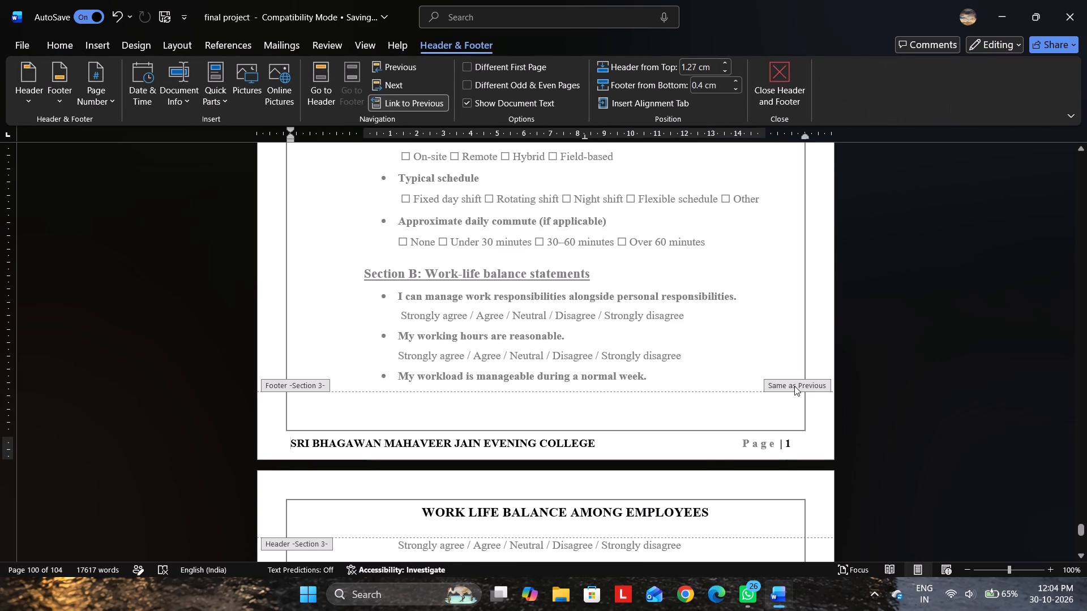
click(431, 109)
Delete the page number from Section 3's footer, keeping the college name, and leave header and footer editing.
scroll(746, 356, down, 8)
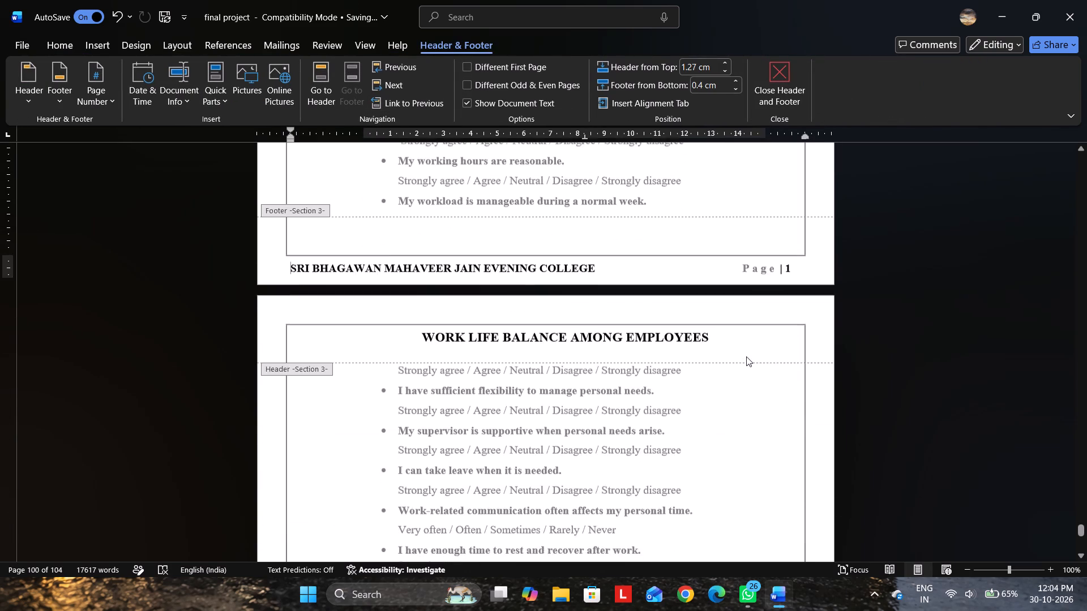
scroll(746, 356, up, 17)
scroll(746, 356, up, 4)
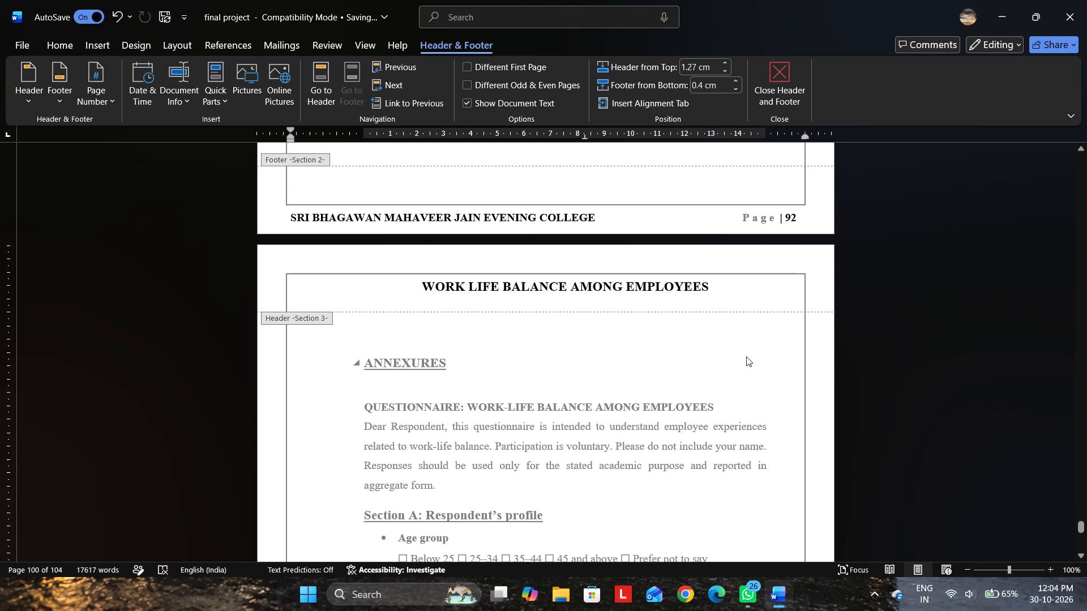
scroll(744, 356, down, 19)
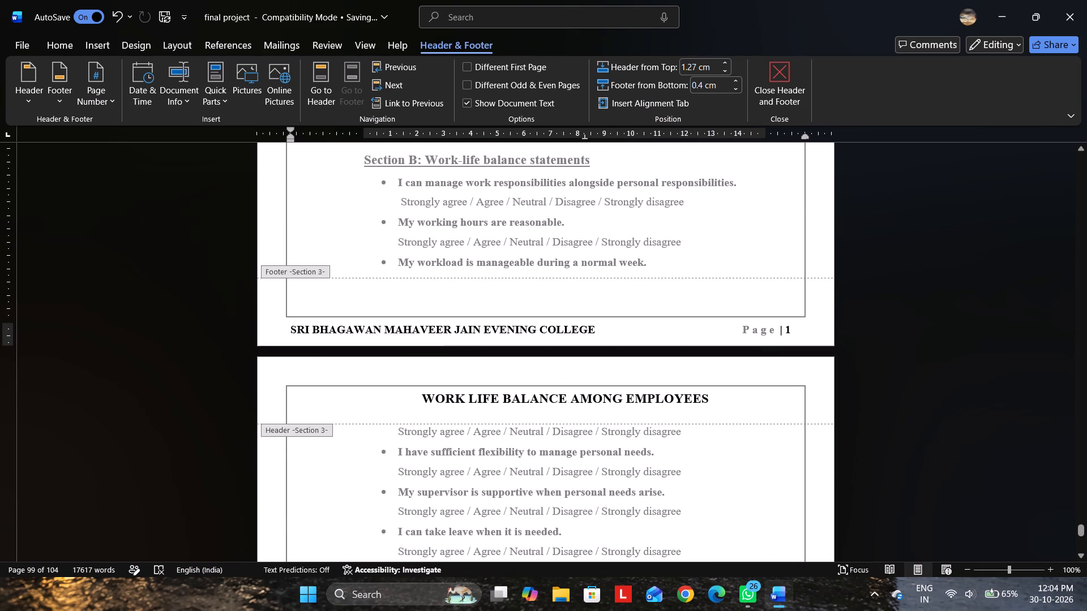
drag(807, 336, 750, 329)
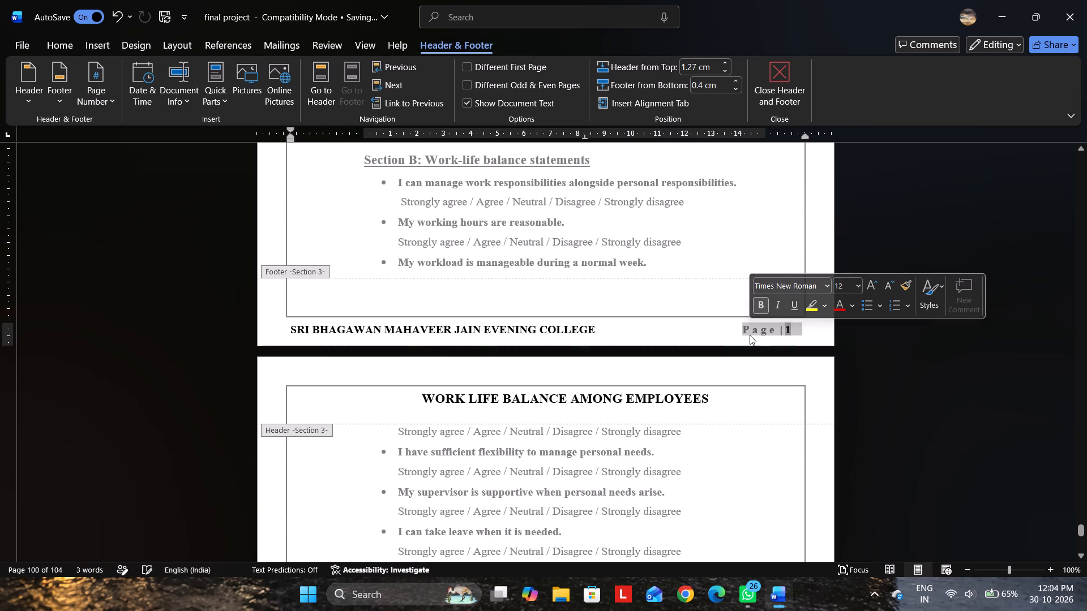
key(BackSpace)
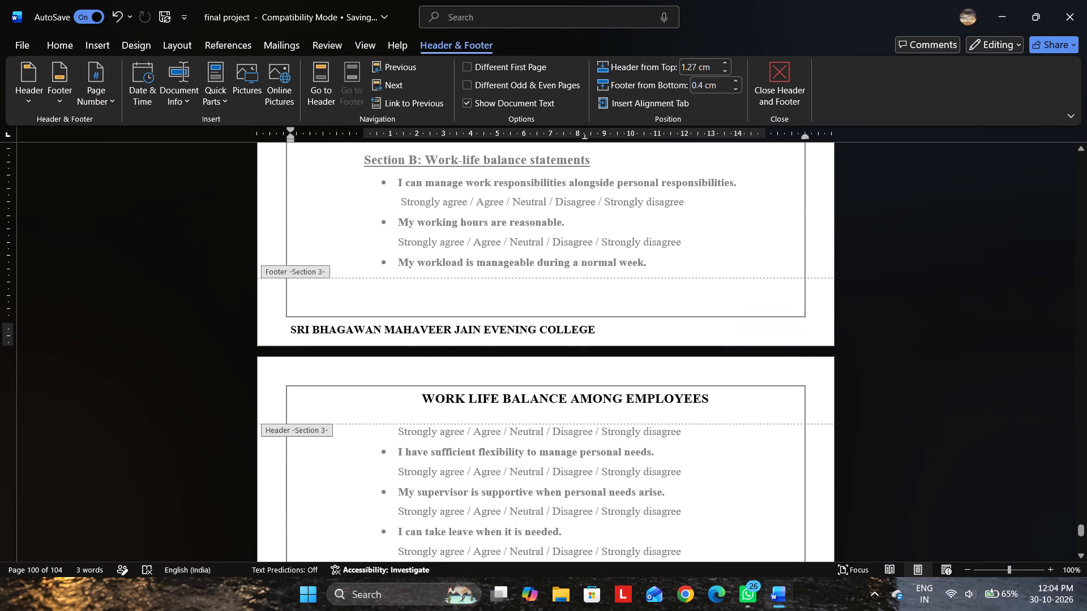
scroll(750, 335, up, 20)
scroll(750, 335, up, 6)
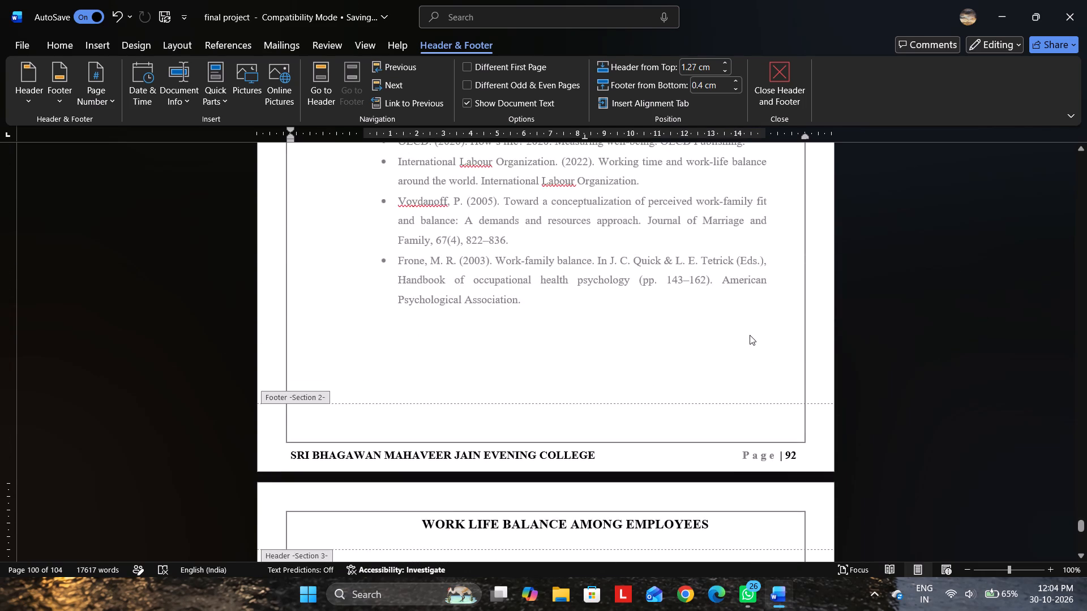
scroll(750, 335, down, 20)
scroll(750, 335, down, 19)
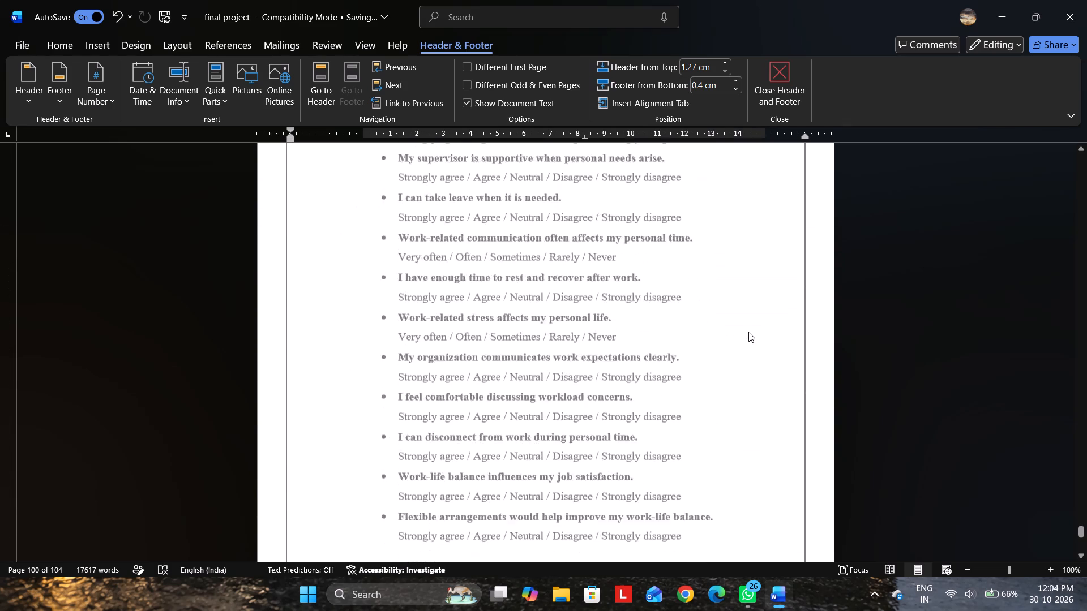
scroll(748, 332, down, 14)
scroll(741, 334, up, 5)
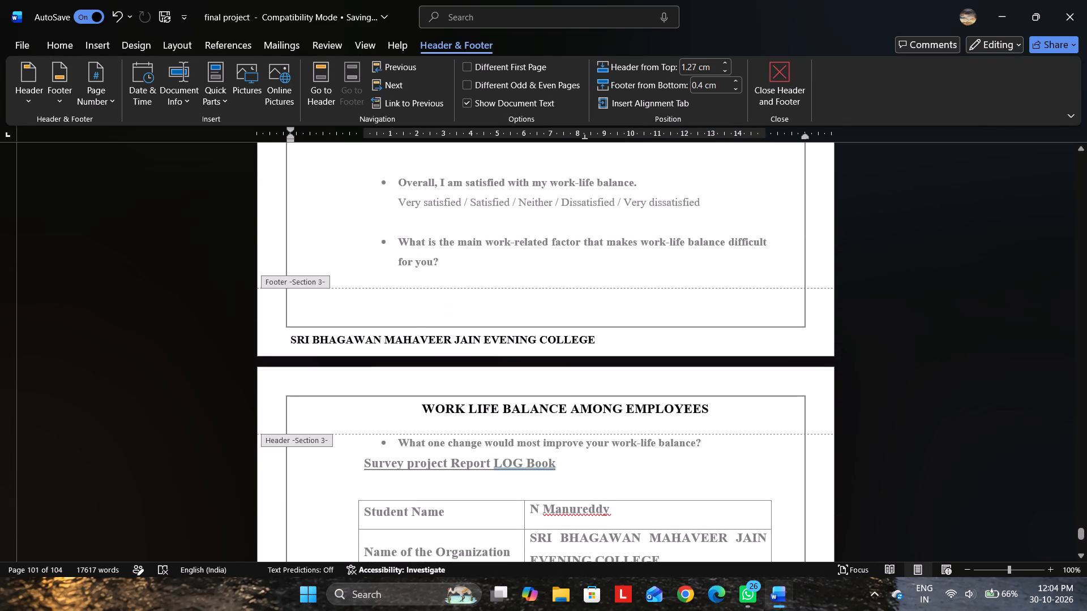
double_click(764, 213)
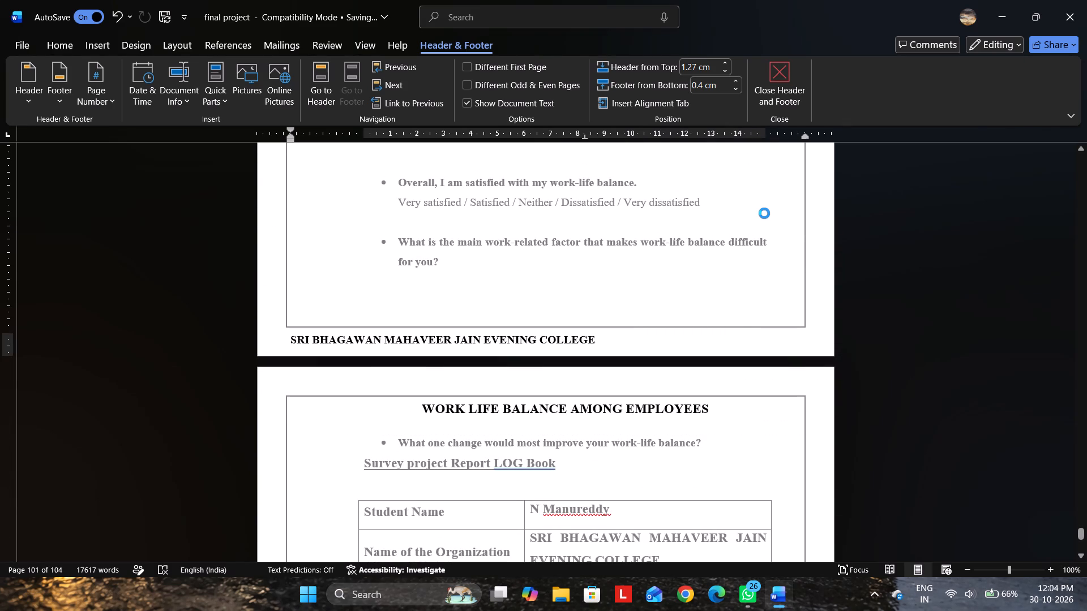
Set the font of the whole document's text to Times New Roman.
scroll(764, 213, up, 20)
scroll(764, 213, up, 9)
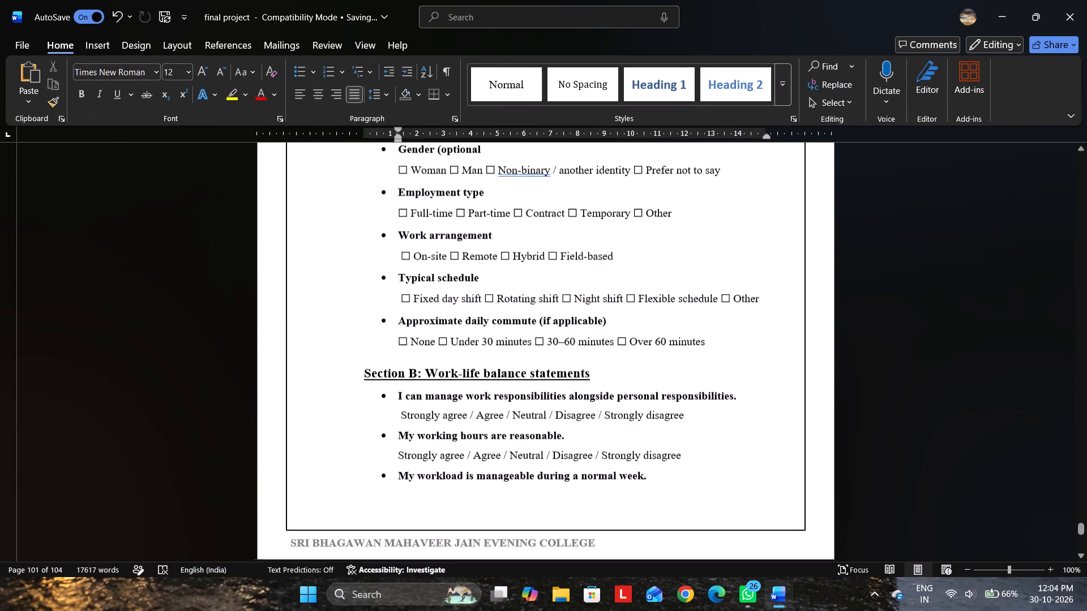
scroll(764, 213, down, 5)
scroll(764, 213, up, 20)
scroll(764, 213, up, 11)
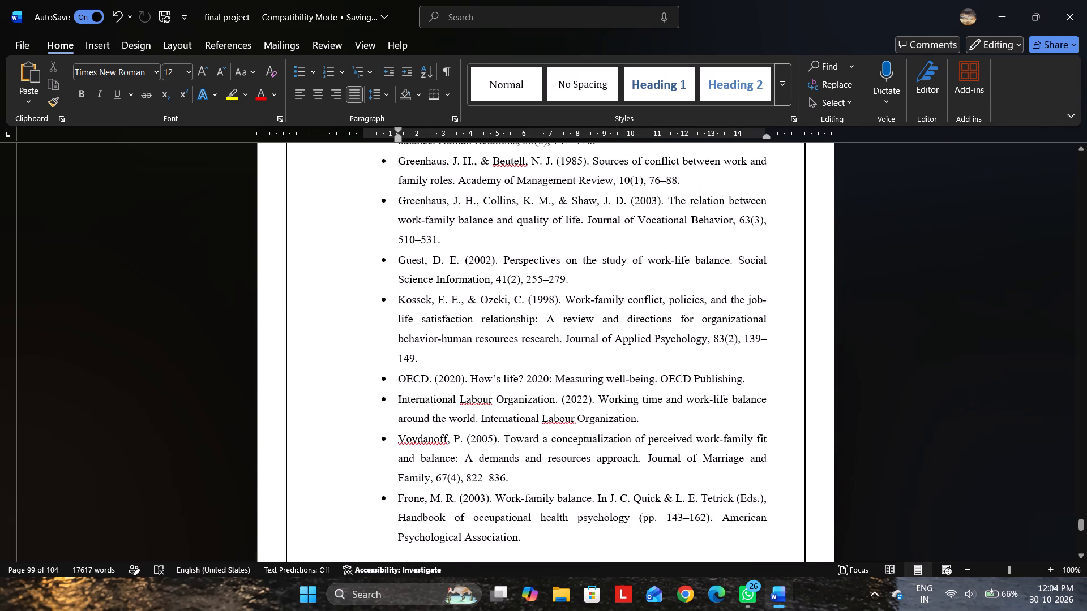
key(ctrl+a)
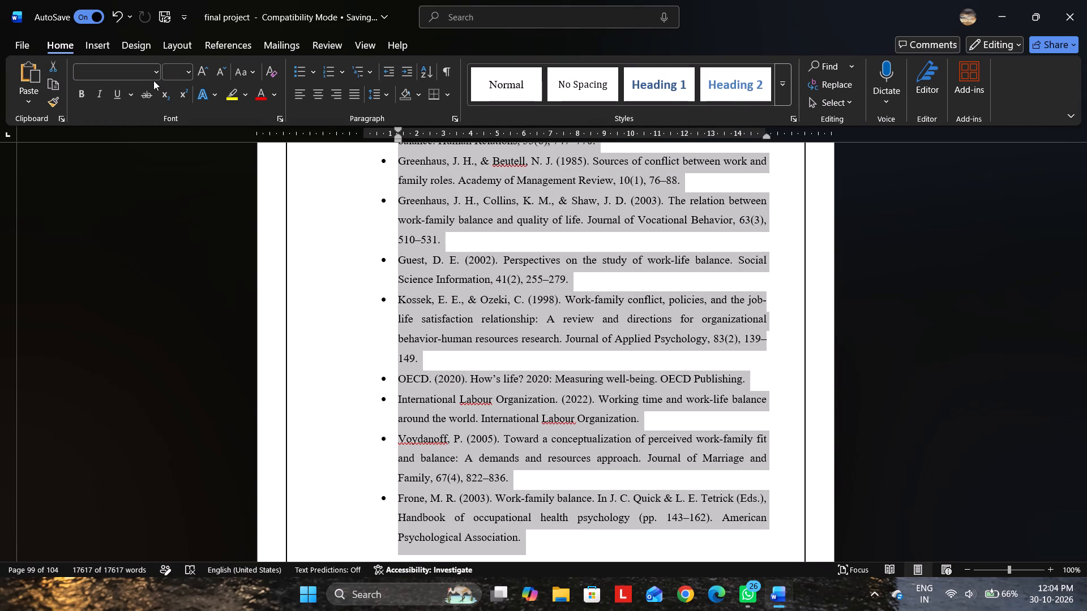
click(153, 80)
click(153, 78)
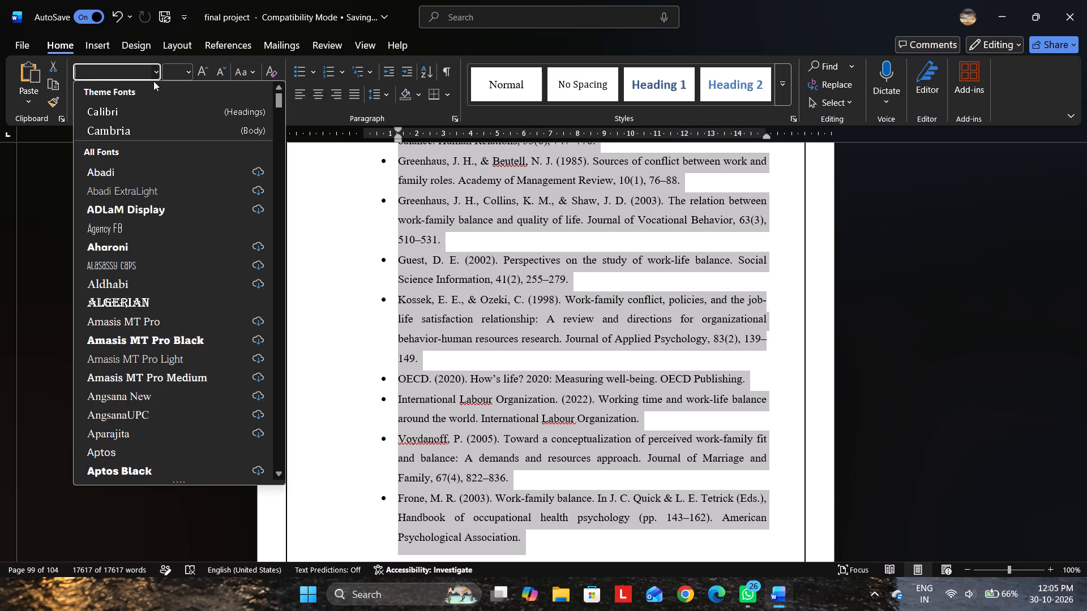
text(TI)
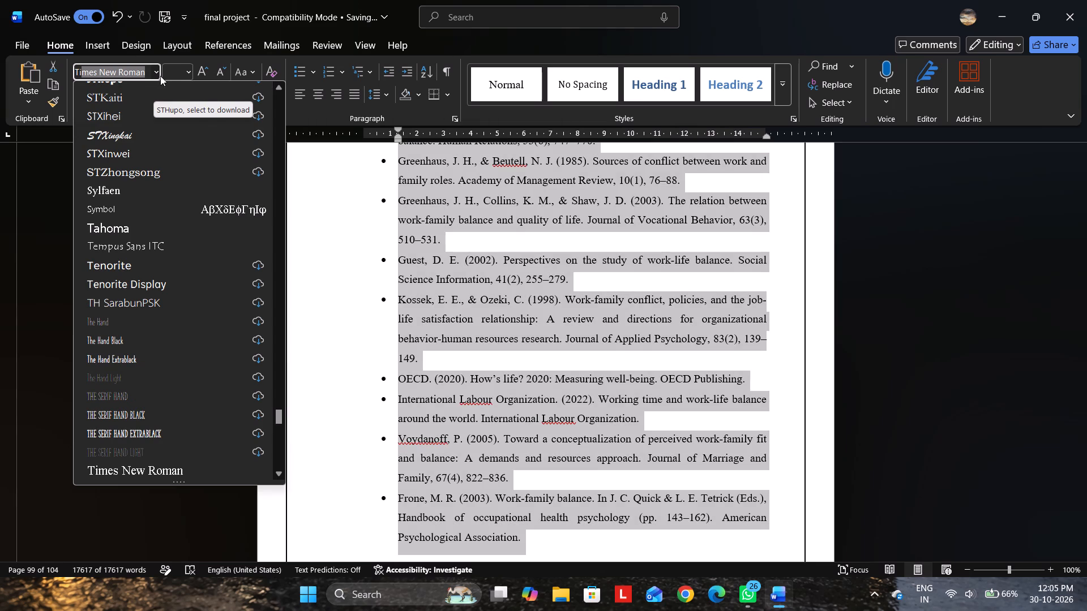
click(186, 76)
click(157, 73)
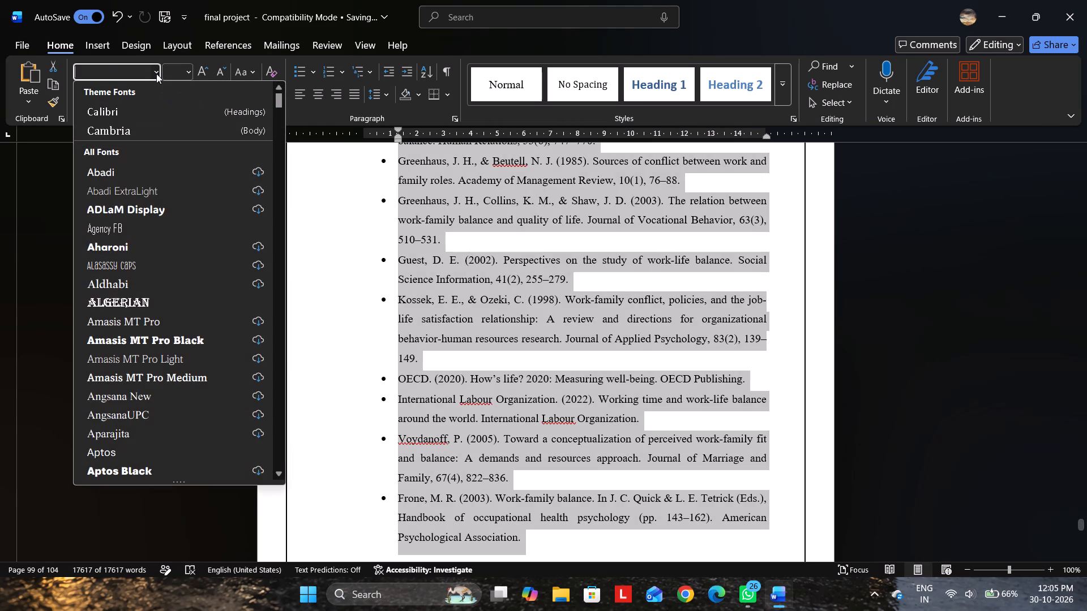
text(TIME)
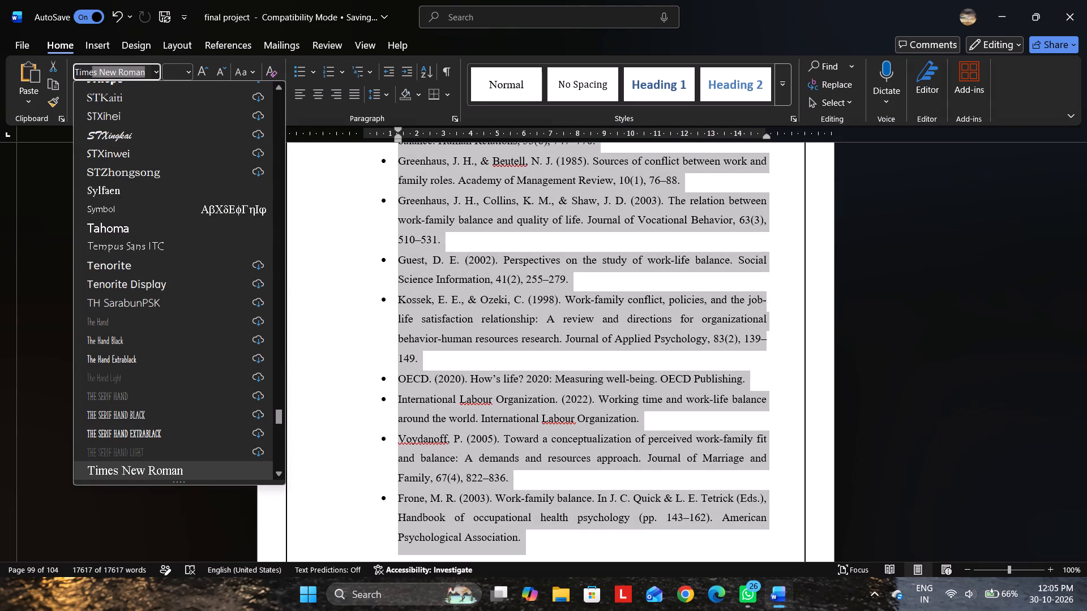
key(s)
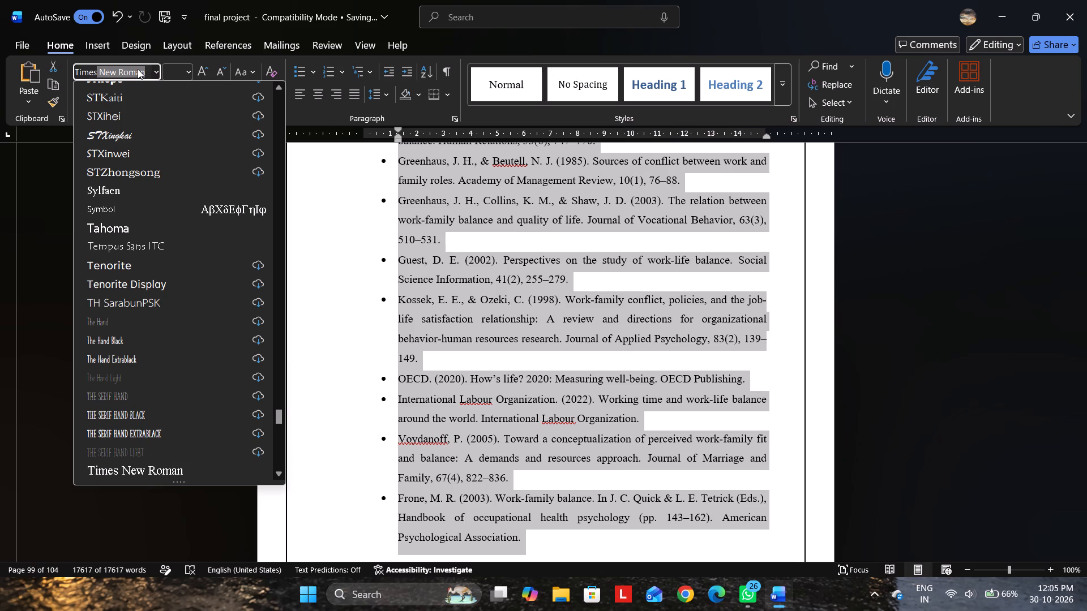
click(138, 69)
click(146, 72)
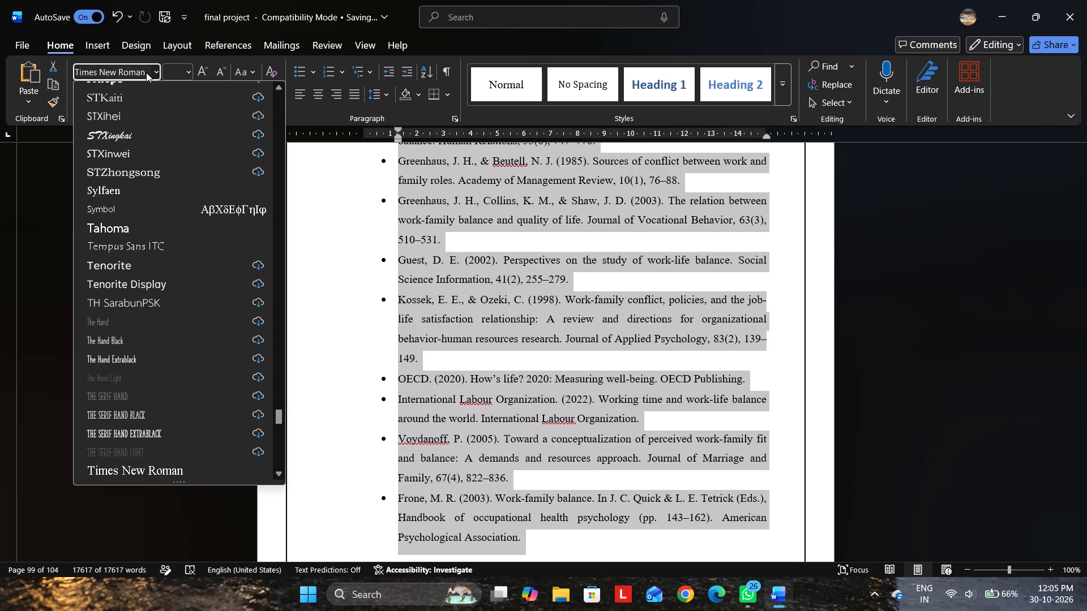
key(Return)
click(189, 74)
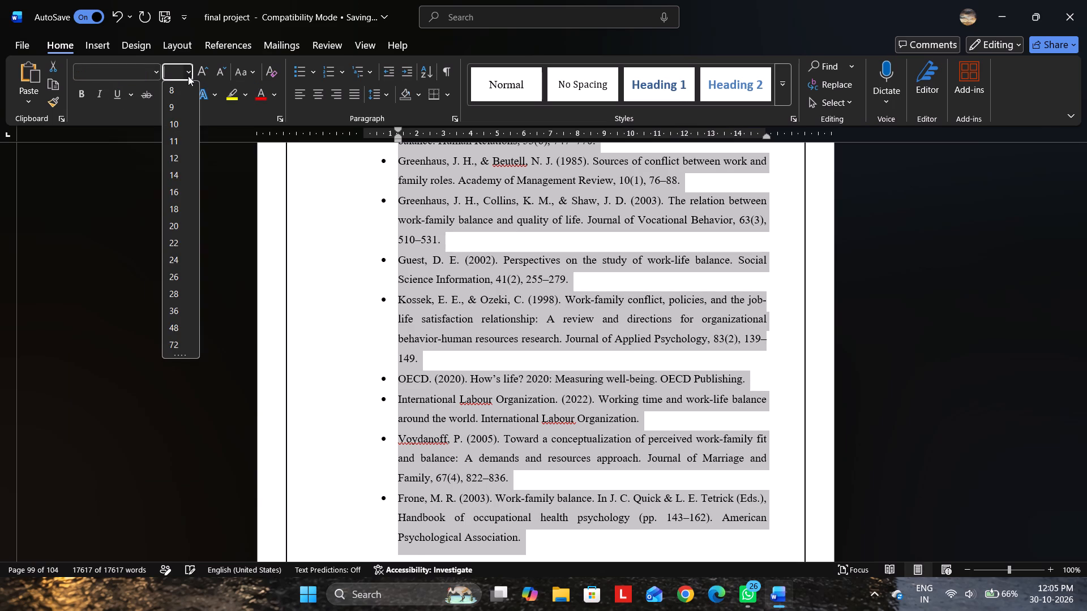
click(324, 295)
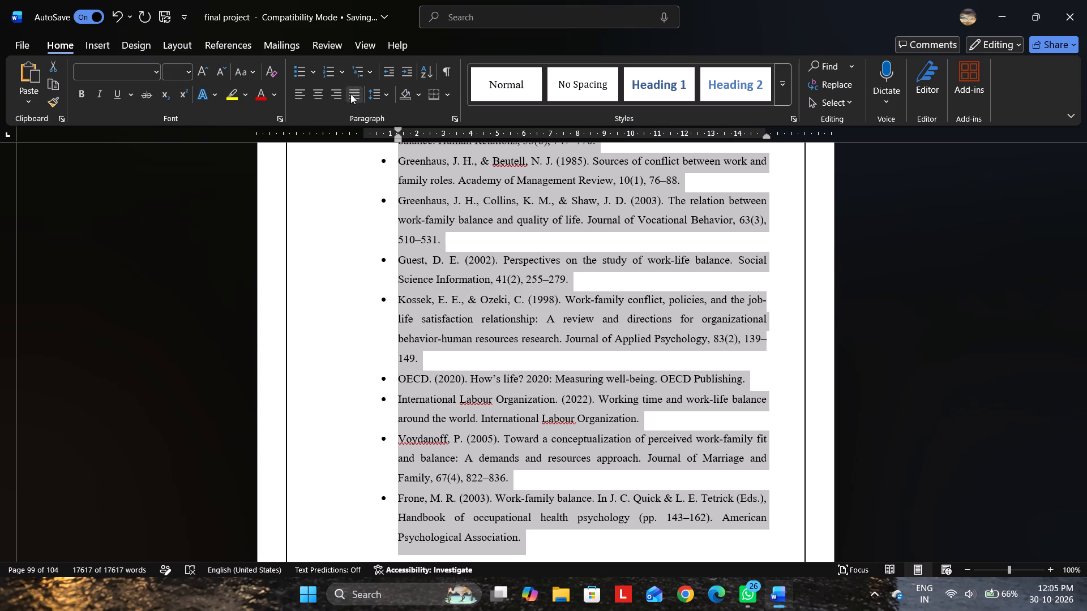
Justify the whole document's text, set its line spacing, and clear the selection below the signature table.
click(352, 94)
click(388, 100)
click(391, 149)
scroll(470, 257, down, 9)
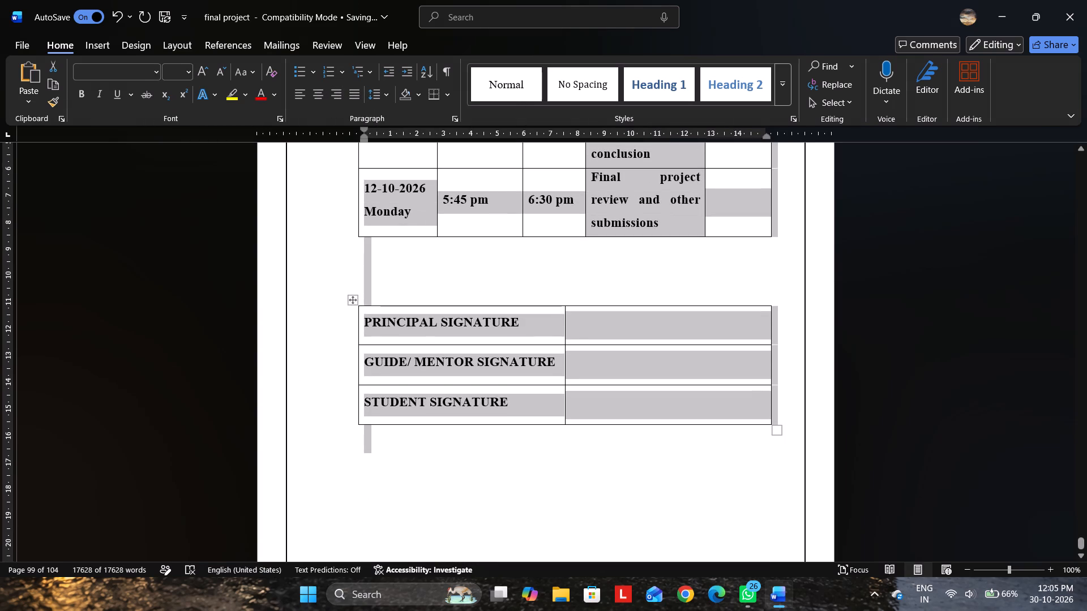
click(549, 489)
scroll(549, 489, up, 20)
scroll(549, 489, up, 14)
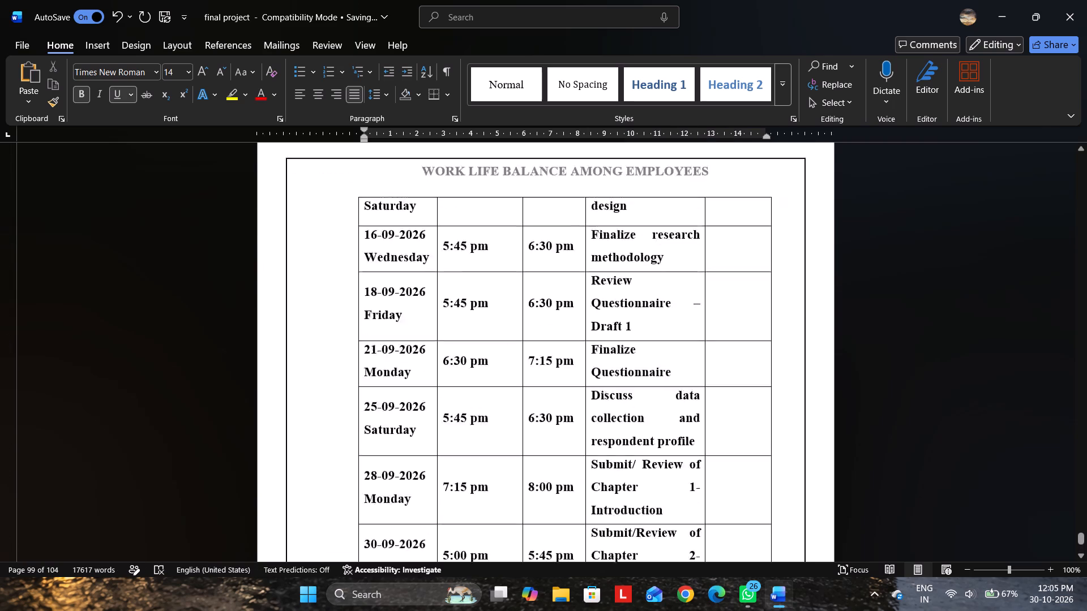
Review the formatting and page numbering from the Annexures back through the Chapter 5 findings and suggestions pages.
scroll(549, 489, up, 20)
scroll(549, 489, up, 20)
scroll(549, 489, up, 15)
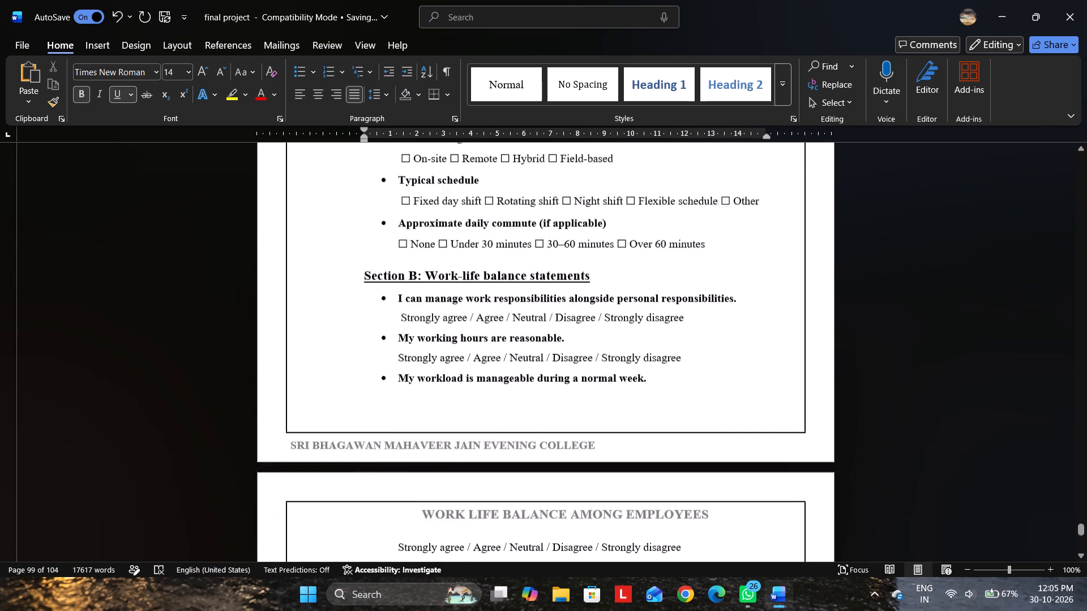
scroll(549, 488, up, 20)
scroll(549, 488, up, 20)
scroll(549, 488, up, 15)
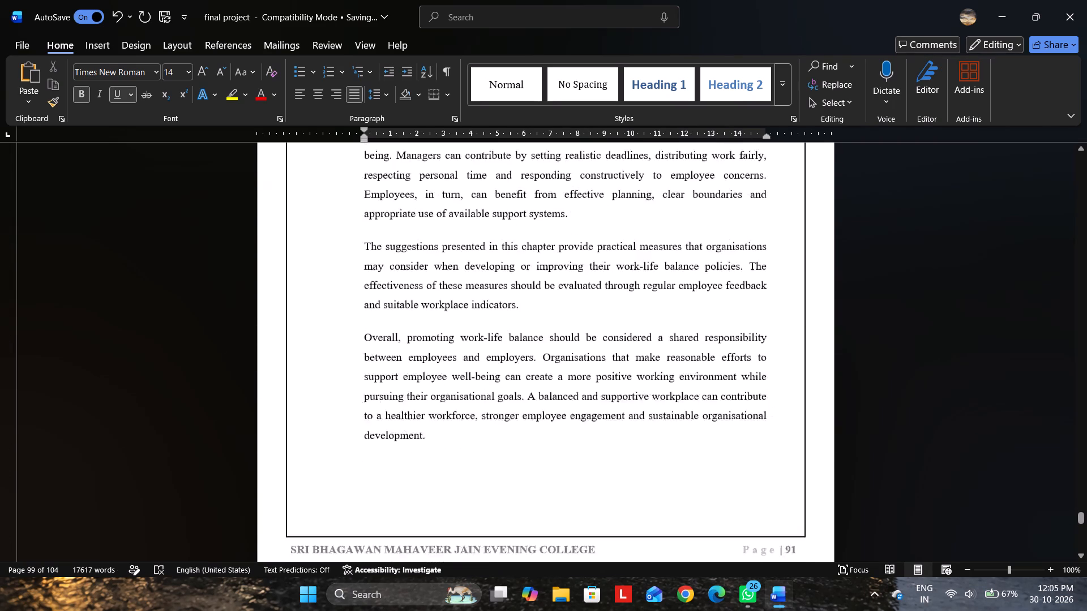
scroll(549, 488, up, 20)
scroll(549, 488, up, 20)
scroll(549, 488, up, 14)
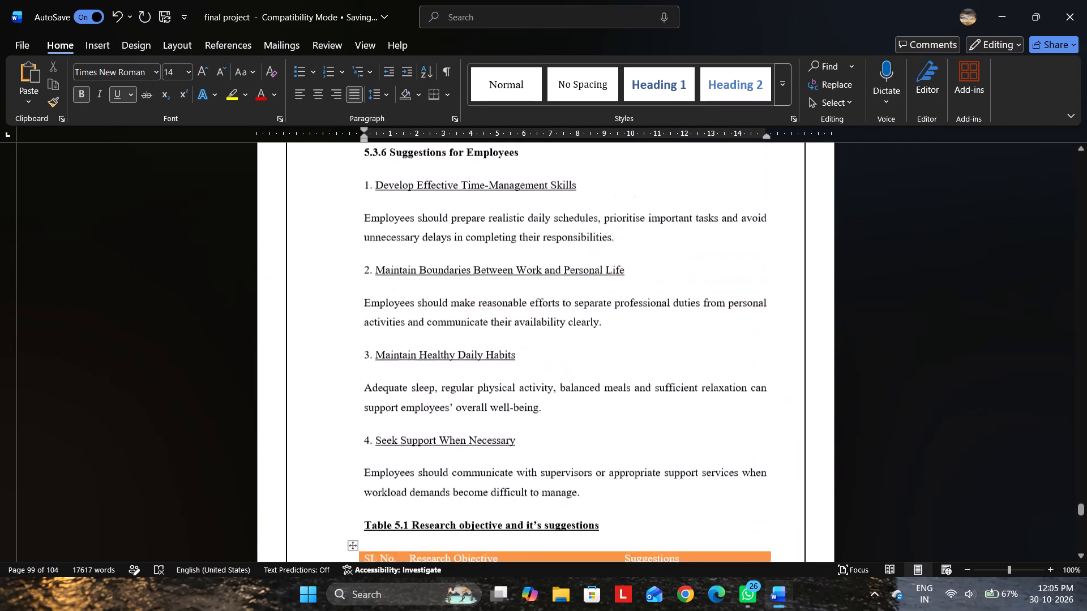
scroll(549, 488, up, 20)
scroll(549, 488, up, 20)
scroll(549, 488, up, 14)
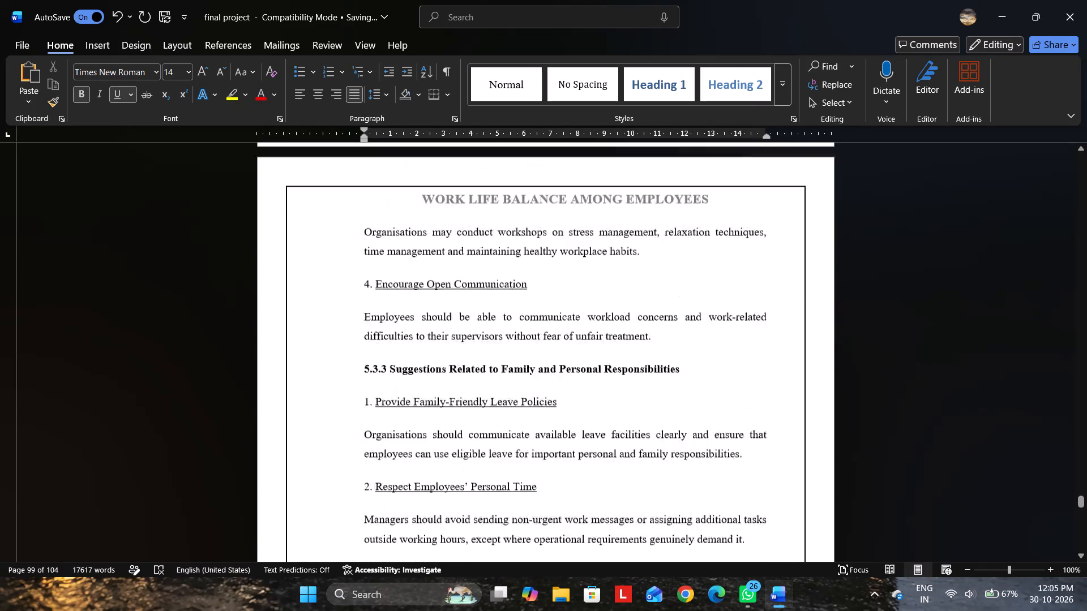
scroll(549, 488, up, 20)
scroll(549, 488, up, 14)
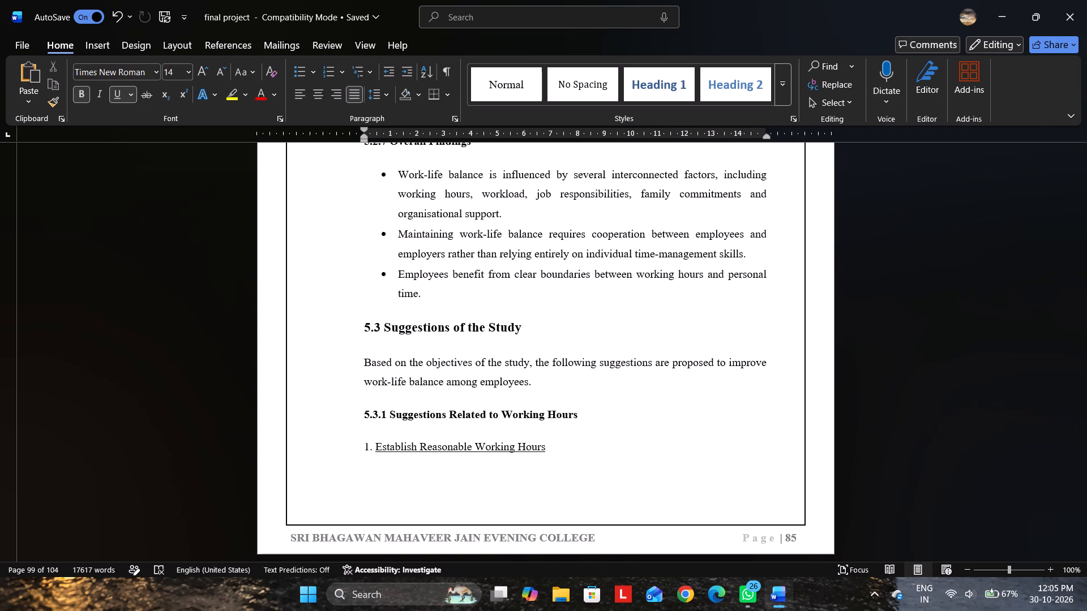
scroll(549, 488, up, 3)
scroll(549, 488, down, 20)
scroll(549, 488, down, 2)
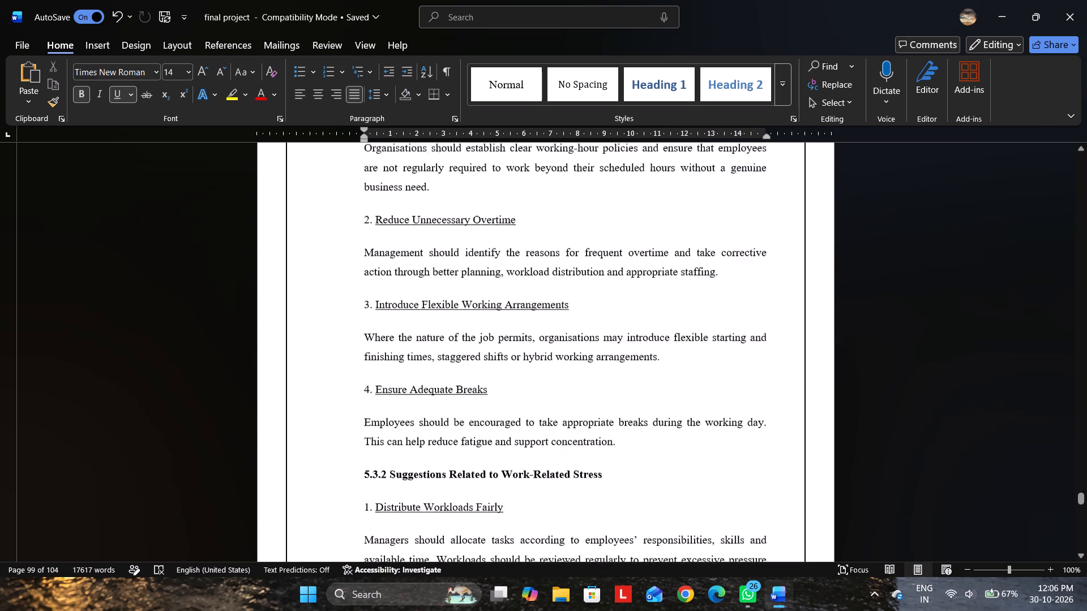
scroll(549, 488, down, 13)
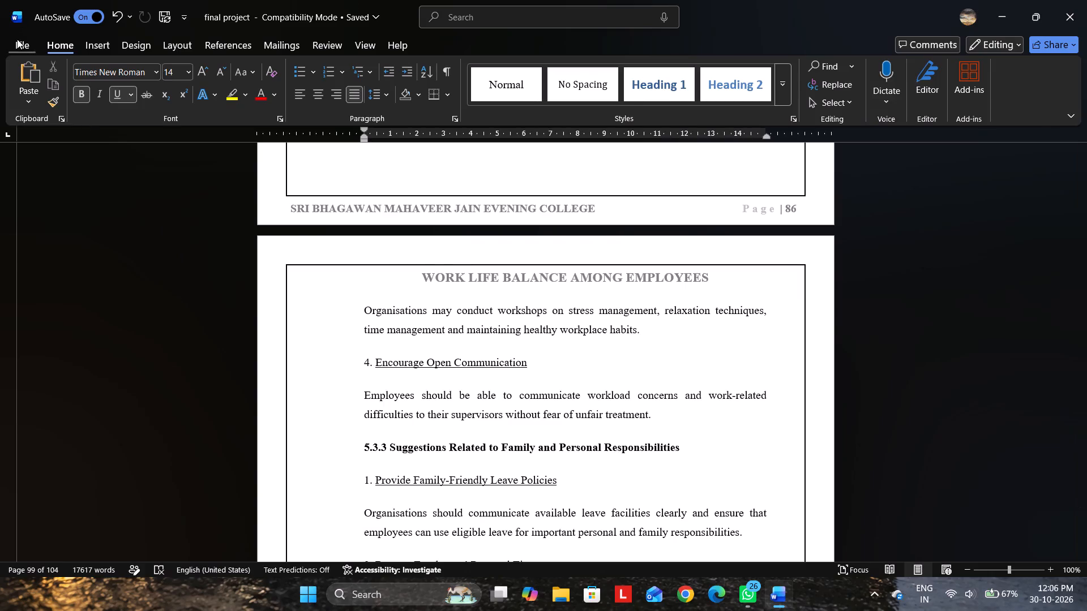
Save a copy of the document to the Desktop as a Word Document named final project.
click(18, 39)
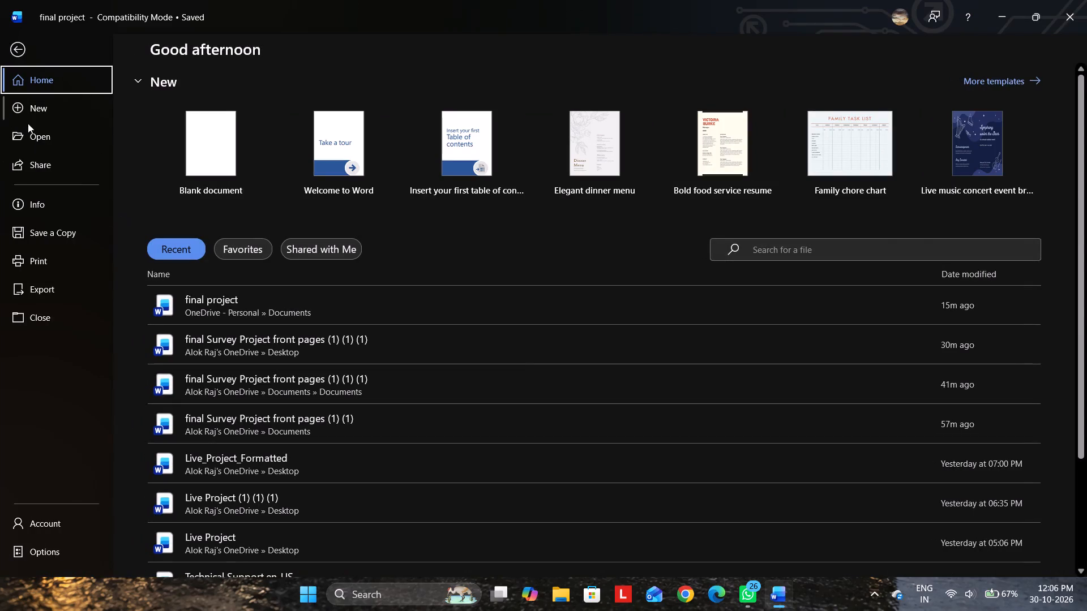
click(34, 230)
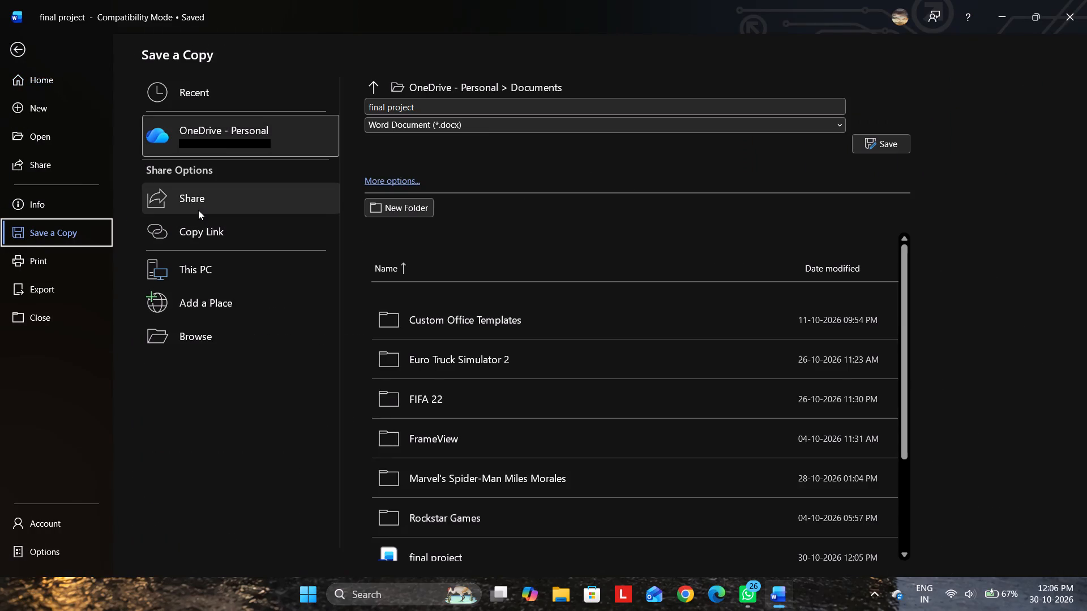
click(219, 325)
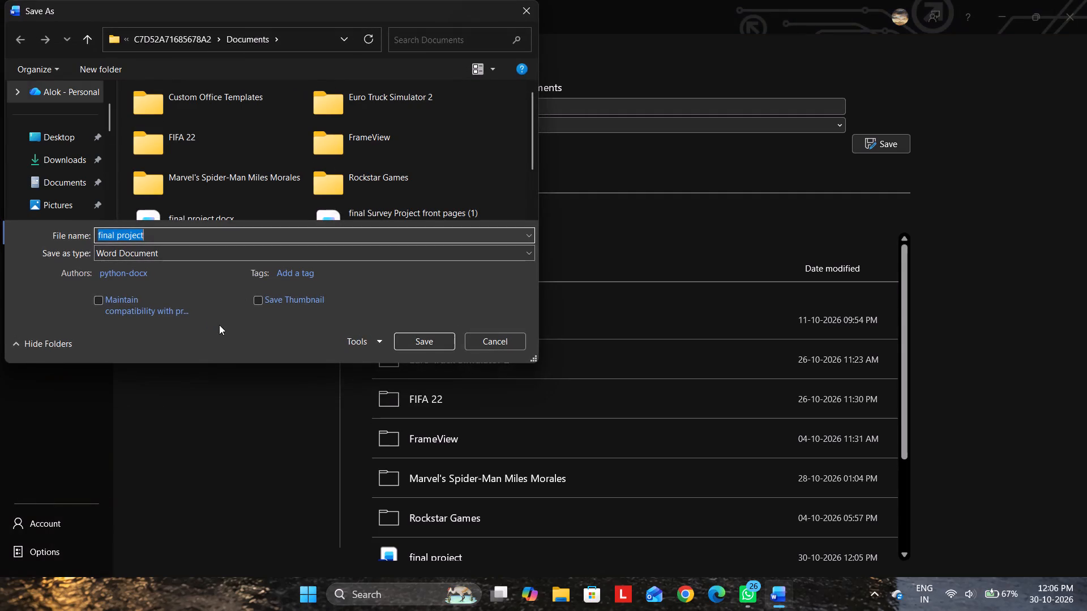
click(42, 141)
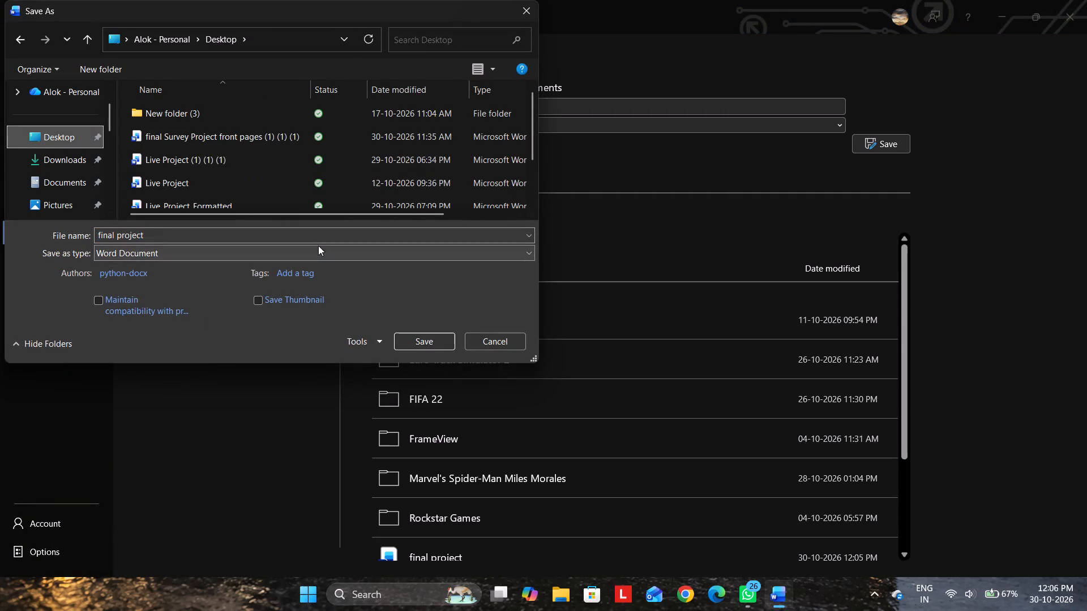
click(400, 346)
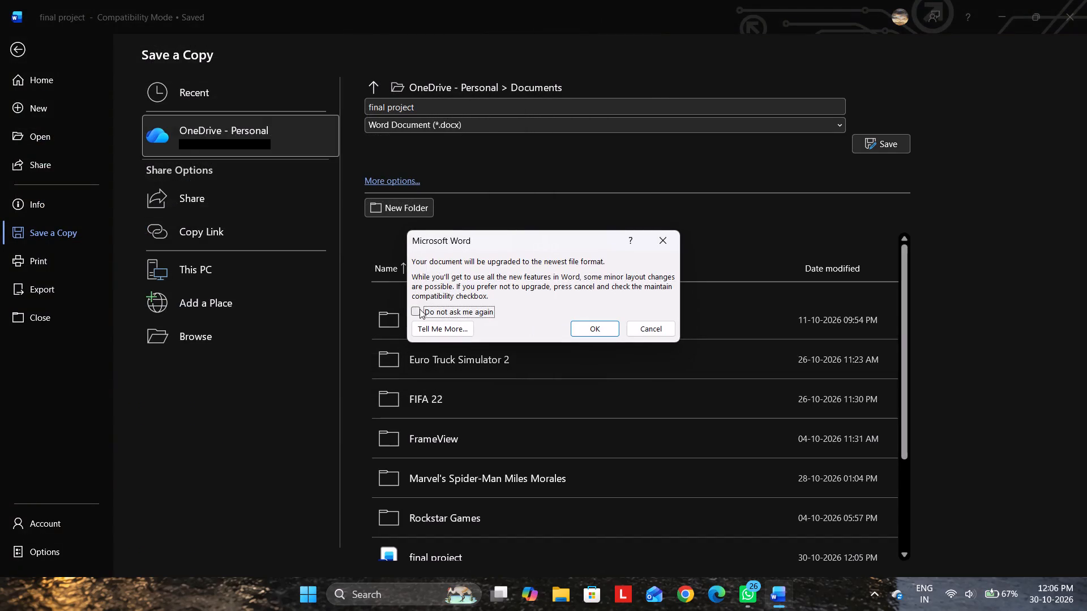
Accept upgrading the document to the newest file format to finish saving the final project copy.
click(588, 324)
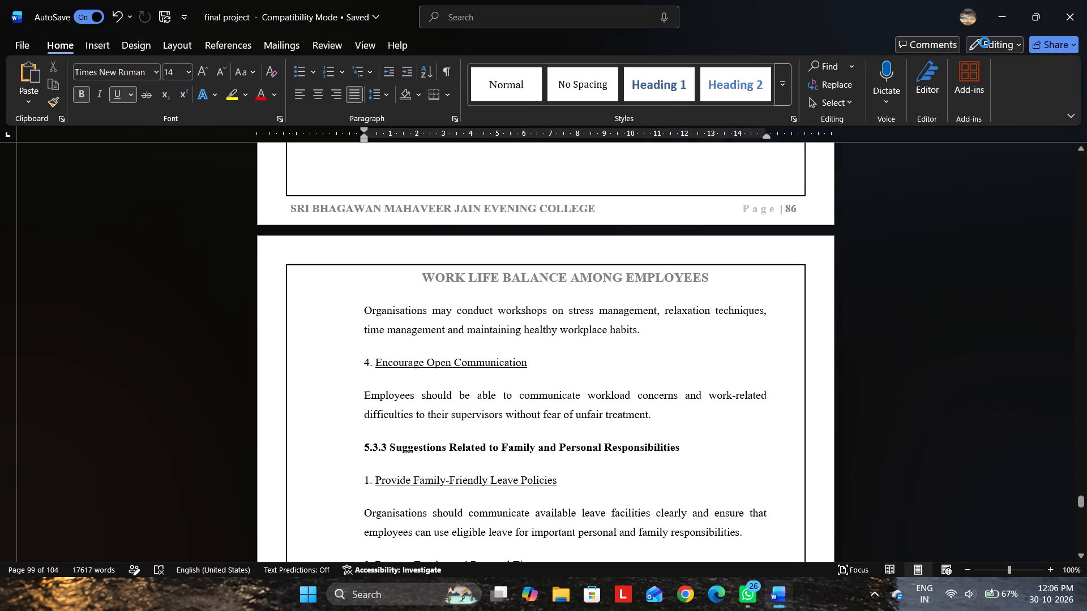
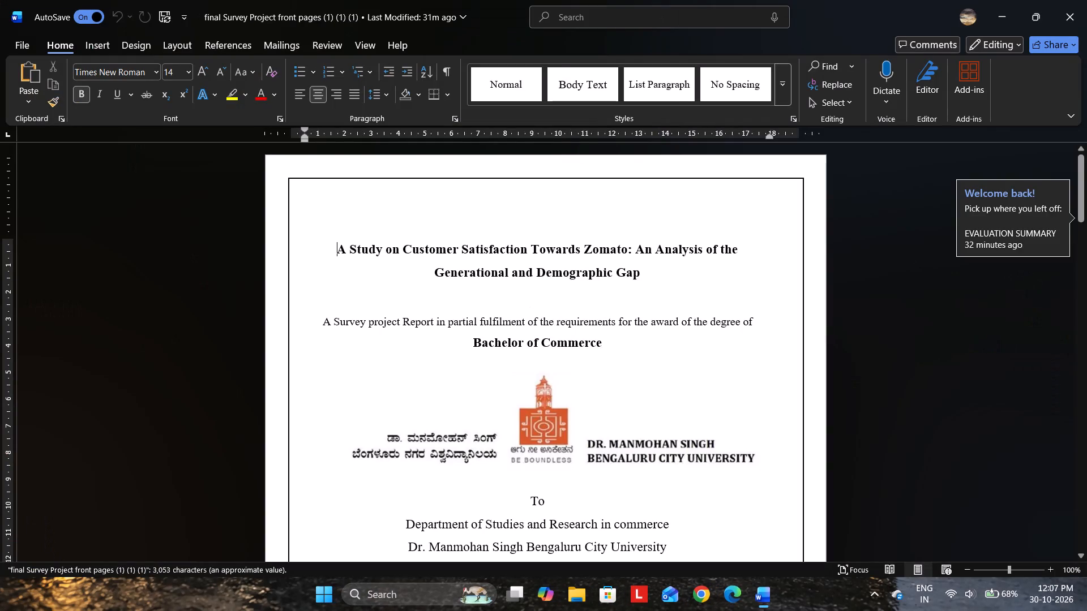
Look through the survey project front pages document from the title page to the acknowledgement's closing lines, and close it.
scroll(529, 305, down, 4)
scroll(529, 305, down, 20)
scroll(529, 305, down, 13)
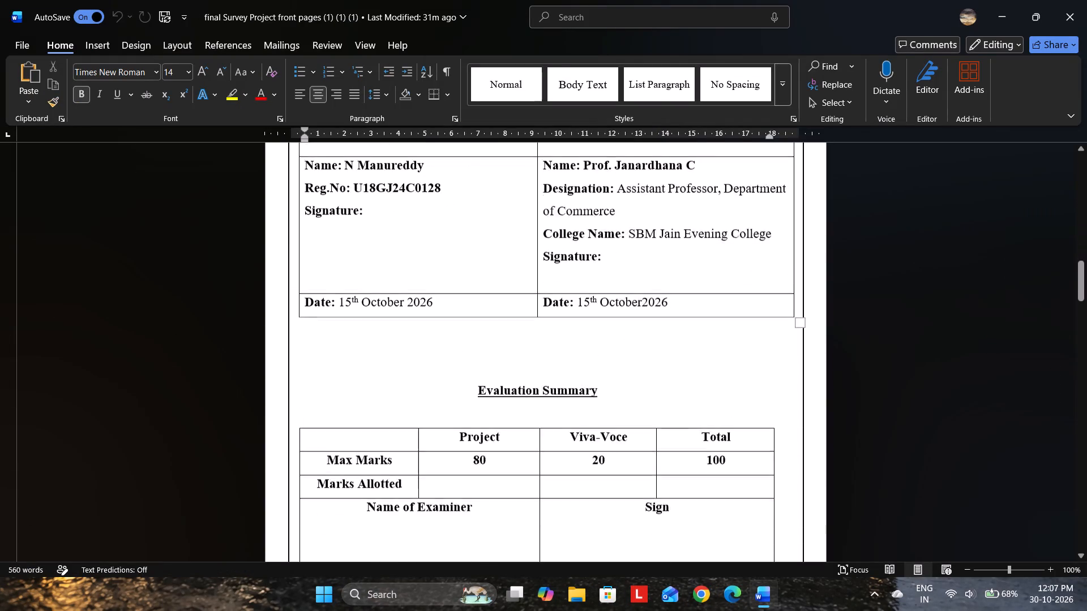
scroll(528, 307, down, 20)
scroll(528, 307, down, 20)
scroll(528, 307, down, 9)
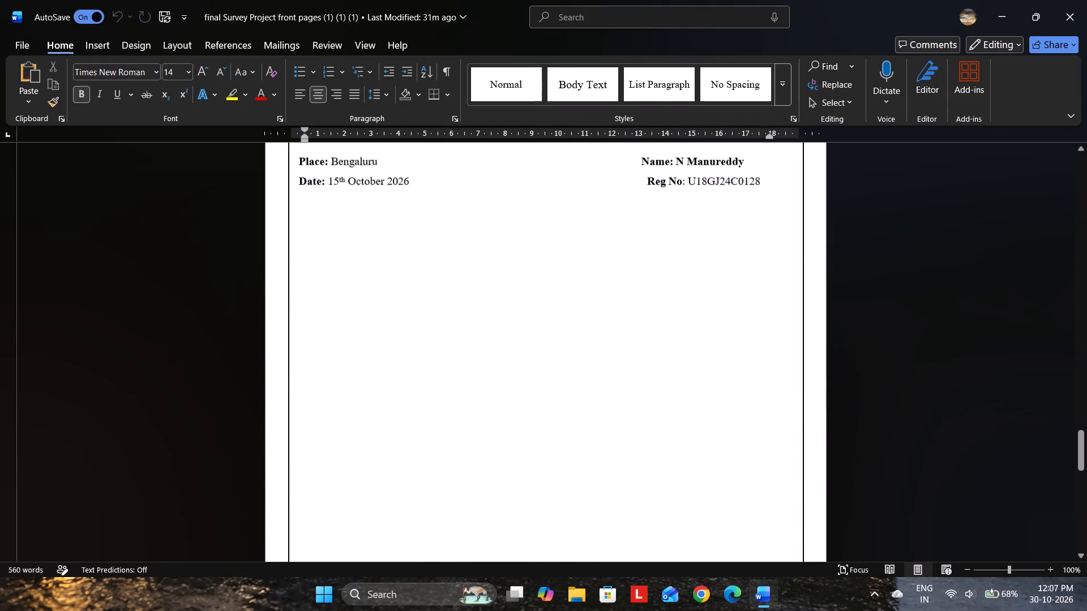
scroll(527, 309, down, 20)
scroll(527, 309, down, 17)
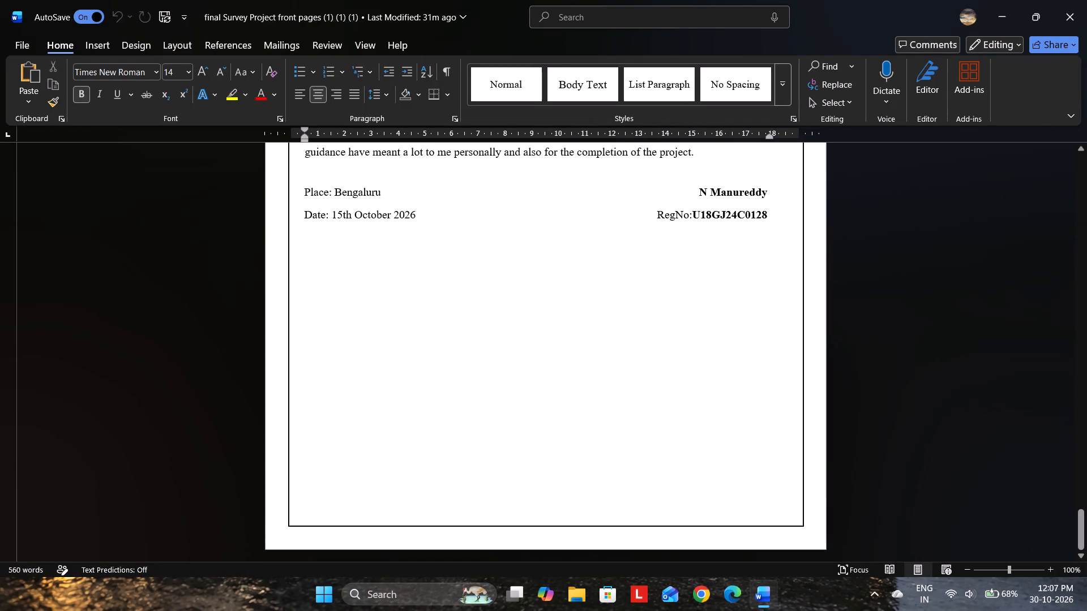
click(1078, 2)
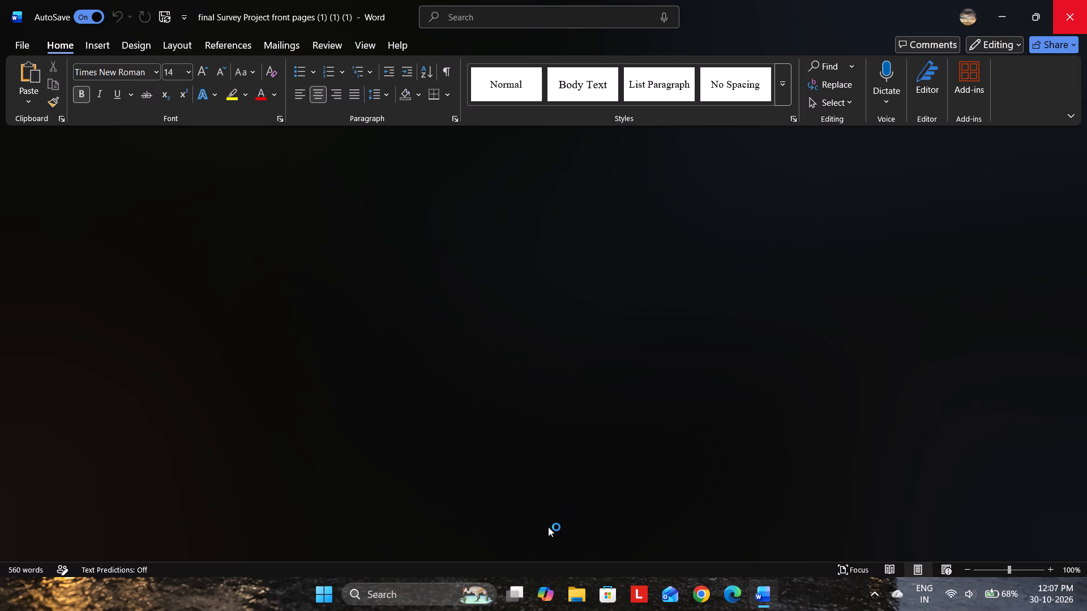
Switch to Google Chrome.
click(717, 596)
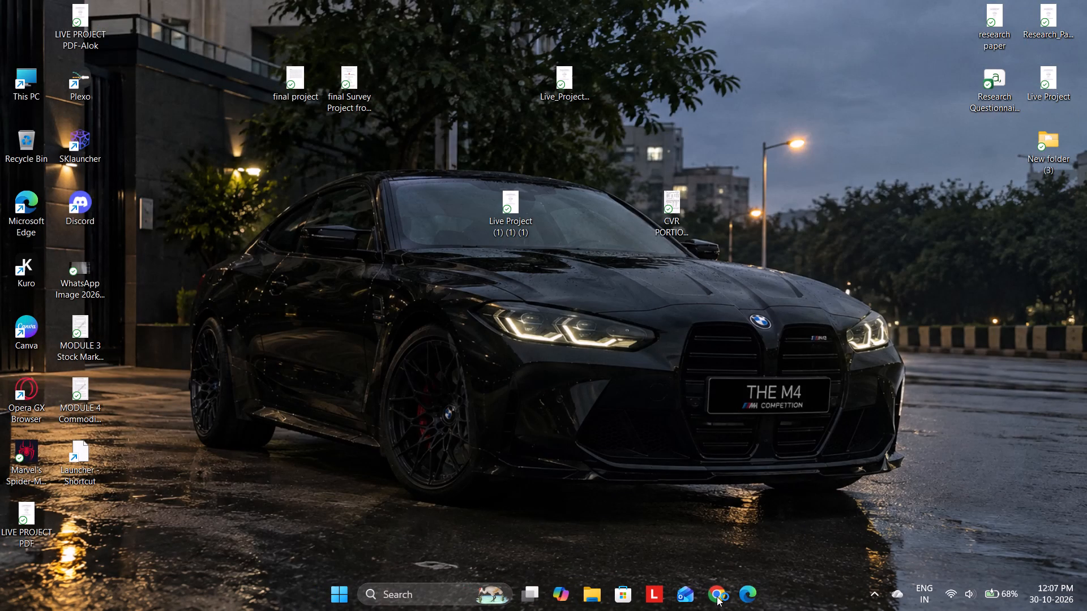
Switch to Chrome, search for i love pdf, and open the iLovePDF site's Word to PDF converter.
click(452, 324)
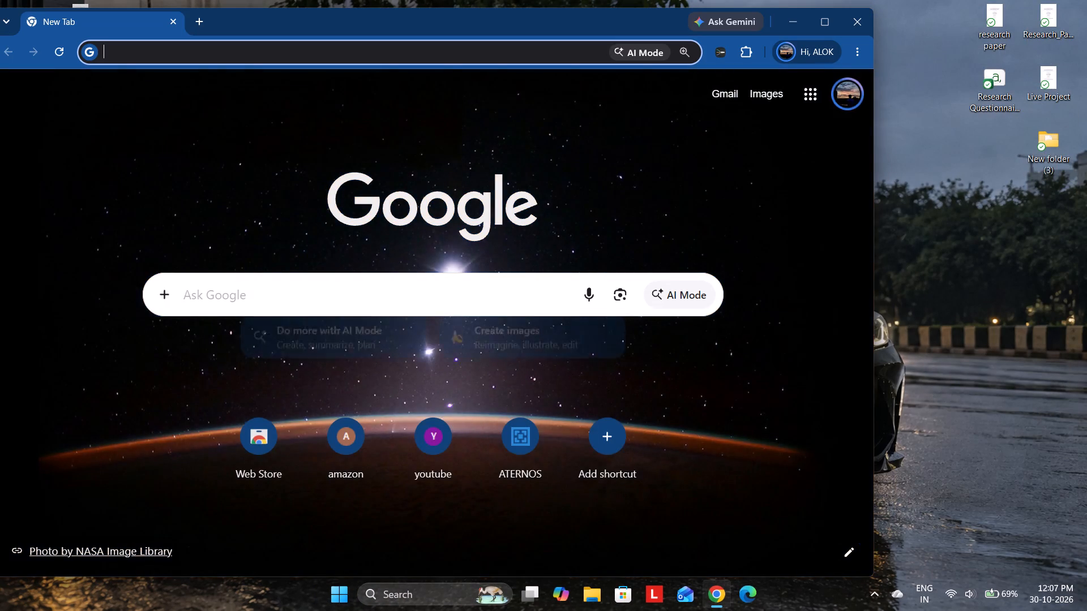
click(387, 305)
text(I)
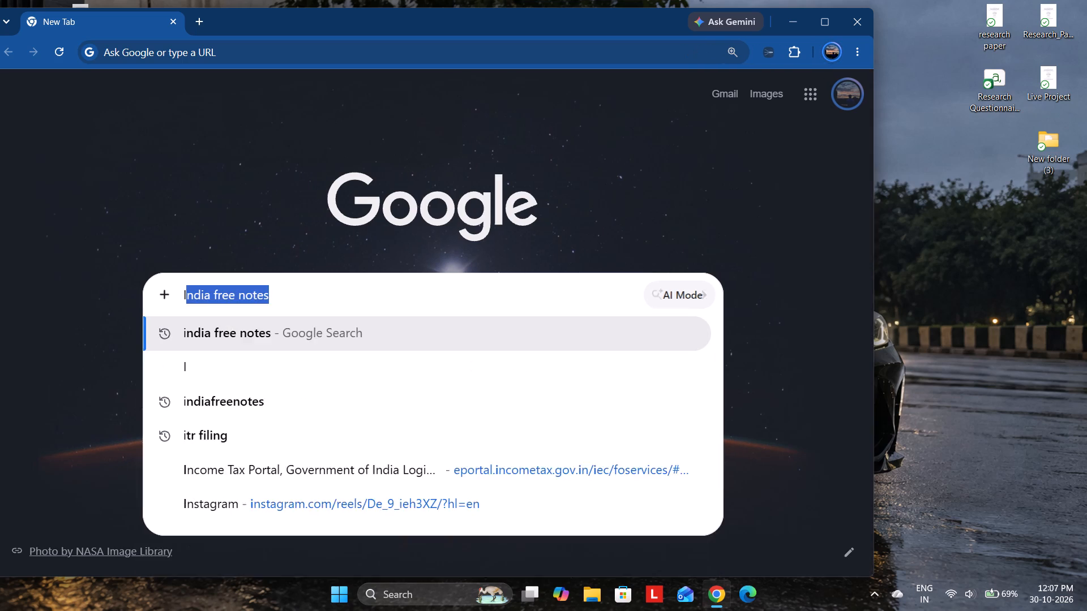
key(space)
text(LO)
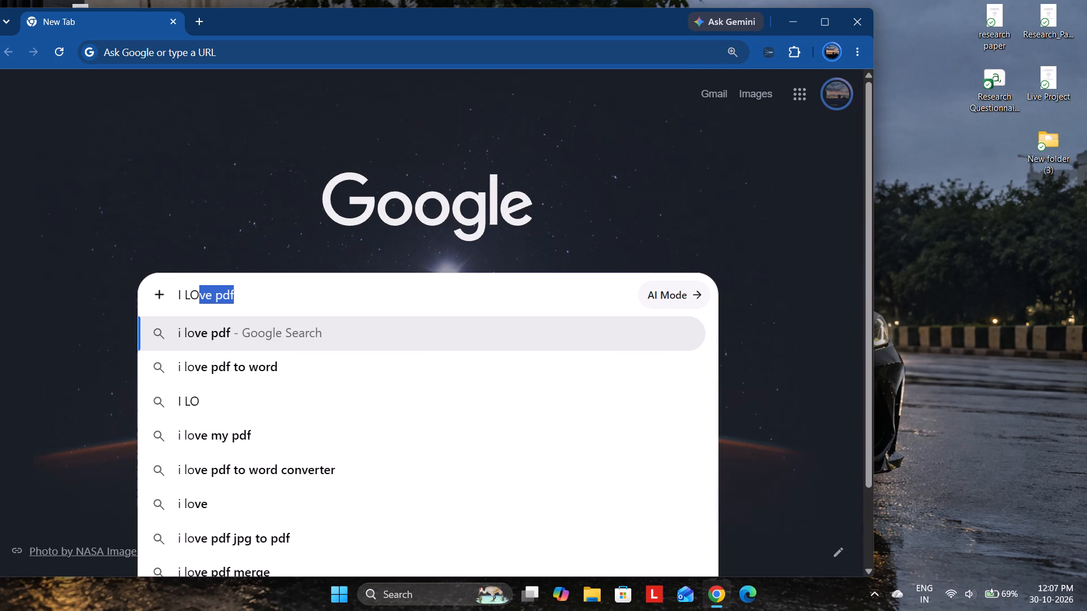
click(436, 343)
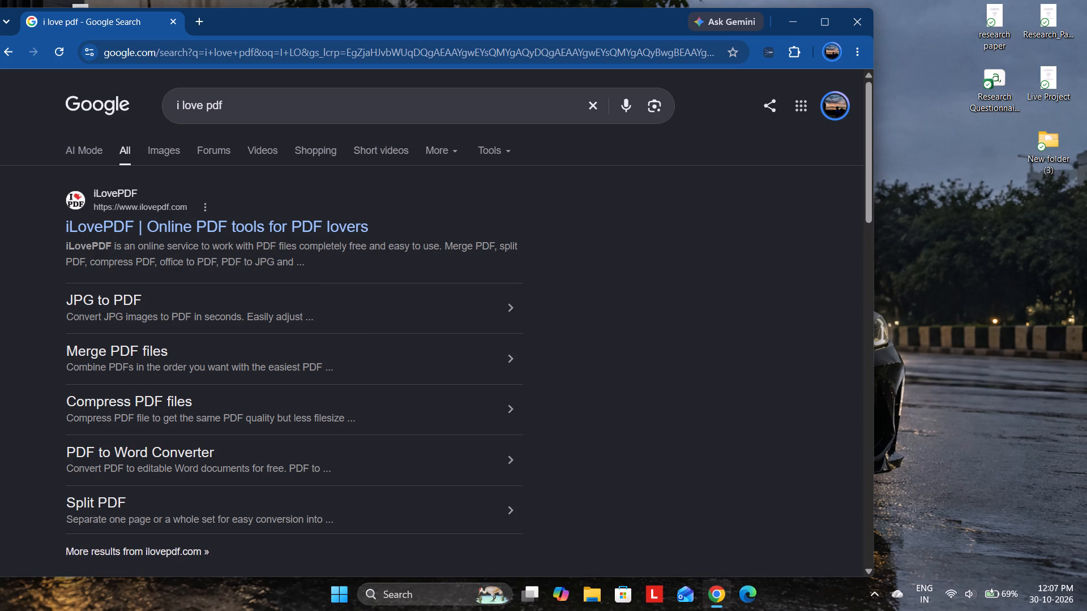
click(291, 229)
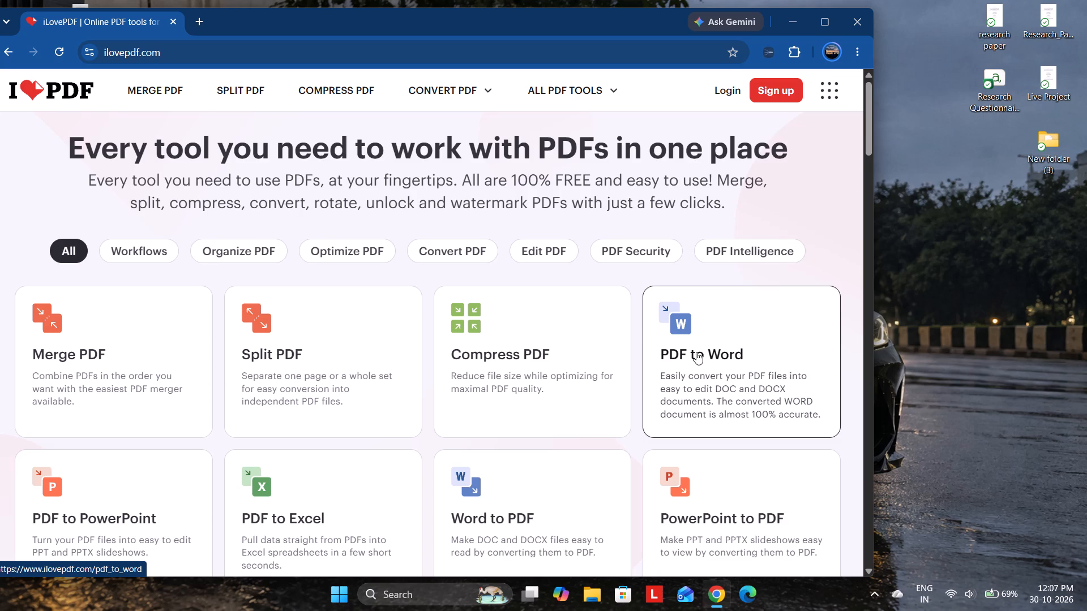
scroll(696, 352, down, 2)
click(548, 342)
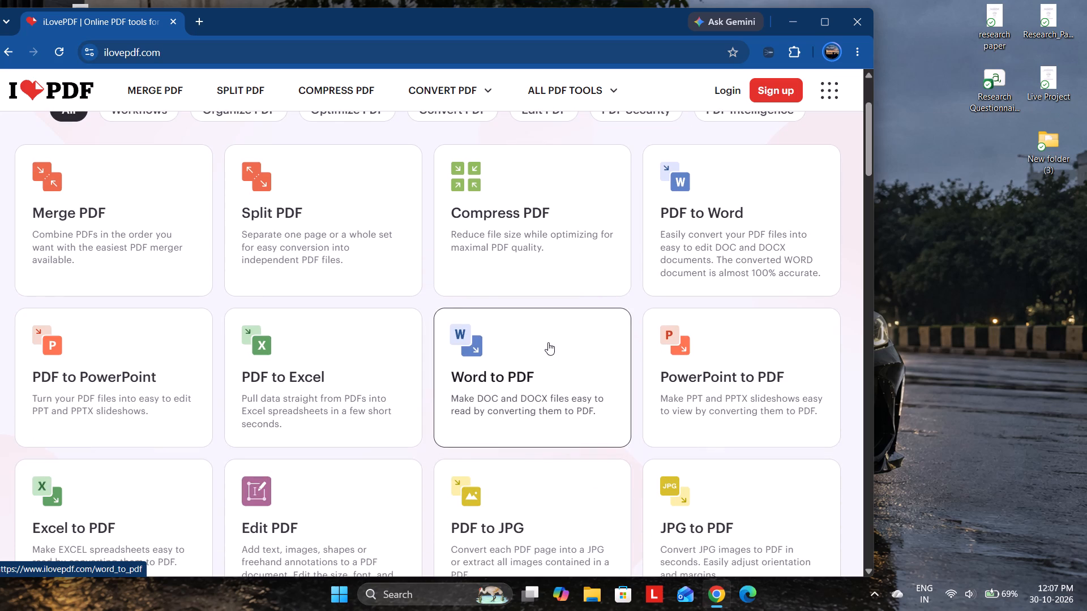
Convert the final project Word document from the Desktop to PDF, download it, and place the PDF on the Desktop.
click(521, 266)
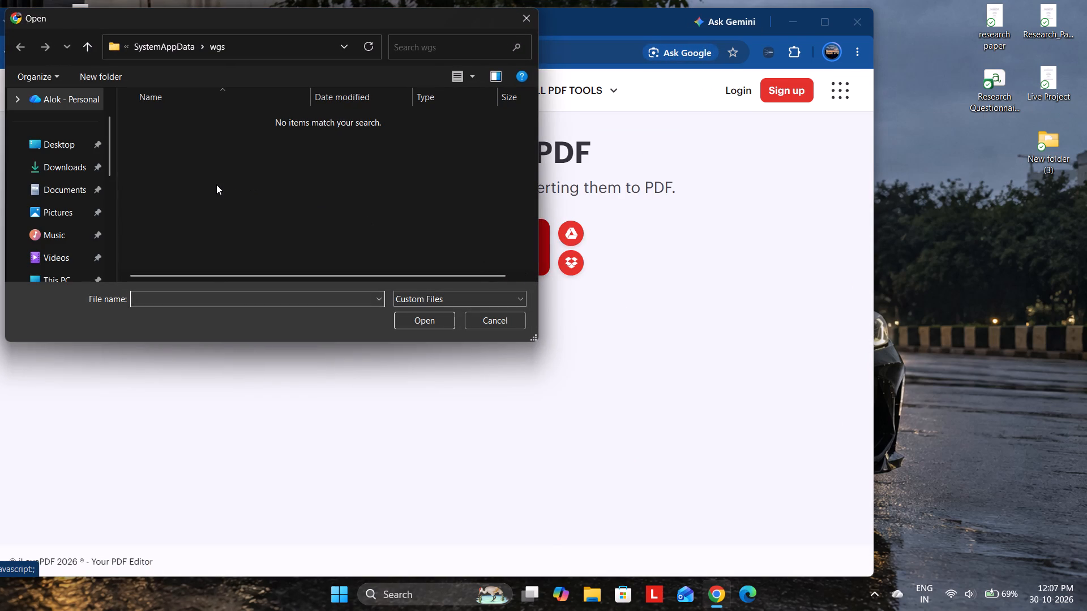
click(56, 141)
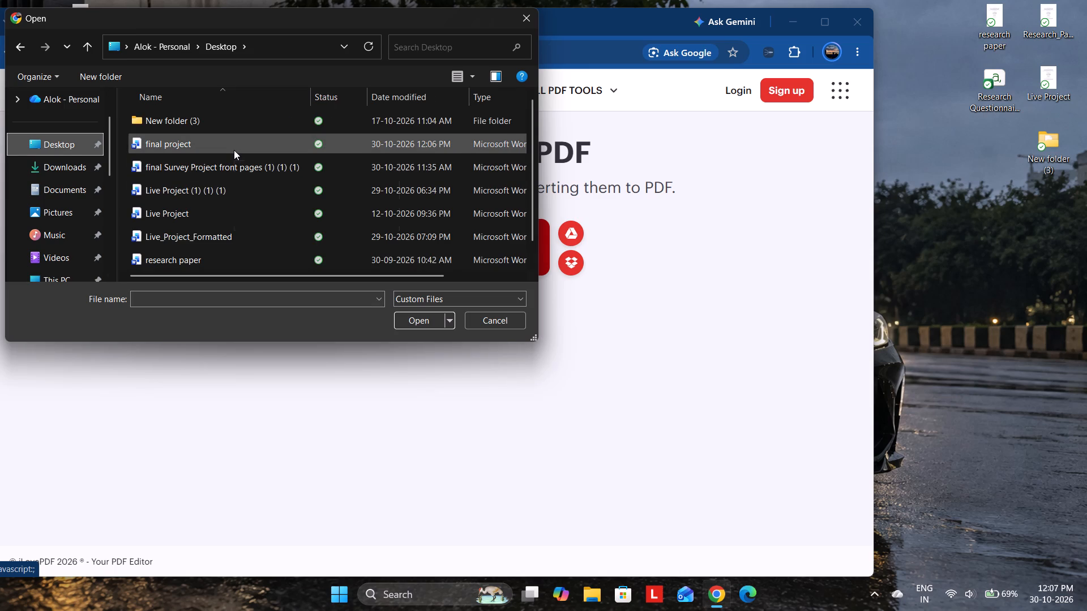
click(234, 150)
click(417, 325)
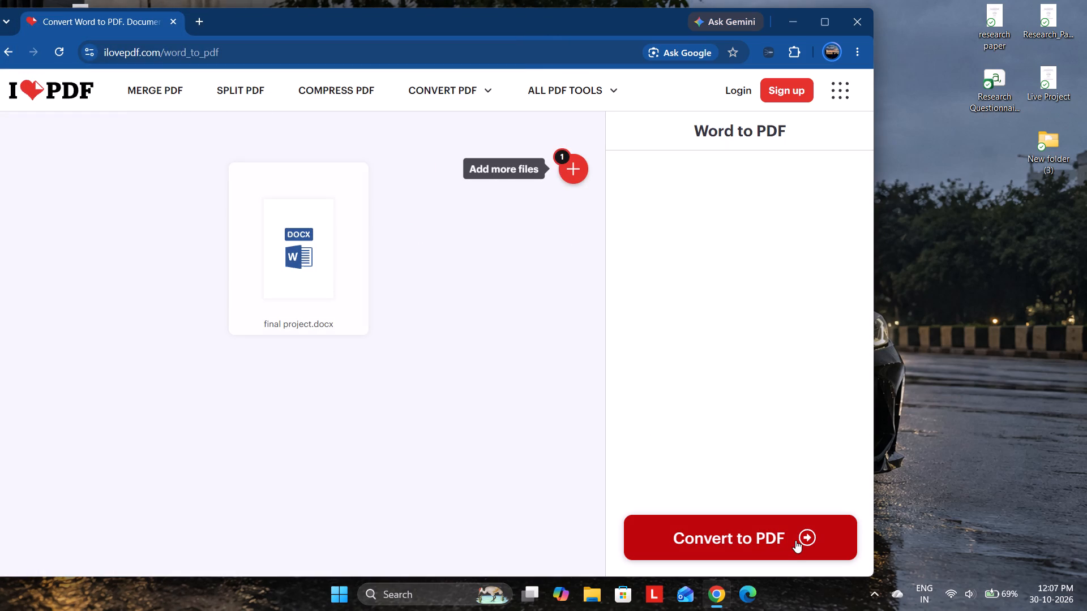
click(795, 540)
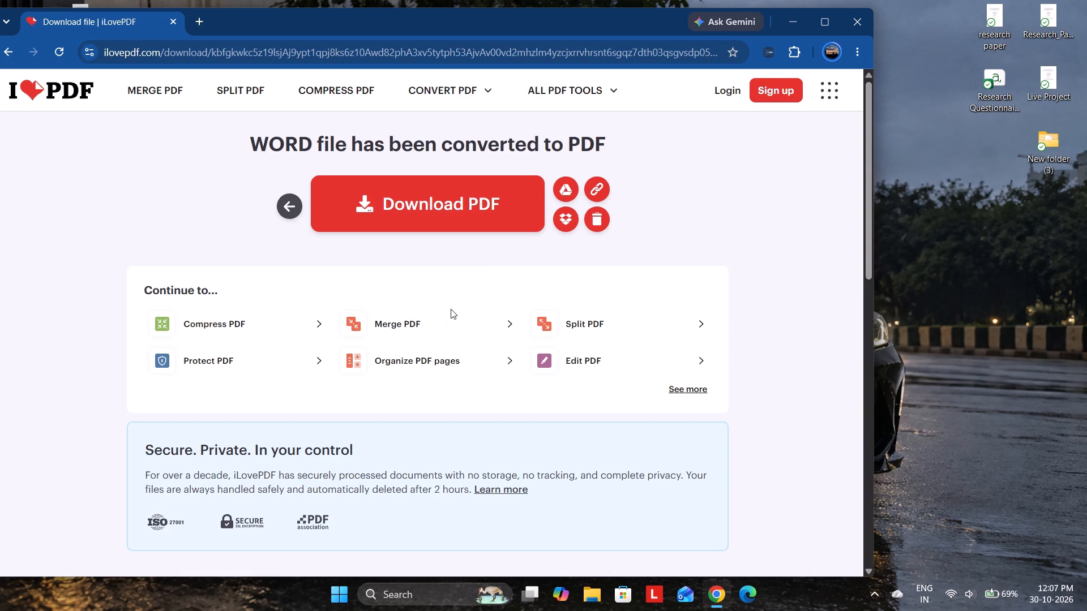
click(384, 188)
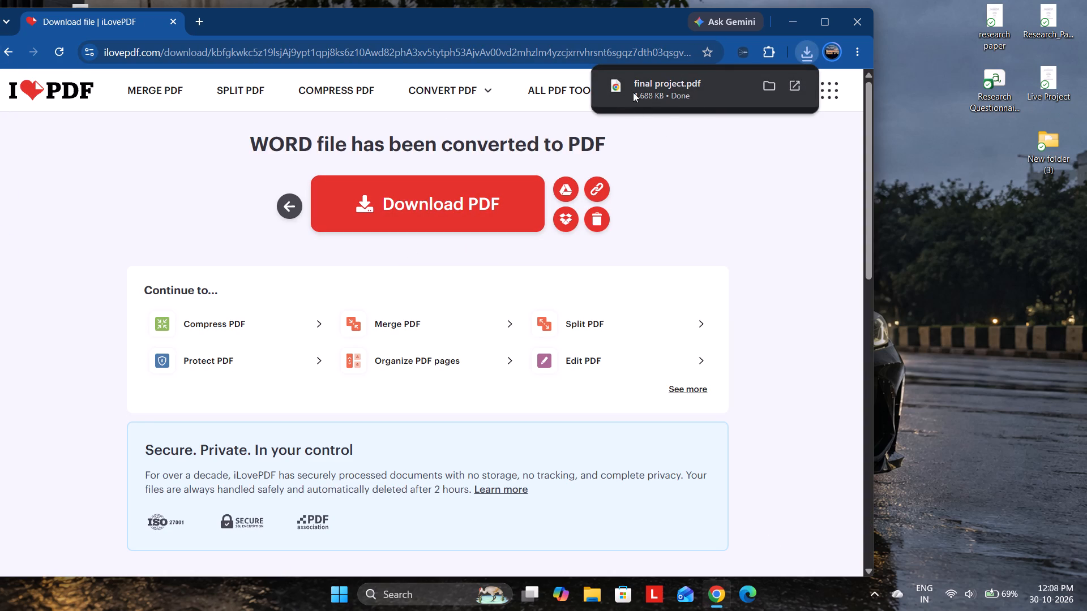
drag(634, 92, 976, 317)
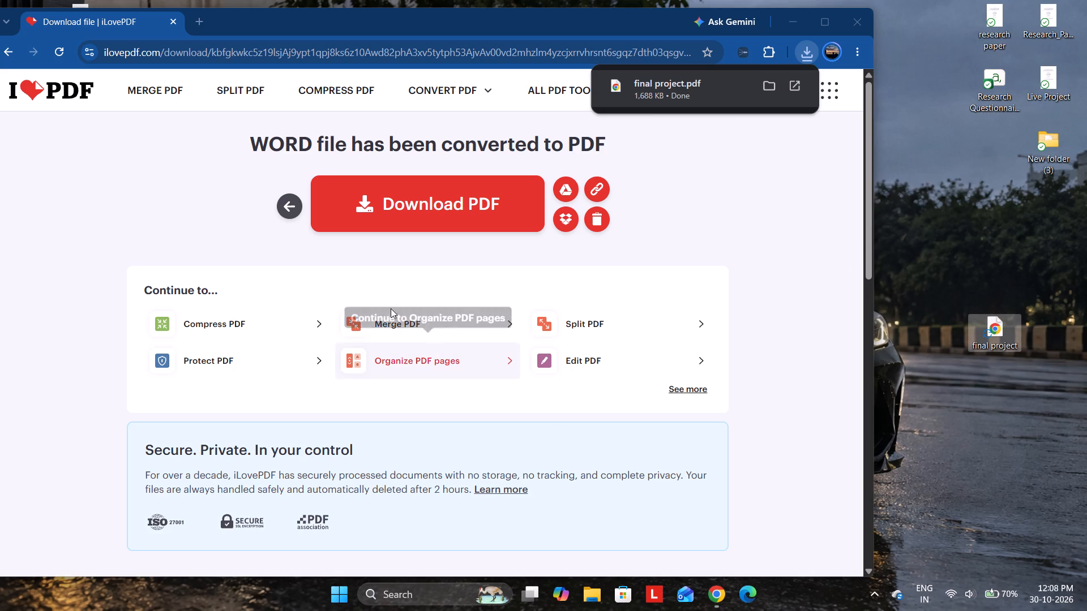
Return to the Word to PDF converter, convert final Survey Project front pages (1) (1) (1) from the Desktop, and download the PDF.
click(281, 209)
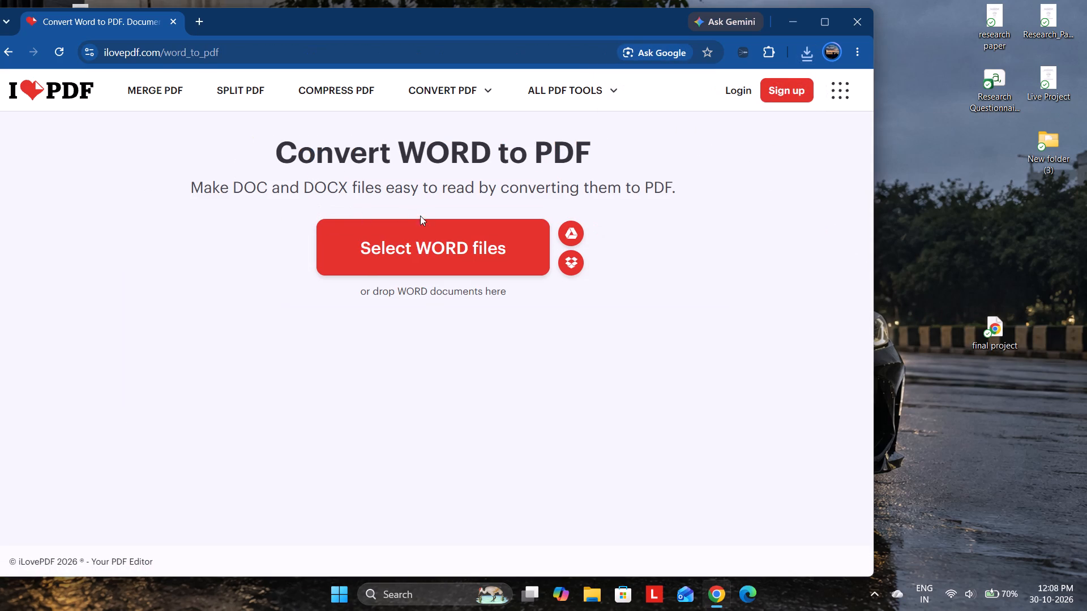
click(430, 235)
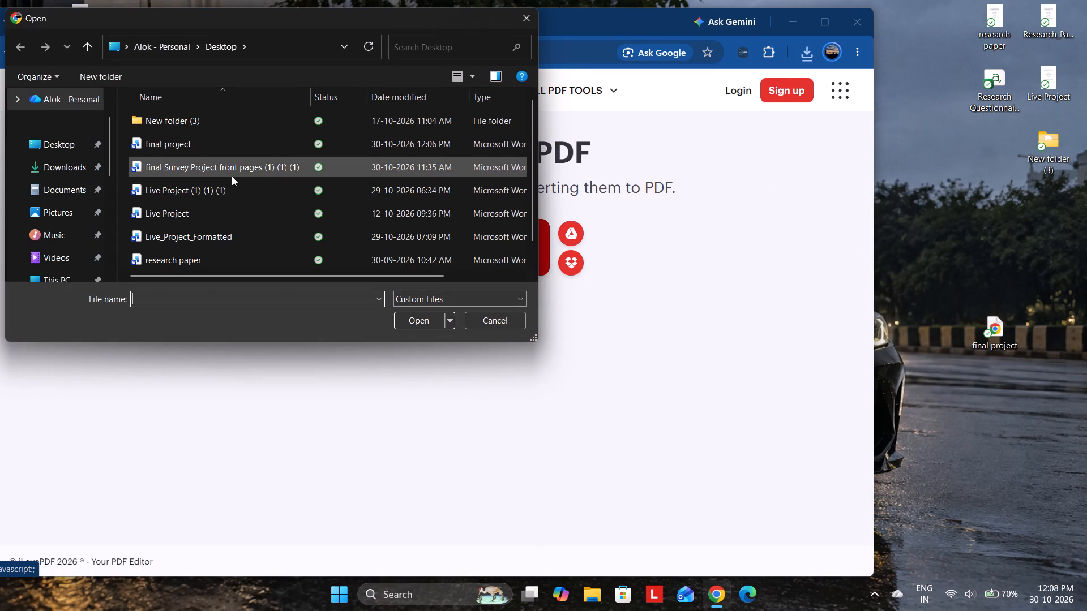
click(232, 176)
click(438, 324)
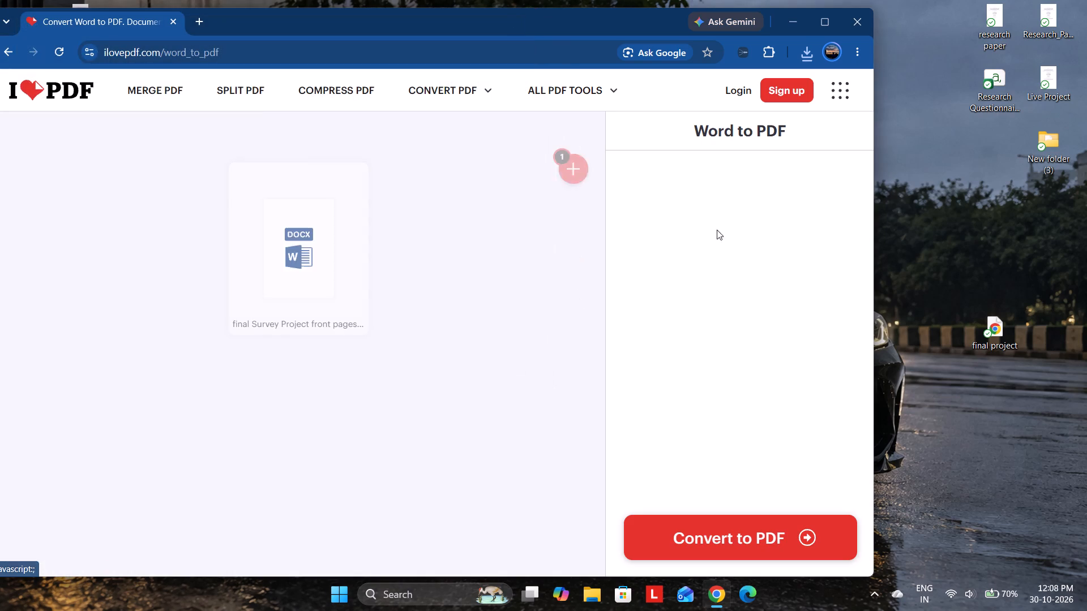
click(773, 537)
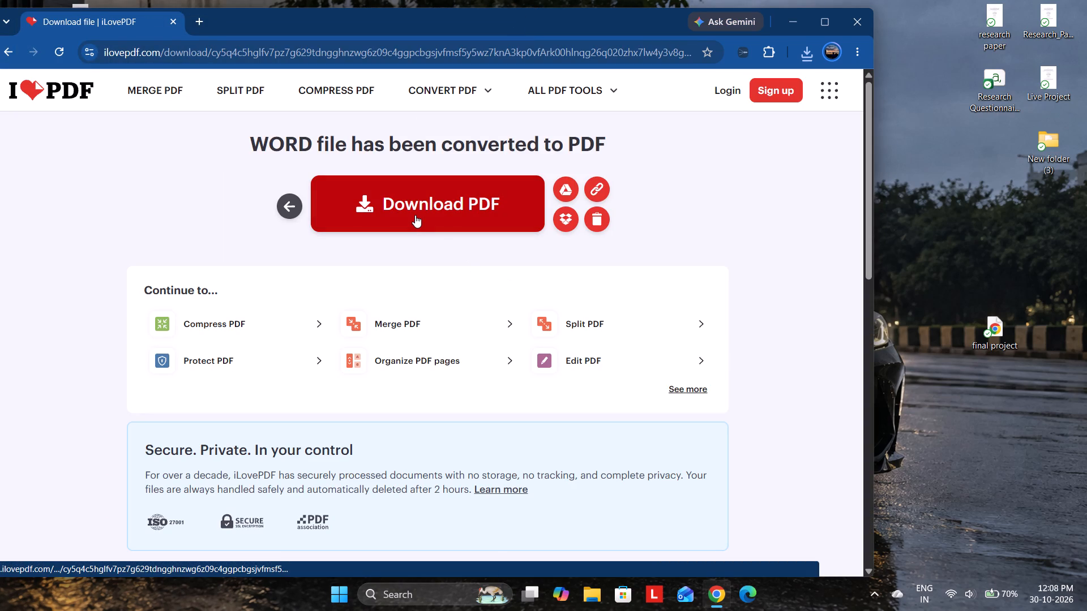
click(415, 215)
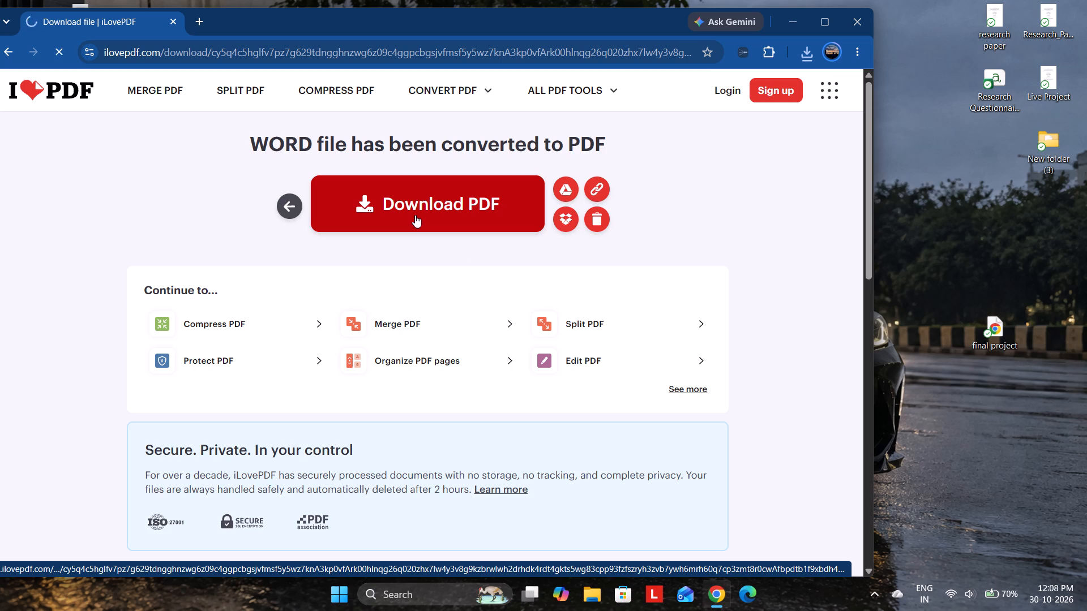
Place the downloaded final Survey Project front pages PDF on the Desktop beside the final project PDF, and minimize the browser.
drag(651, 97, 657, 98)
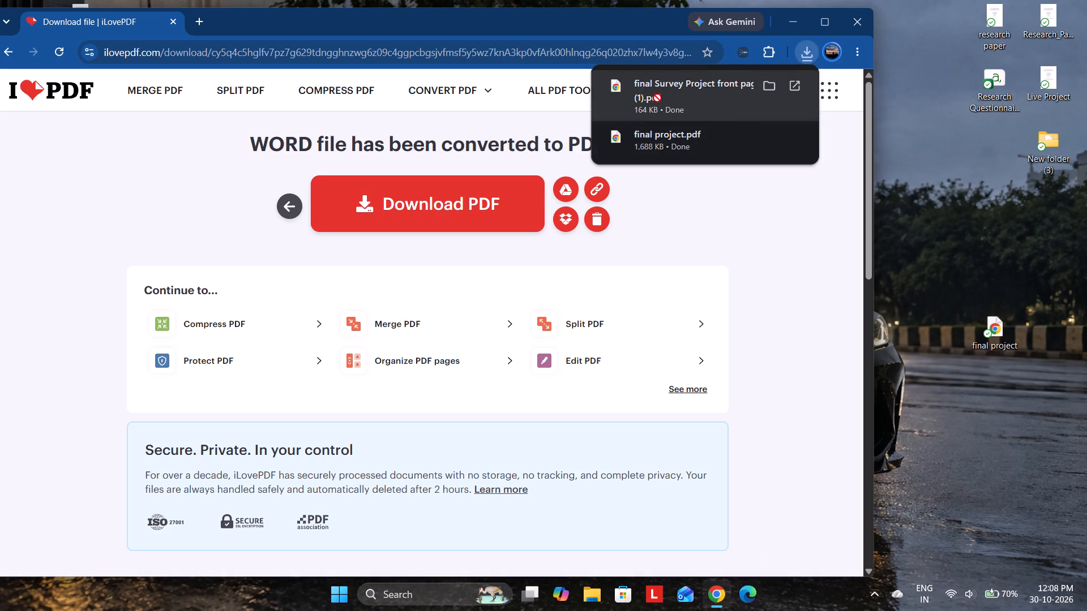
drag(657, 98, 1004, 382)
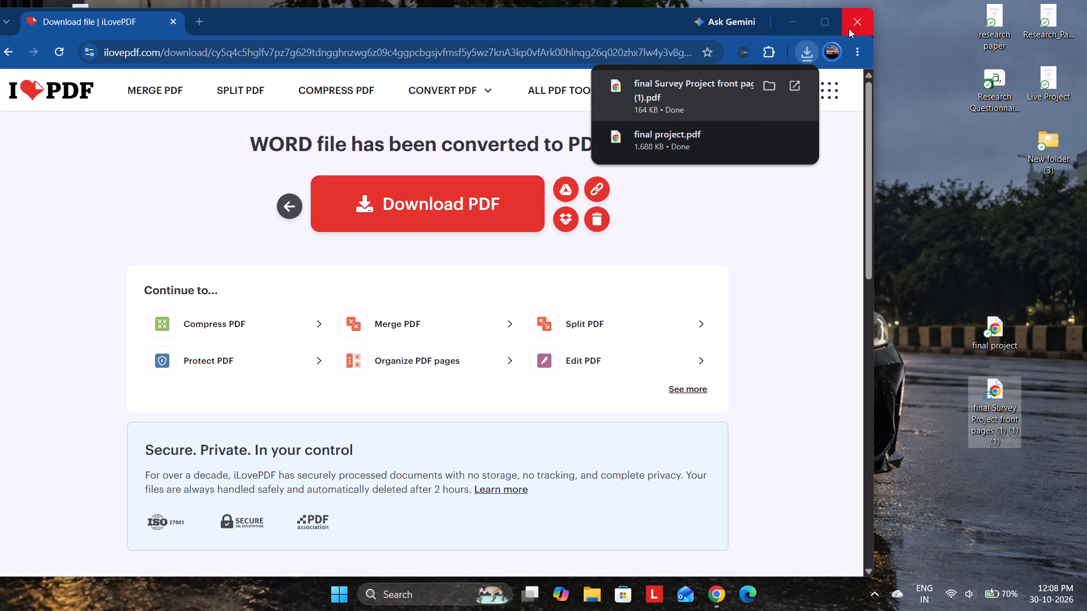
click(800, 16)
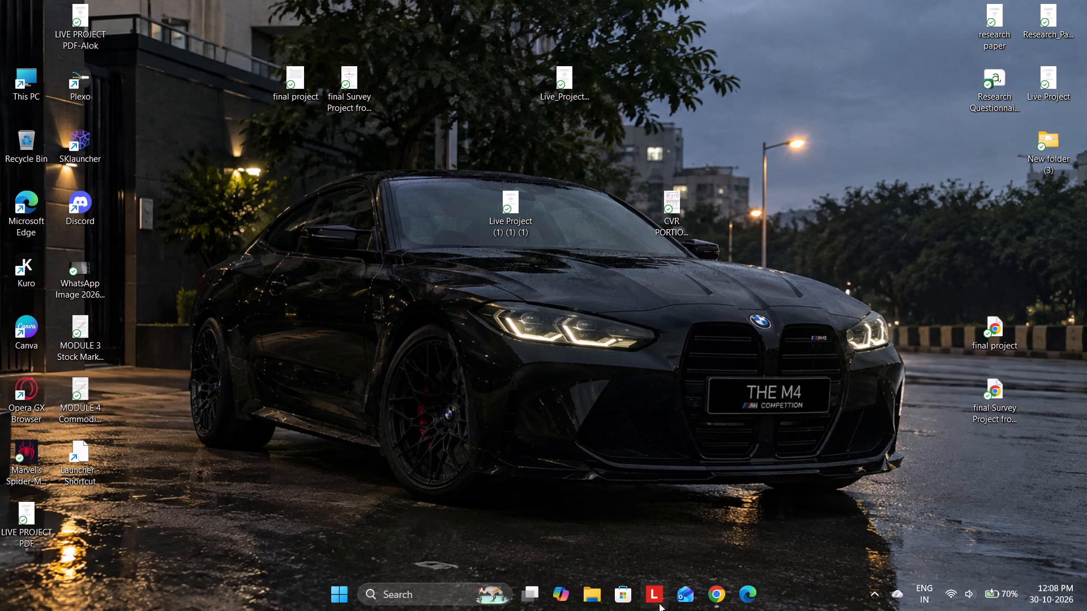
Search Windows for the WhatsApp app.
click(450, 599)
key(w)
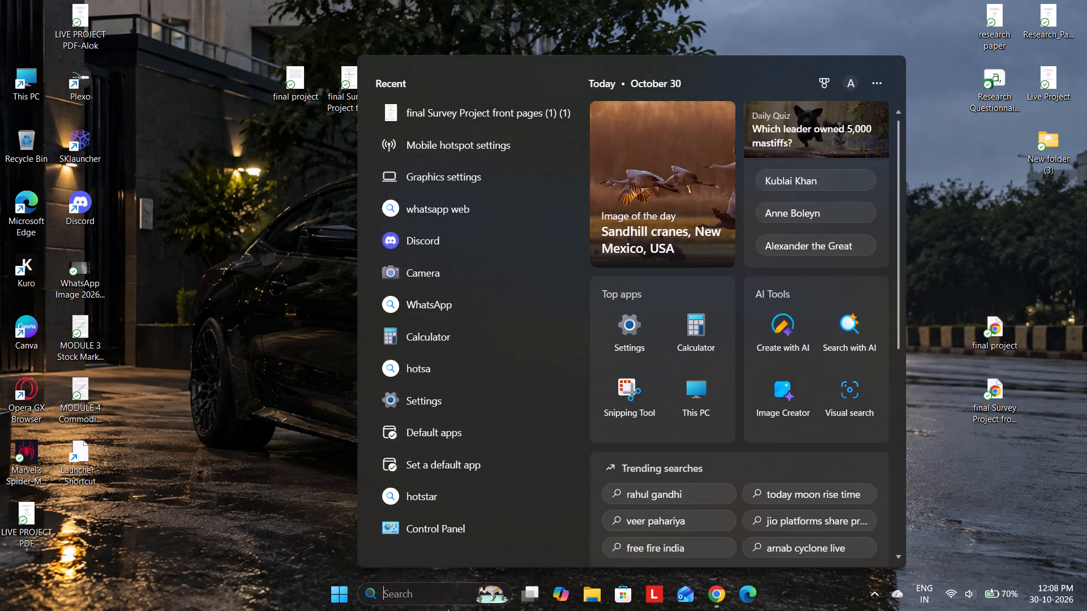
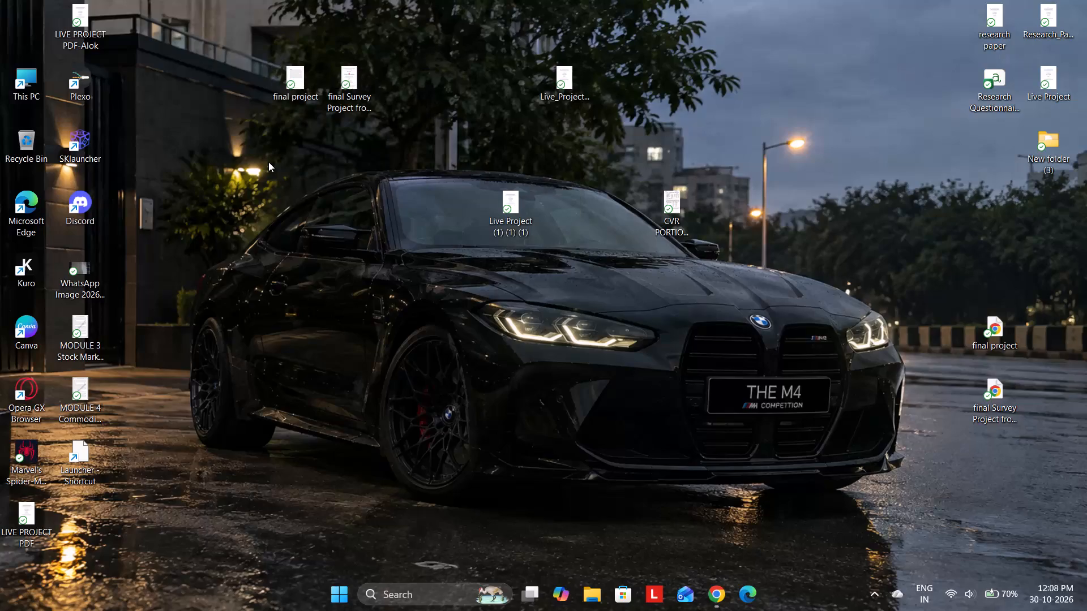
Delete the final project and final Survey Project front pages Word documents from the Desktop, keeping their PDF versions.
right_click(309, 78)
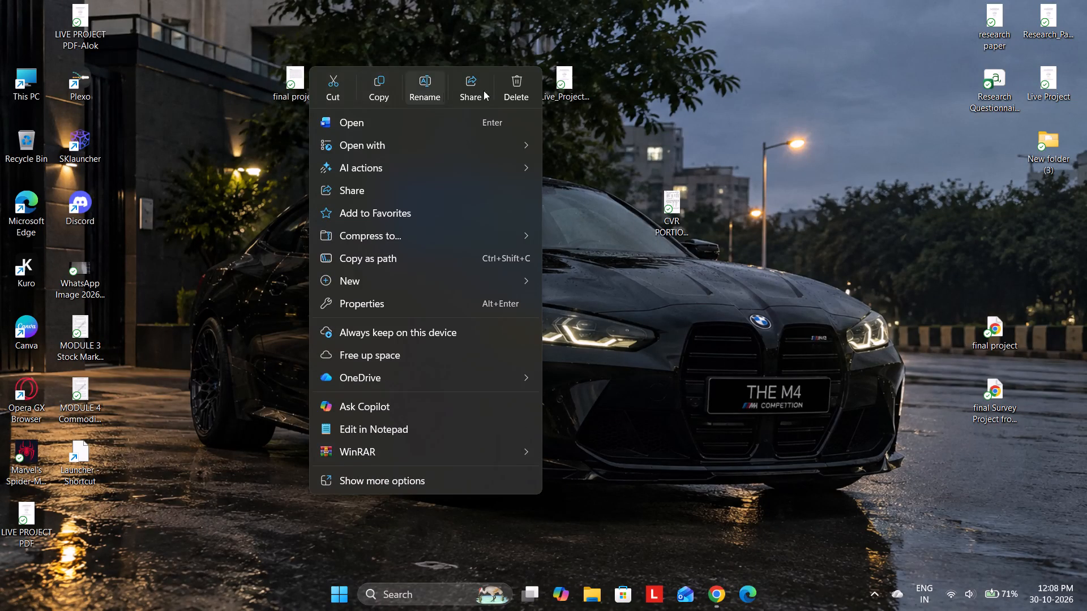
click(511, 89)
right_click(359, 80)
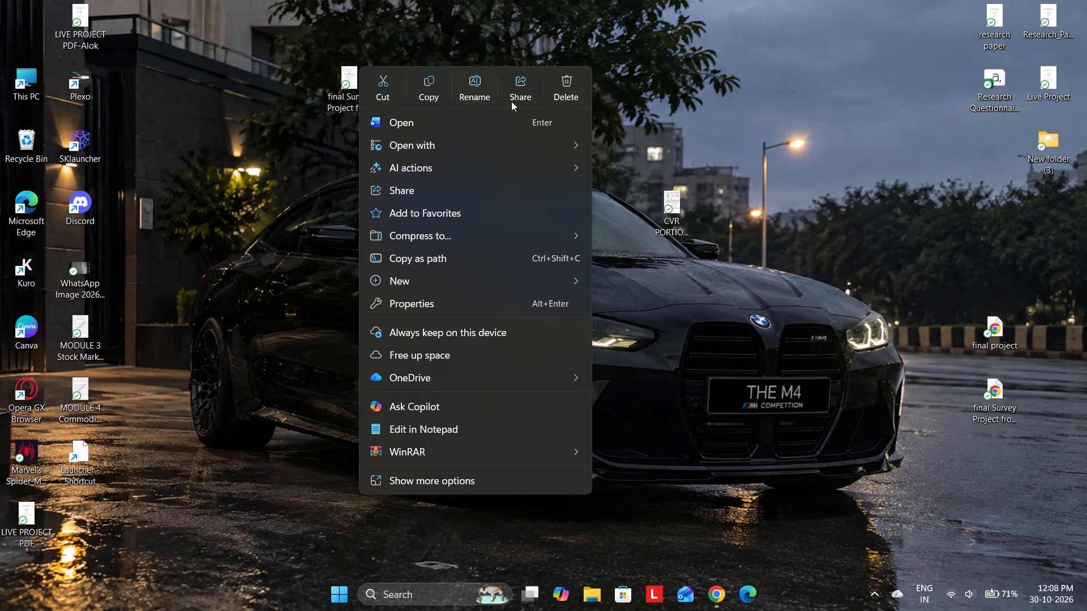
click(570, 76)
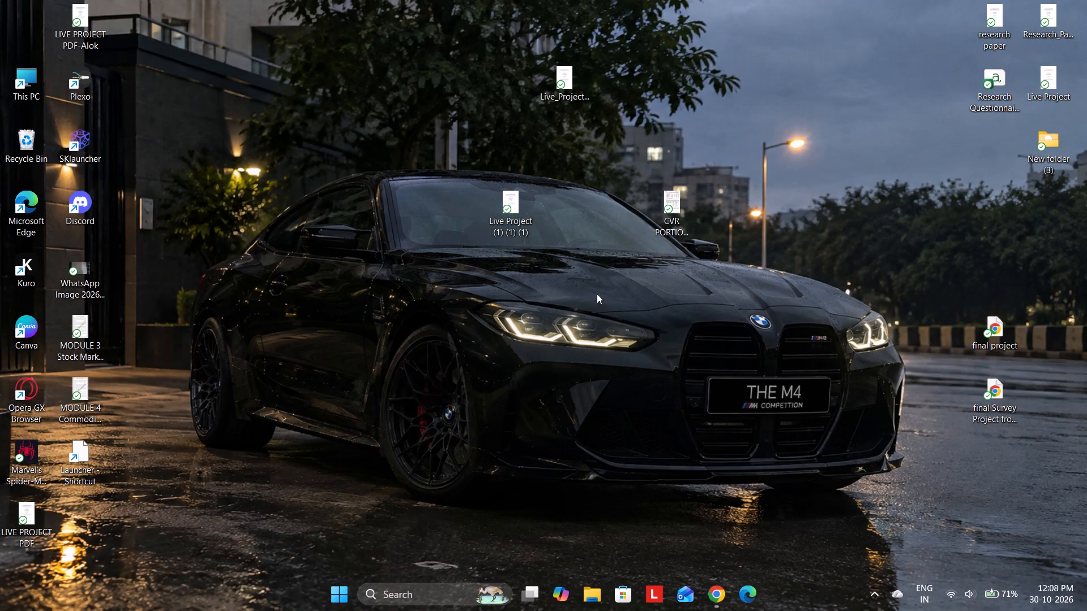
click(589, 309)
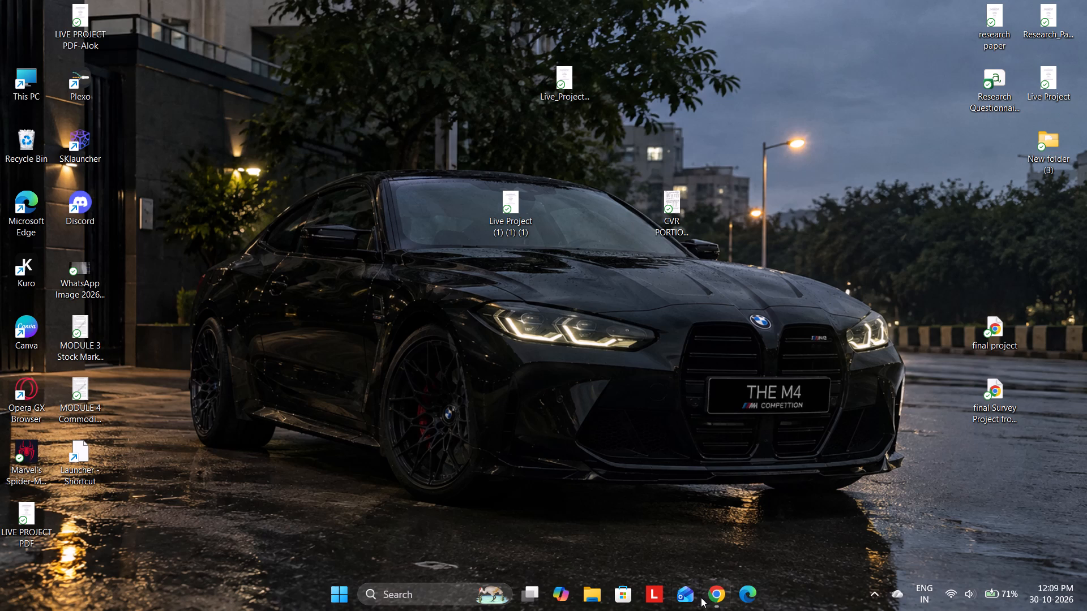
Switch back to Chrome with the iLovePDF download page.
click(710, 601)
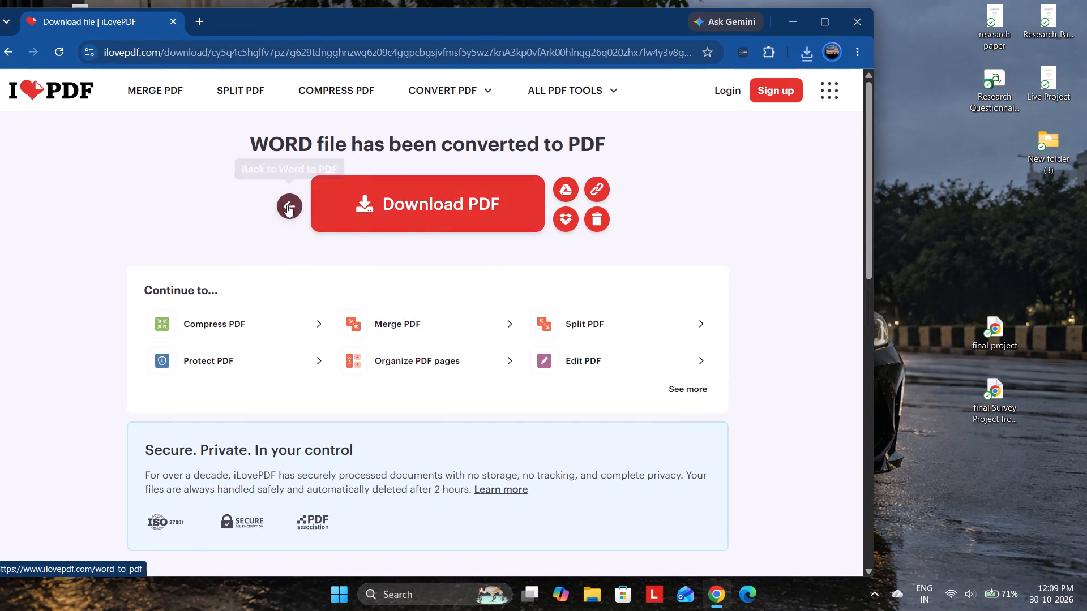
Return to the iLovePDF home page and open the Merge PDF tool.
click(288, 205)
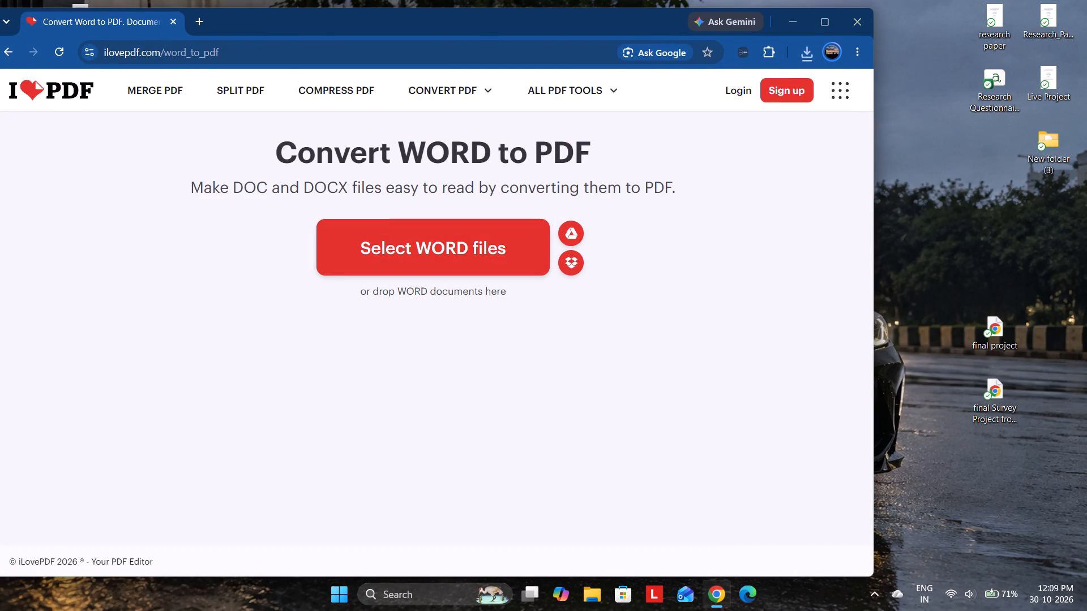
click(9, 51)
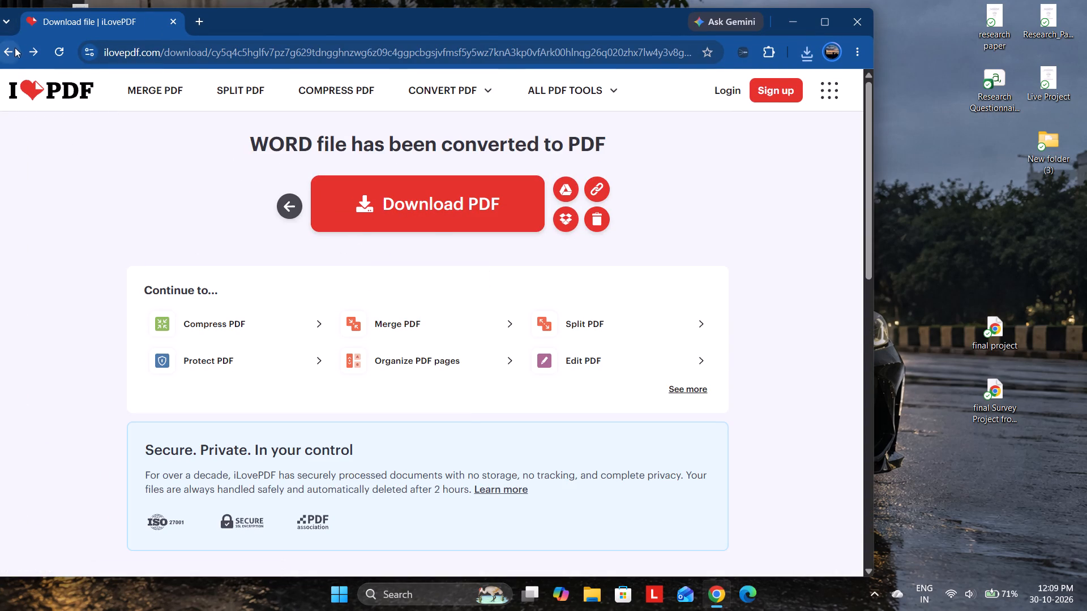
click(15, 48)
click(12, 49)
click(12, 49)
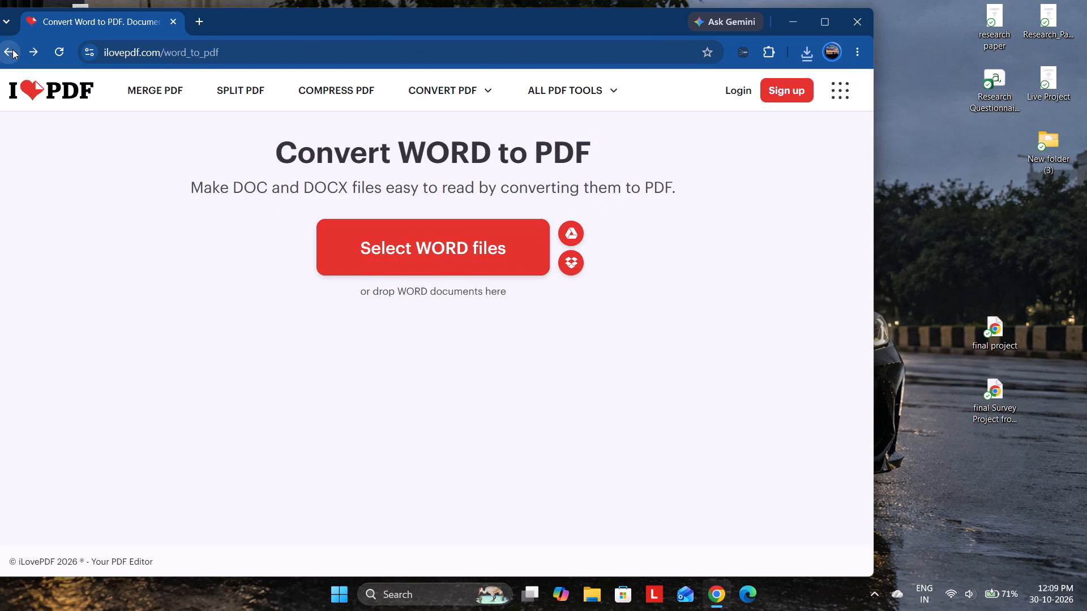
click(12, 49)
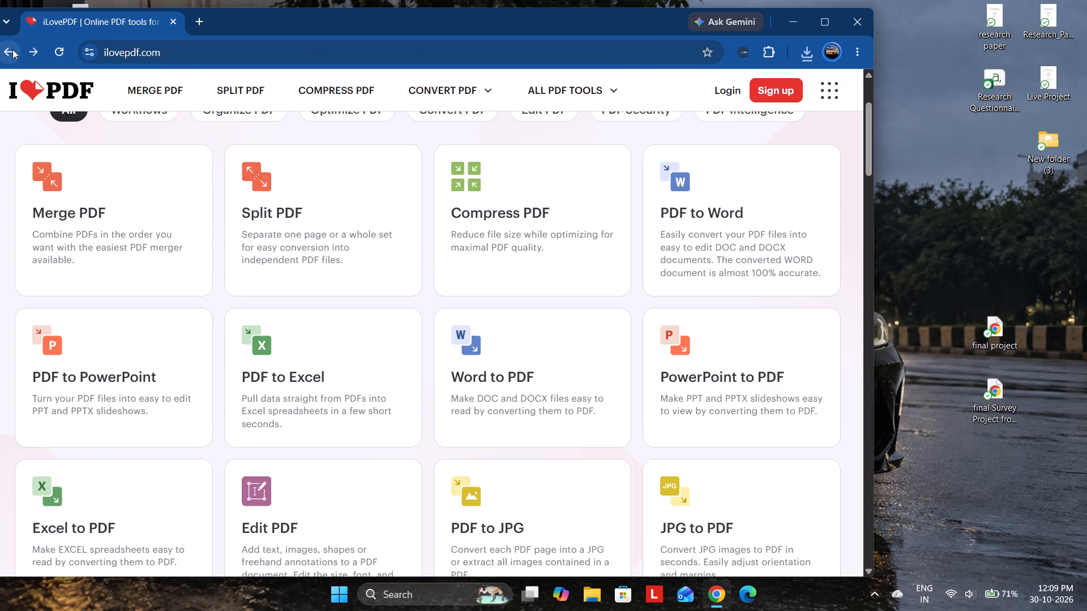
click(85, 214)
Add the Desktop PDFs final Survey Project front pages (1) (1) (1) and final project, in that order, for merging.
click(457, 251)
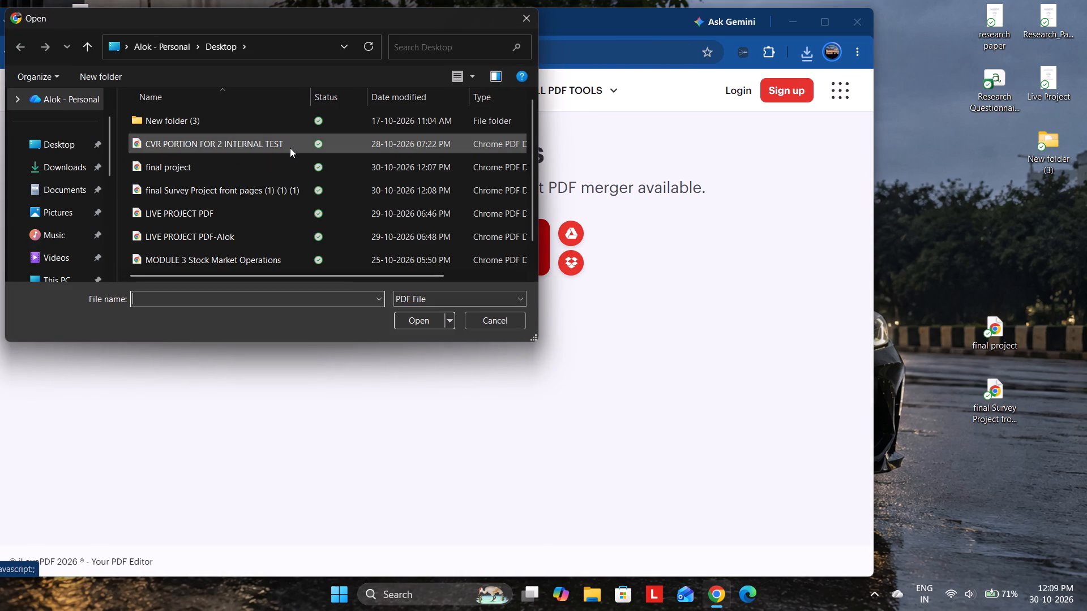
click(249, 184)
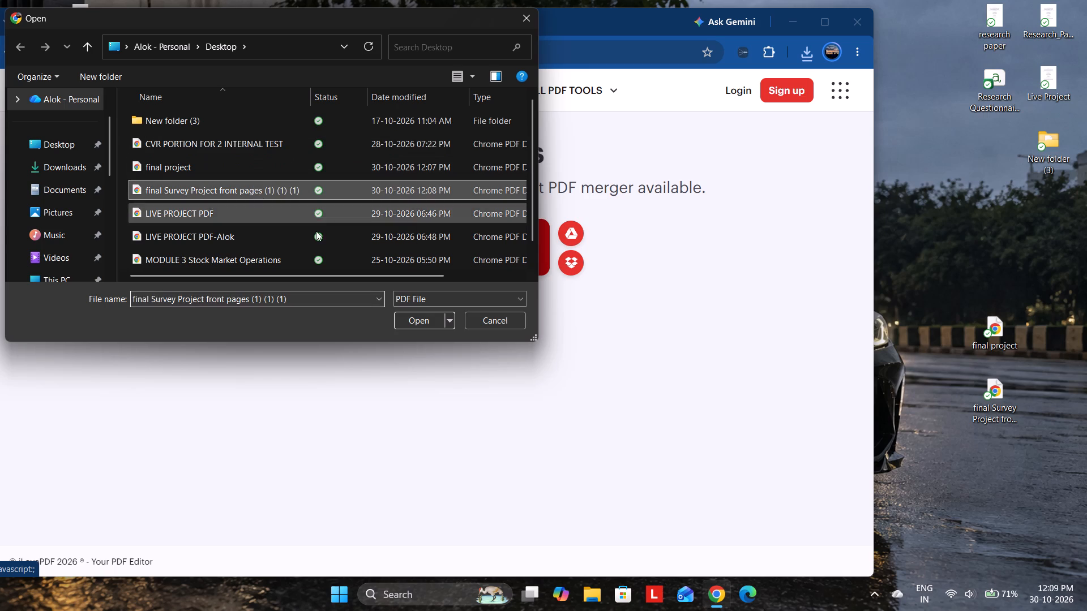
click(426, 325)
click(637, 178)
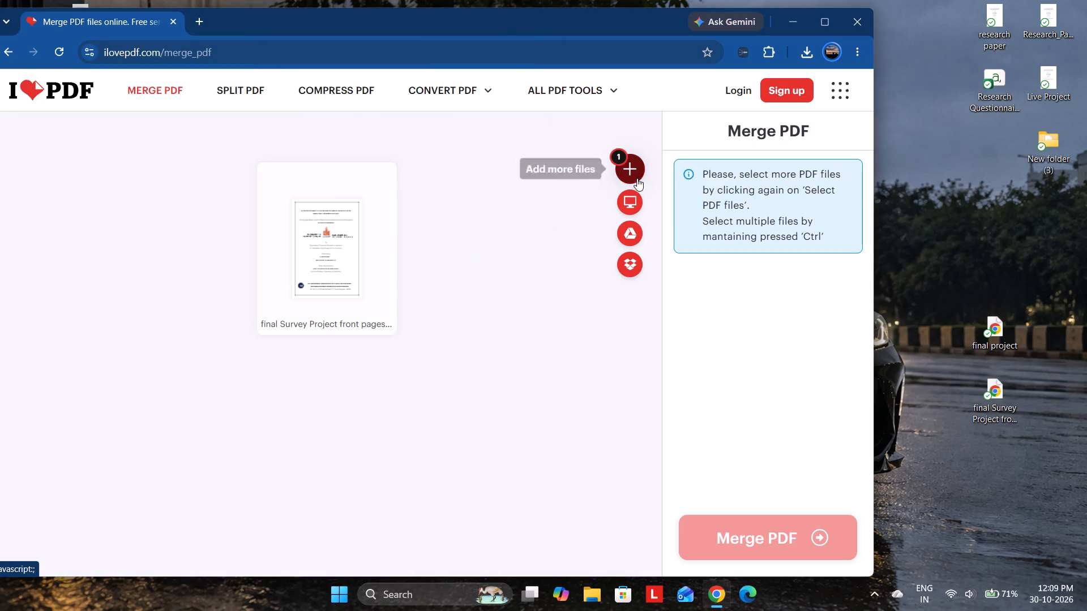
click(241, 186)
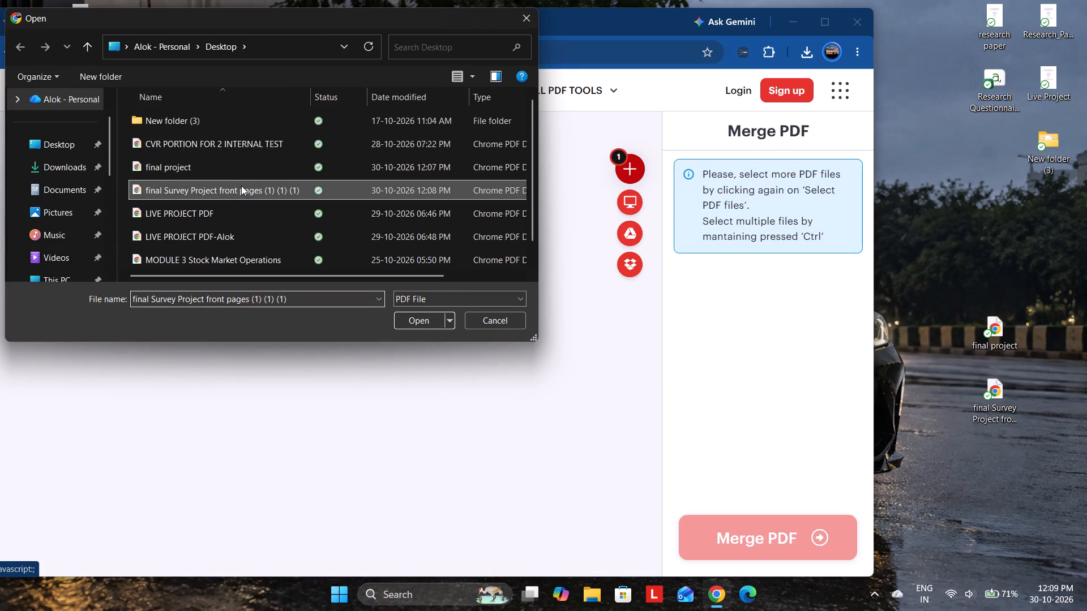
click(238, 166)
click(398, 325)
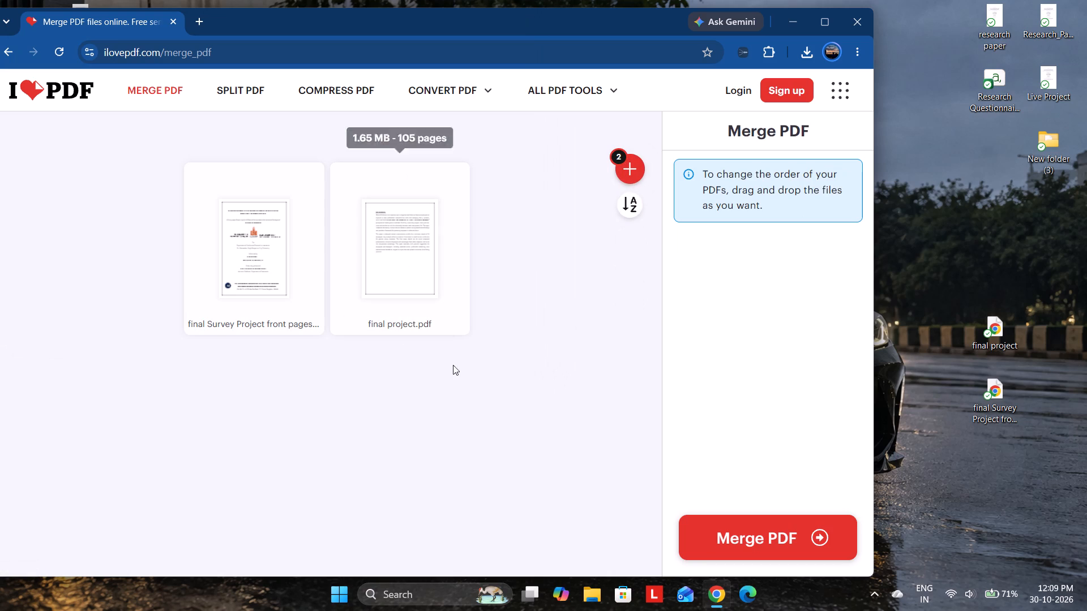
Merge the two PDFs, download the merged file, and place it on the Desktop.
click(822, 522)
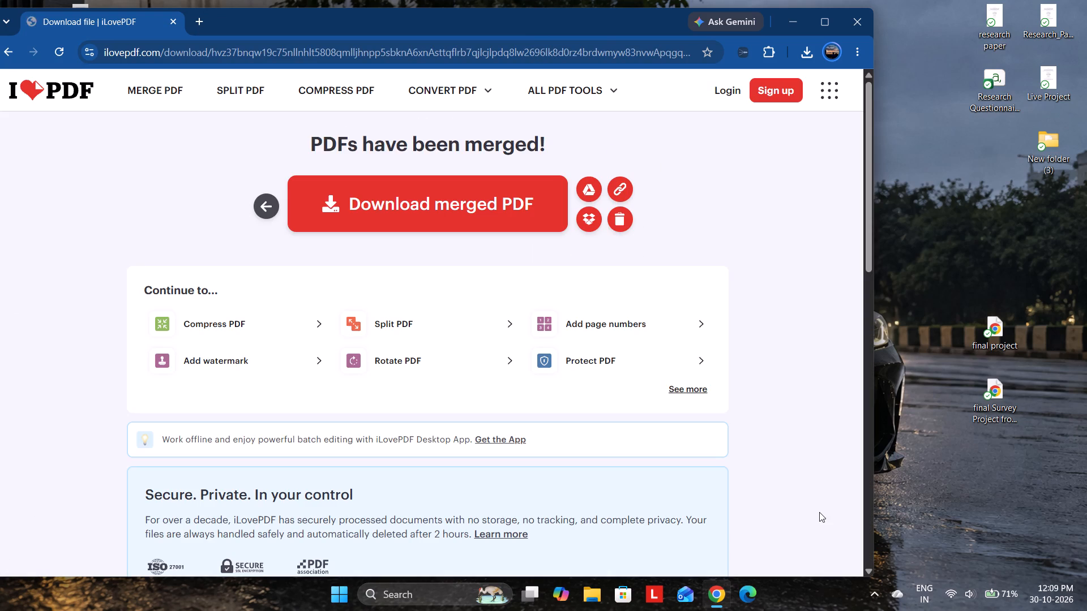
click(462, 206)
drag(641, 85, 641, 84)
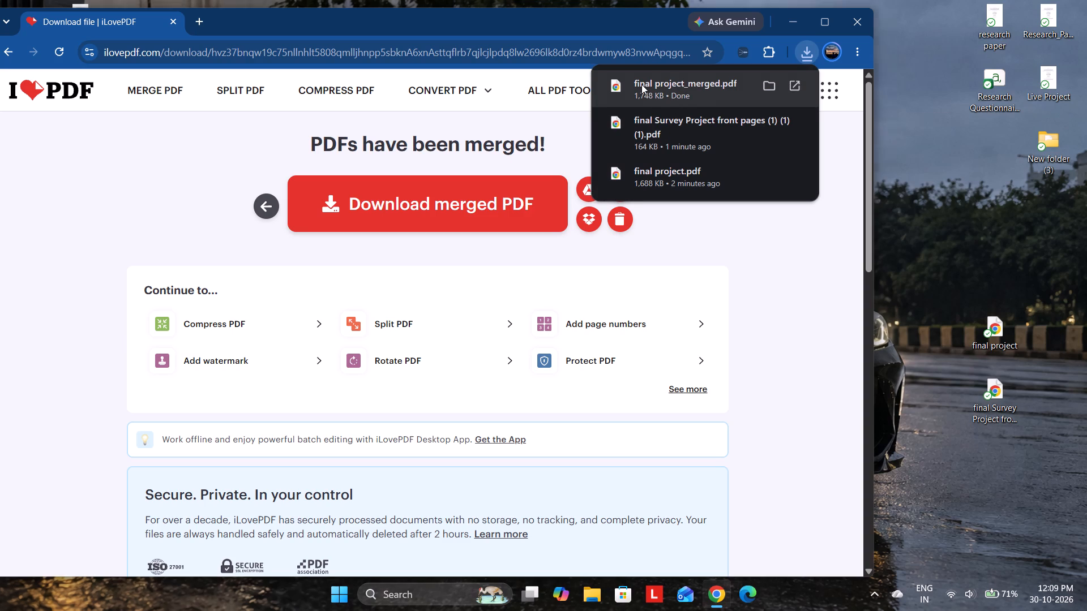
drag(641, 84, 1012, 471)
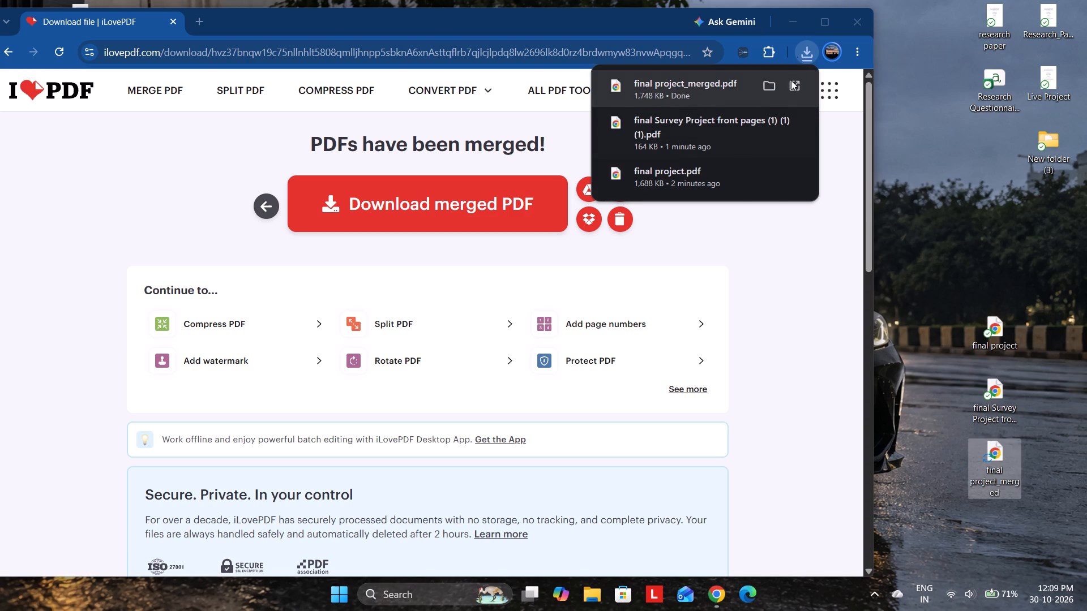
click(842, 20)
Open the merged PDF from the Desktop and examine the front pages, contents tables and first chapter's page layout.
double_click(999, 471)
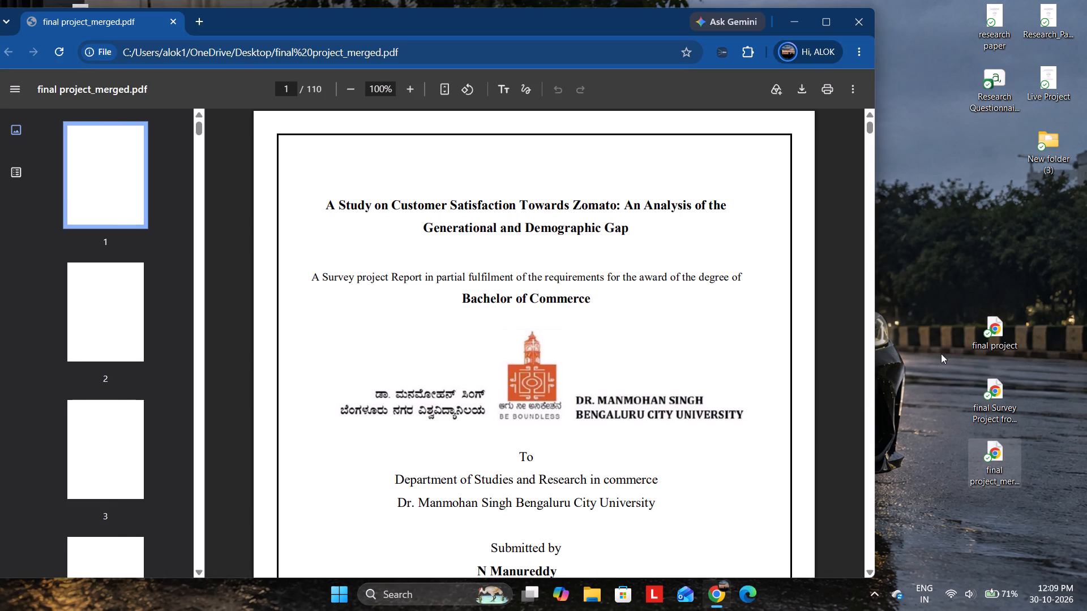
click(830, 14)
scroll(623, 344, down, 2)
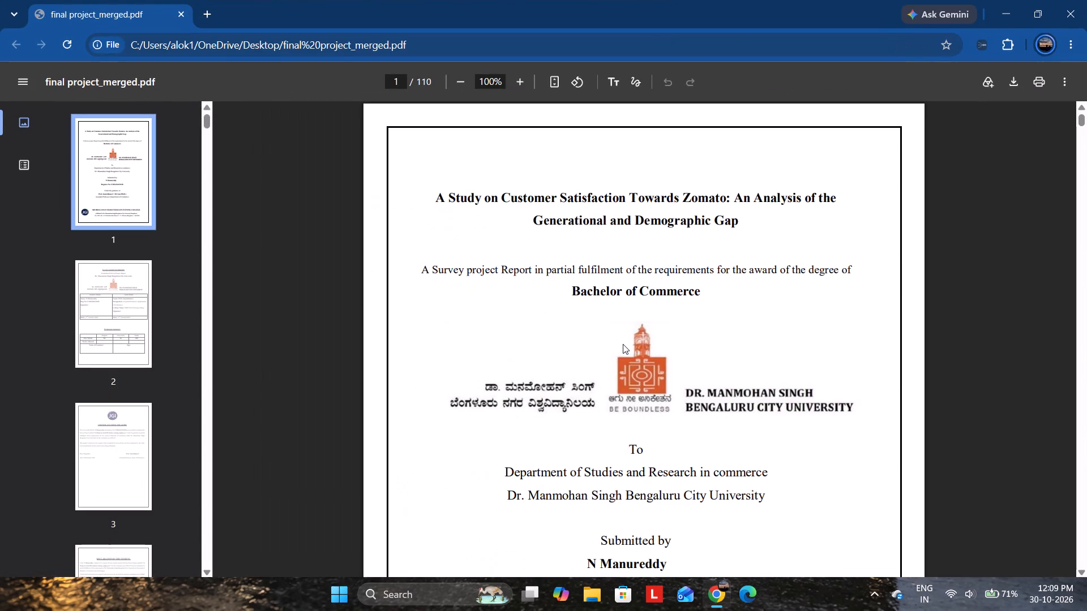
scroll(623, 344, down, 20)
scroll(623, 344, down, 20)
scroll(623, 344, down, 11)
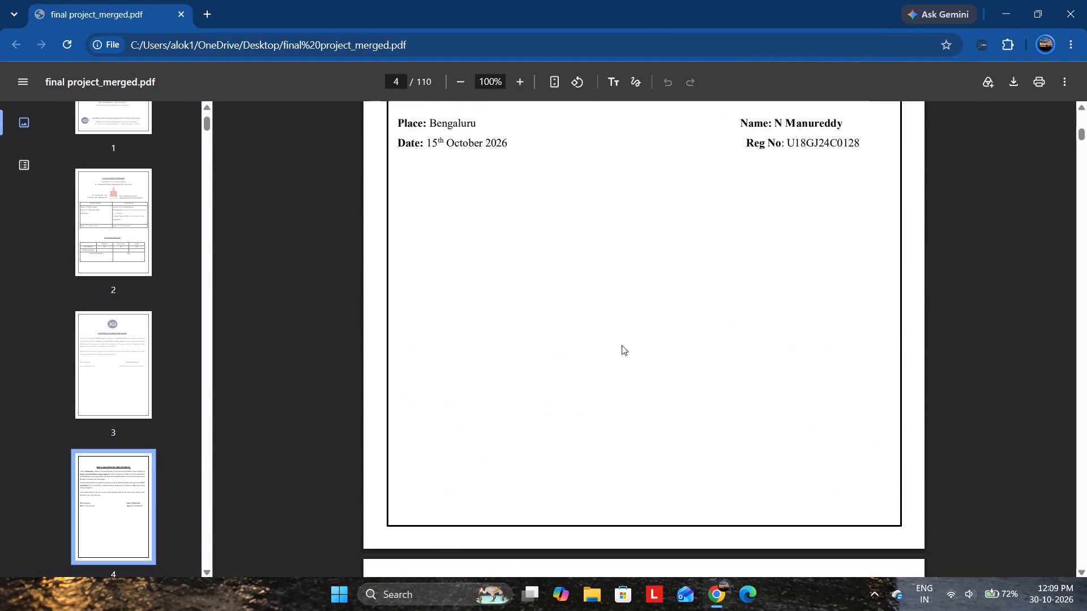
scroll(622, 345, down, 20)
scroll(622, 345, down, 20)
scroll(622, 345, down, 11)
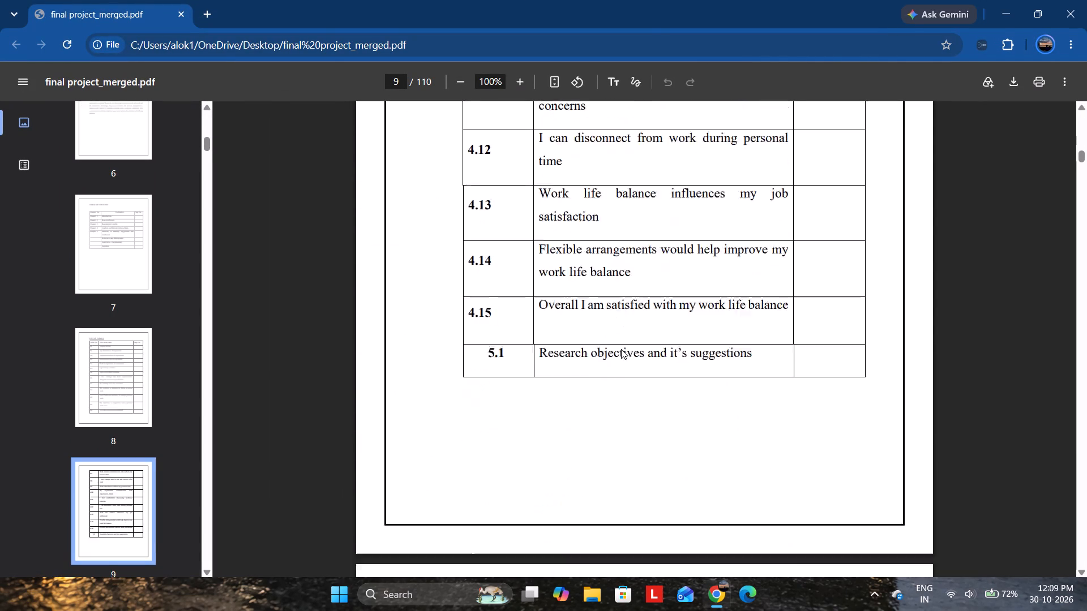
scroll(621, 349, down, 20)
scroll(621, 349, down, 9)
scroll(621, 349, up, 5)
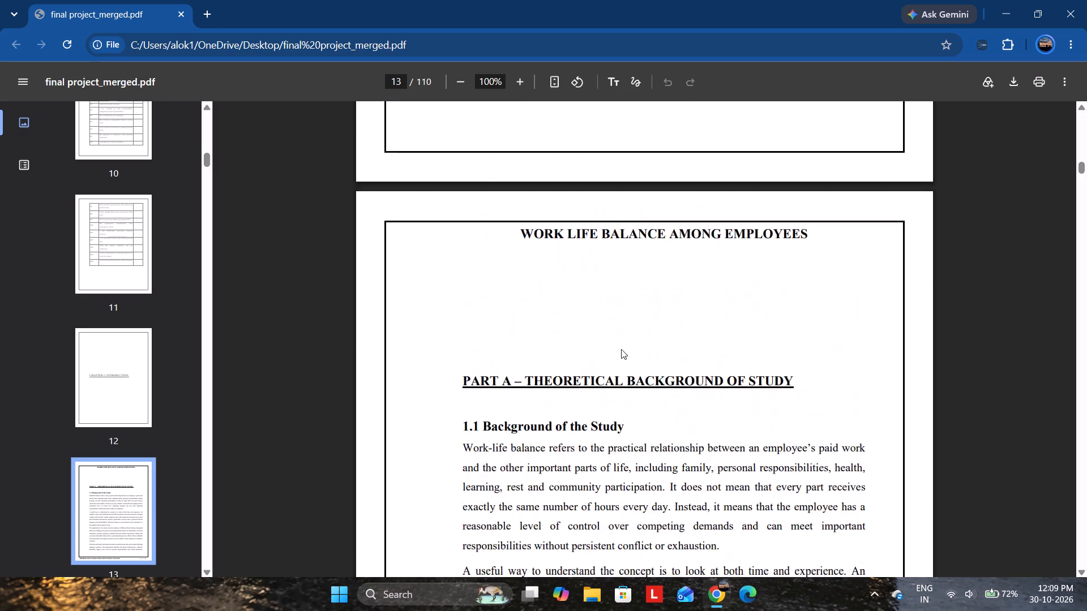
scroll(621, 349, down, 14)
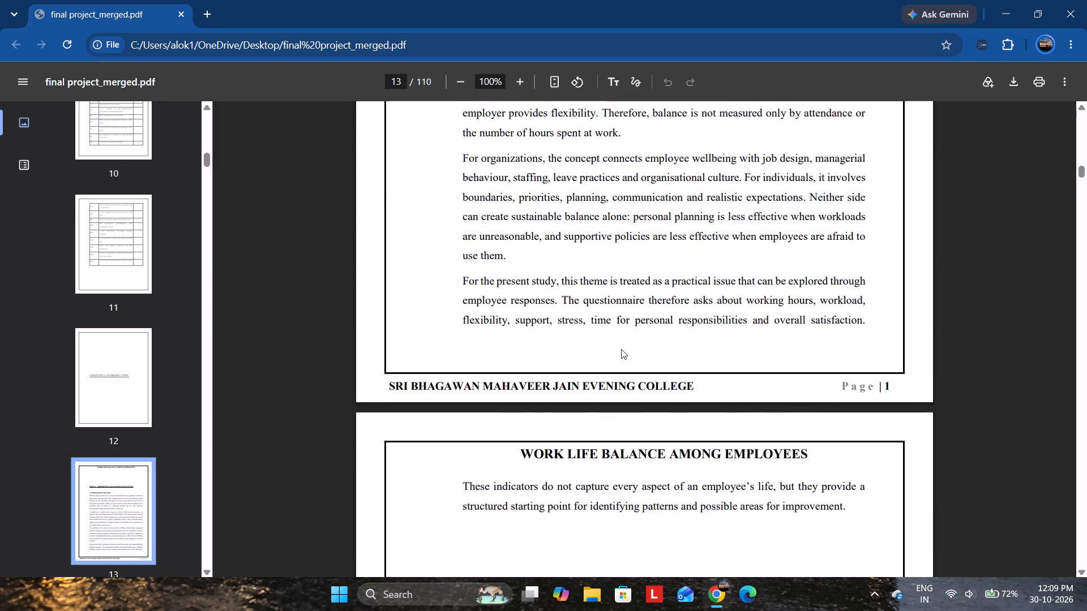
scroll(621, 349, down, 1)
scroll(621, 349, up, 3)
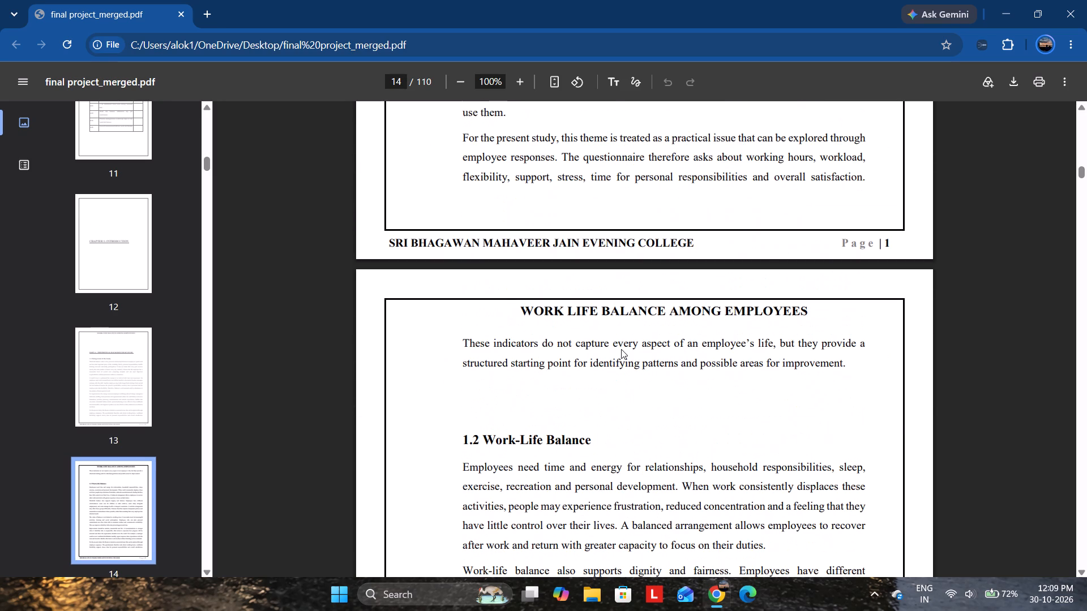
scroll(621, 349, down, 1)
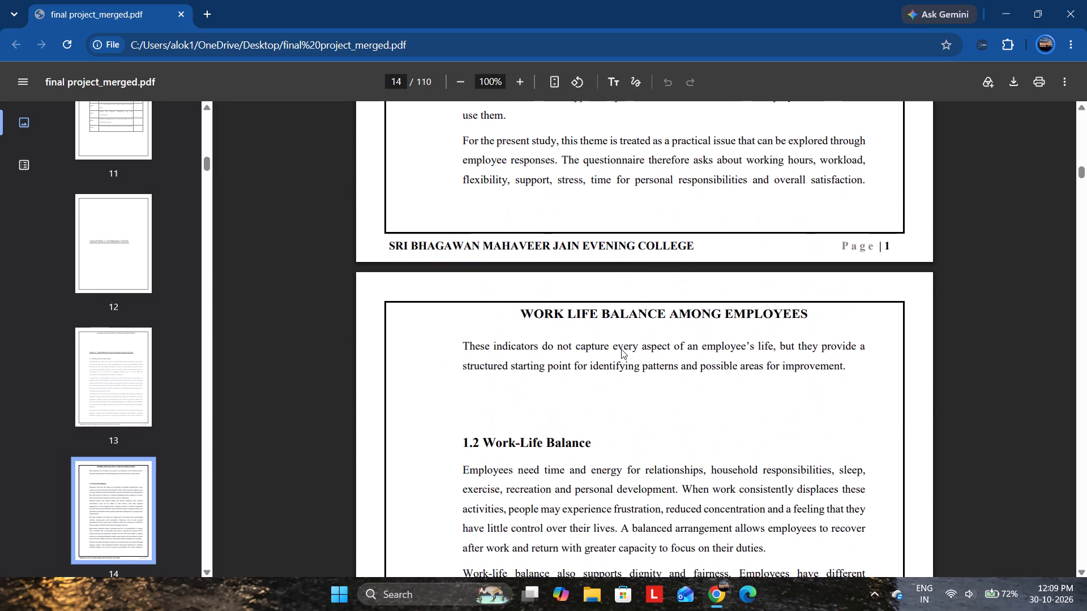
scroll(621, 349, down, 10)
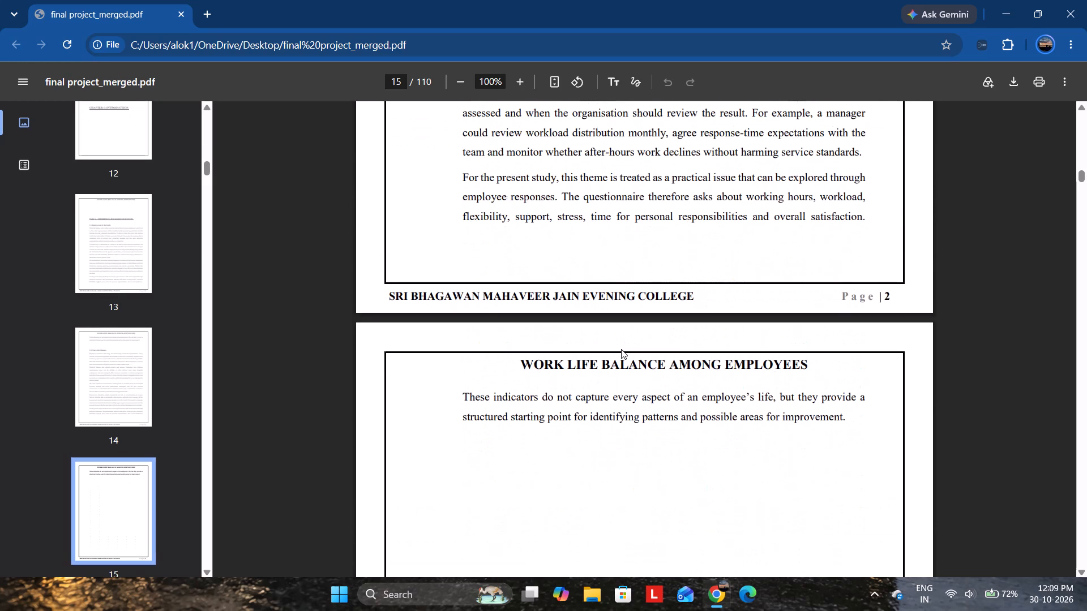
scroll(621, 349, down, 6)
scroll(621, 349, up, 20)
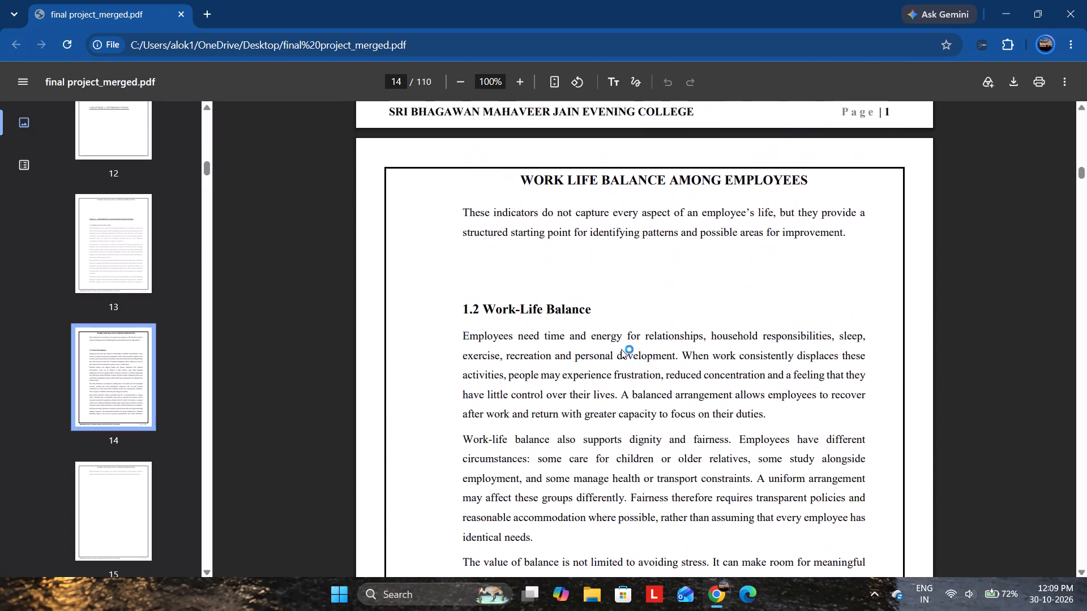
click(1065, 19)
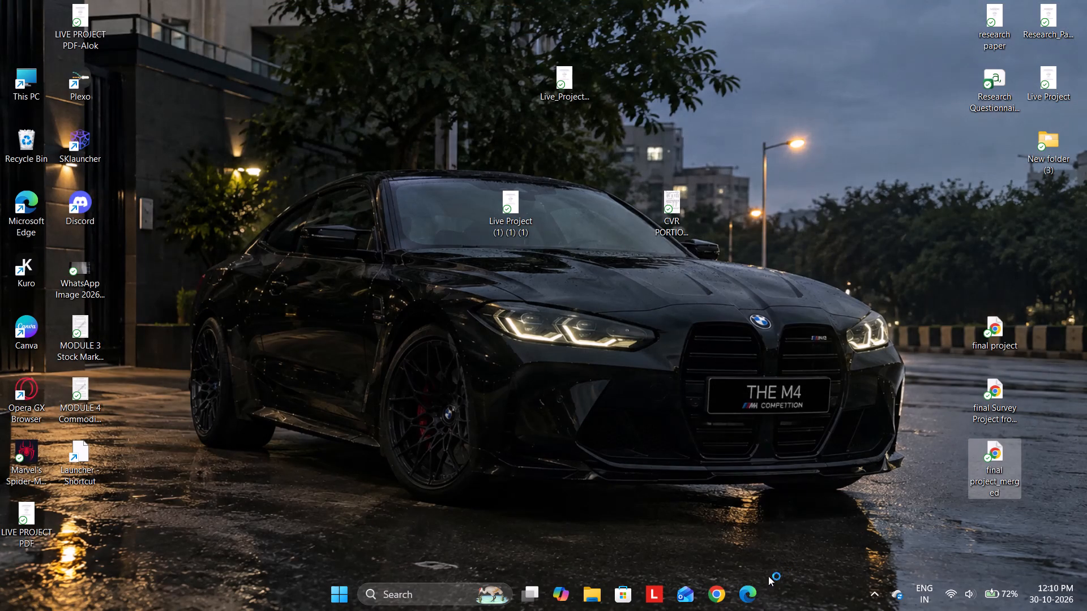
Search Windows for the WhatsApp app.
click(450, 590)
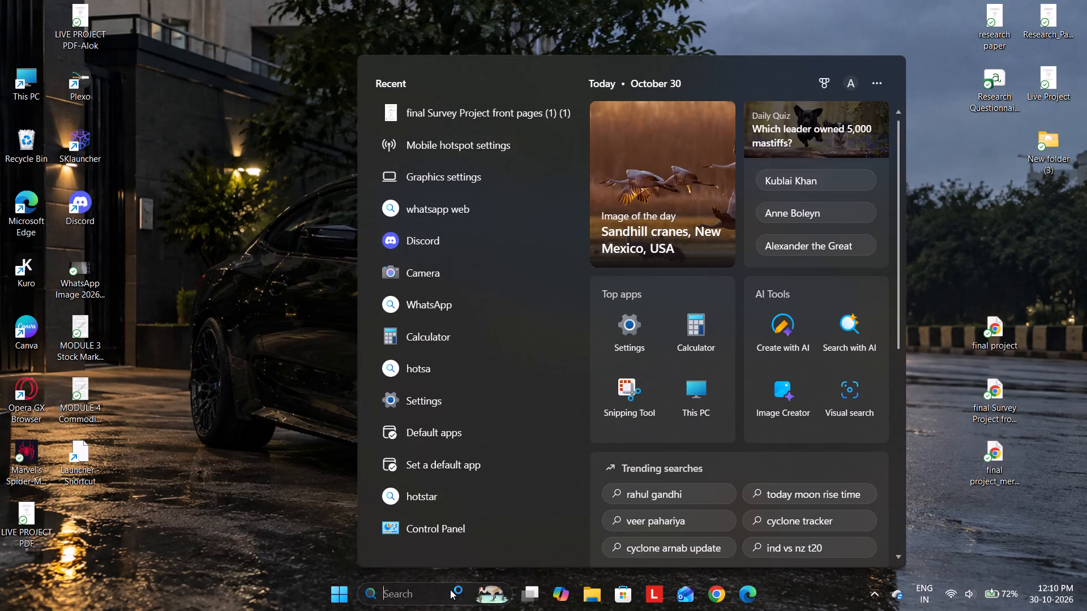
key(w)
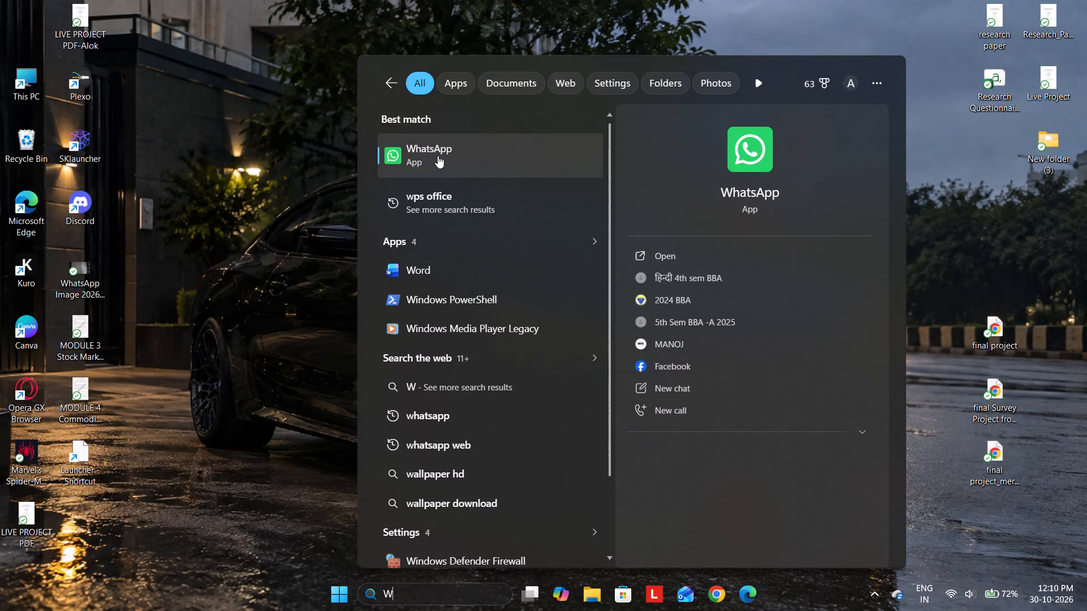